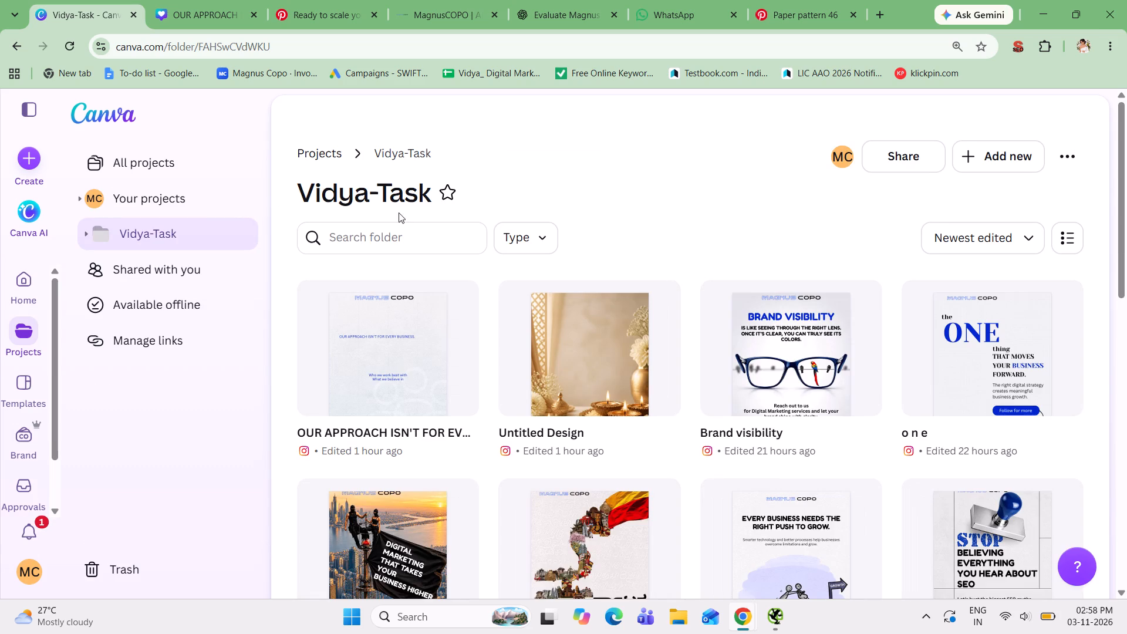
{"action": "left_click", "coordinate": [981, 161]}
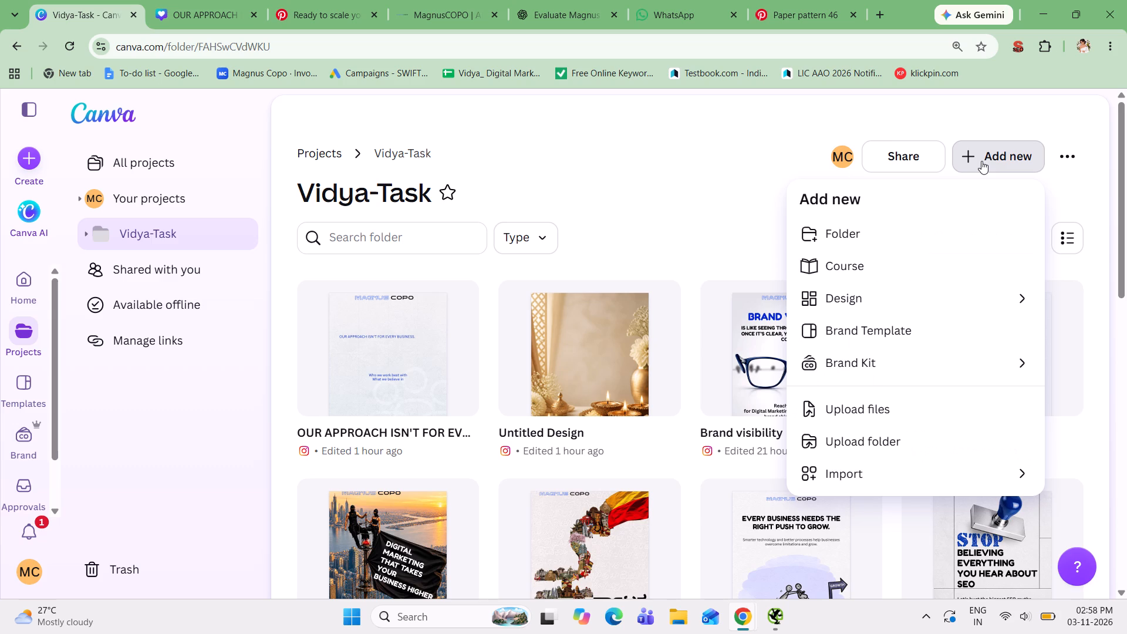
{"action": "left_click", "coordinate": [837, 302]}
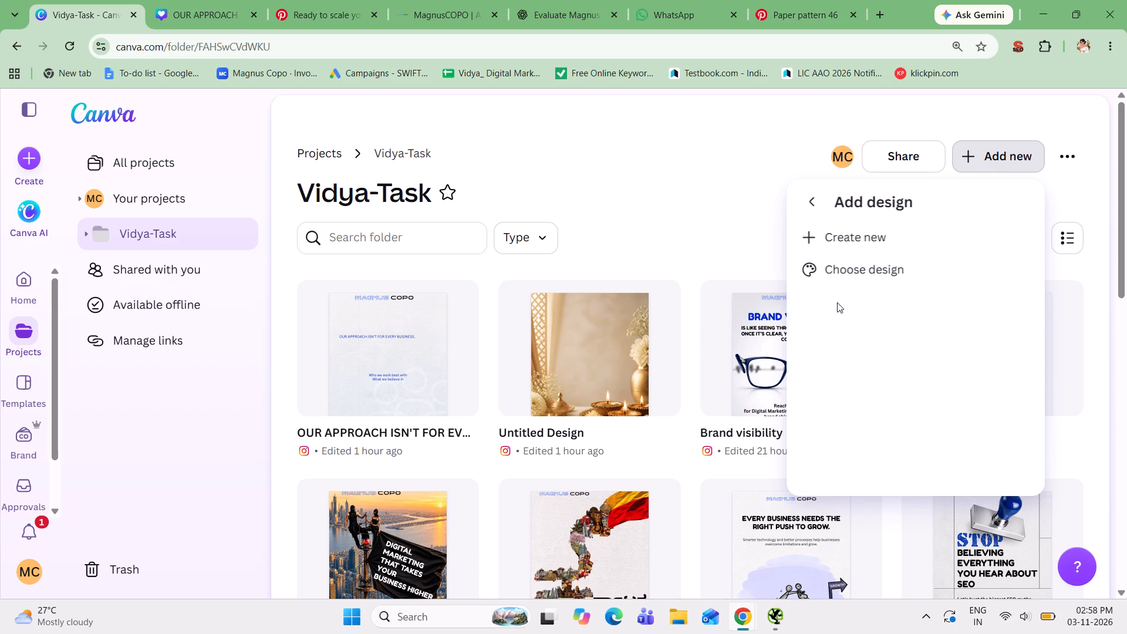
Create a new Instagram Post (4:5) design in the Vidya-Task folder.
{"action": "left_click", "coordinate": [853, 242]}
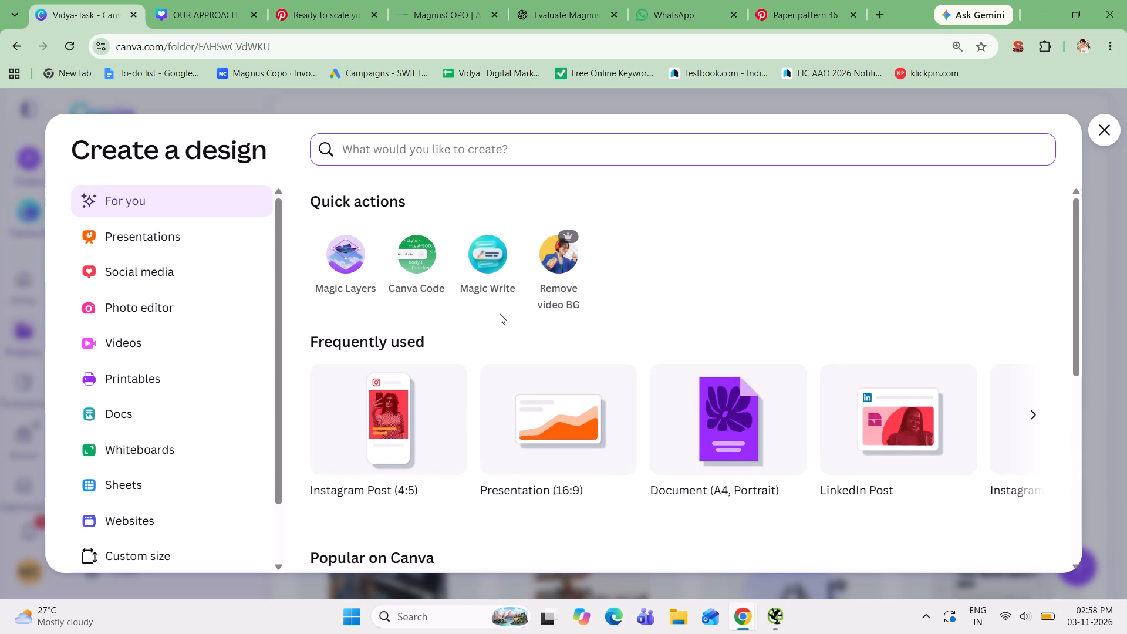
{"action": "left_click", "coordinate": [381, 408]}
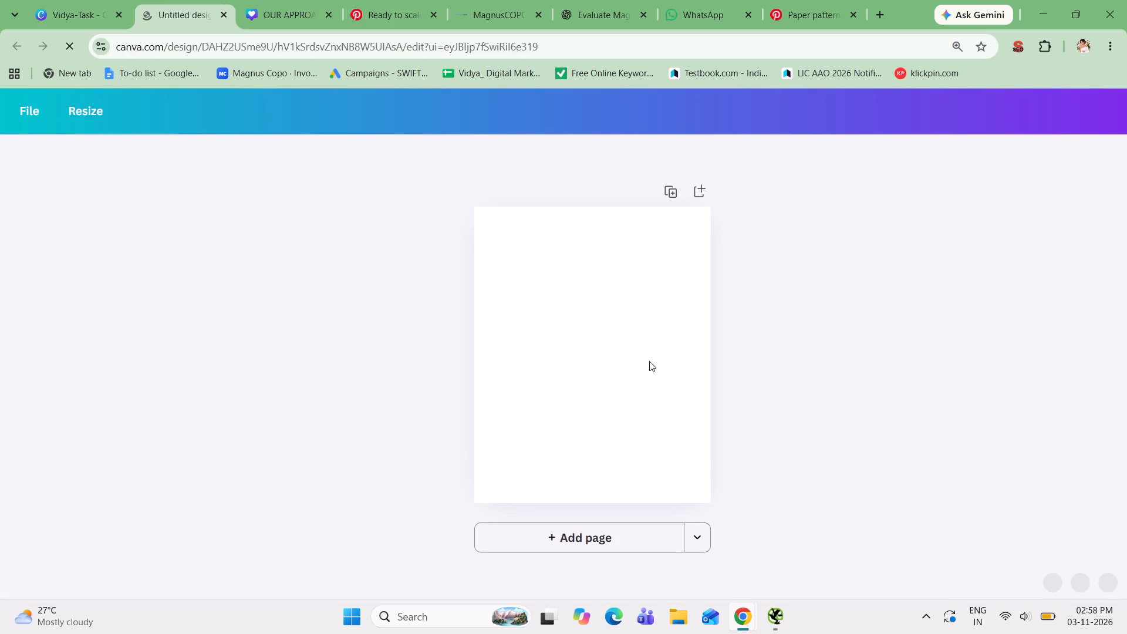
Paste the copied image of the Google-headed figure onto the blank page and set it as the page background.
{"action": "left_click", "coordinate": [635, 359]}
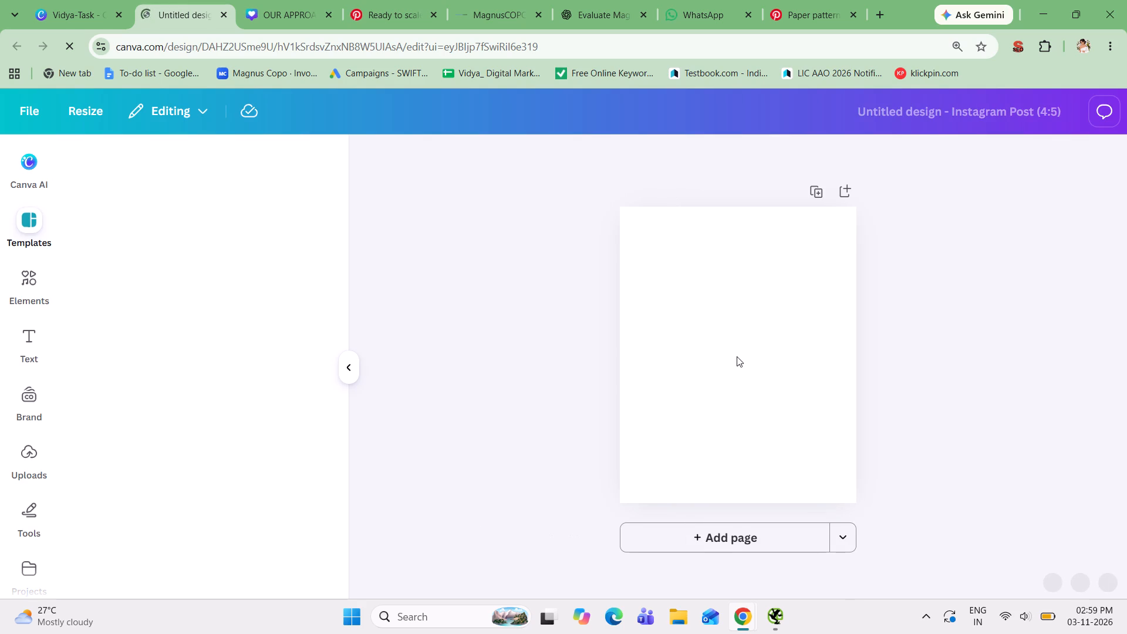
{"action": "left_click", "coordinate": [737, 356]}
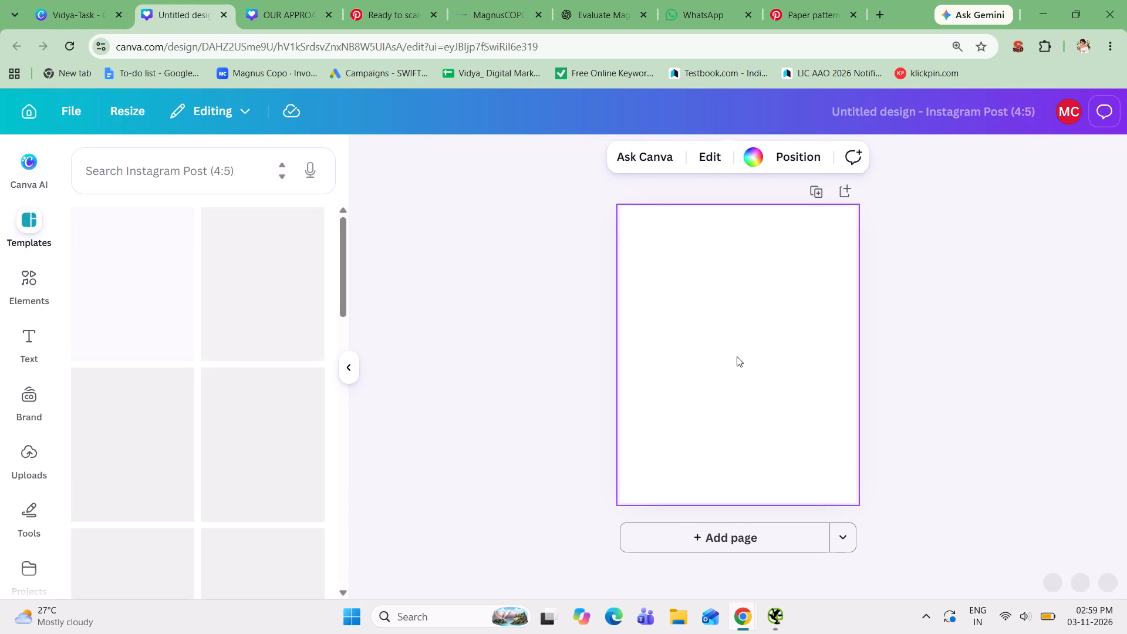
{"action": "key", "text": "ctrl+v"}
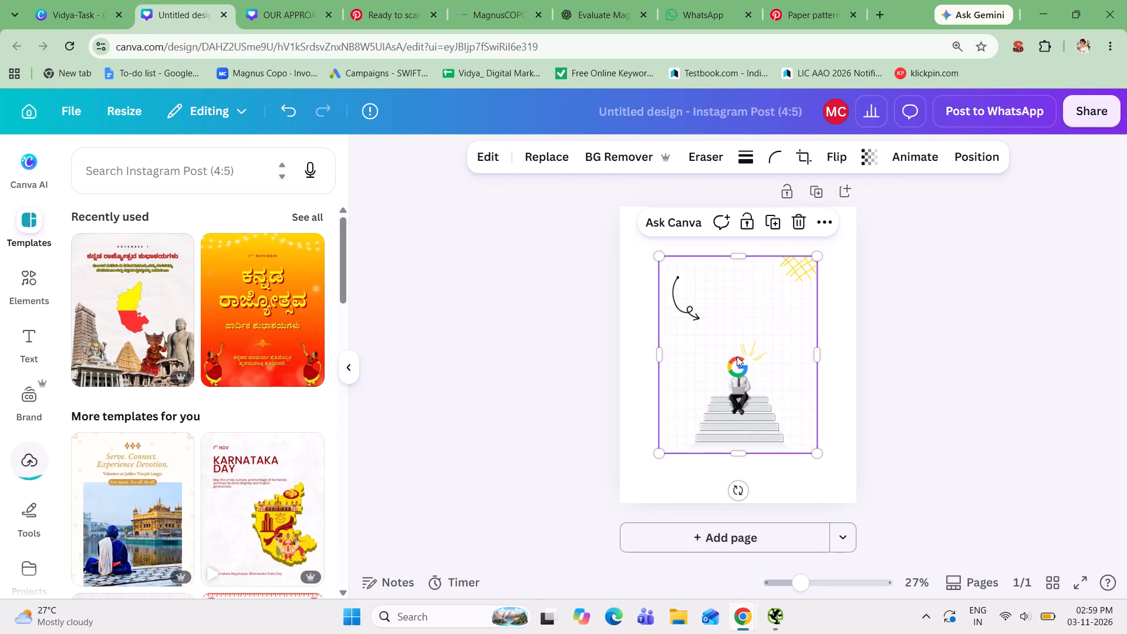
{"action": "right_click", "coordinate": [737, 356]}
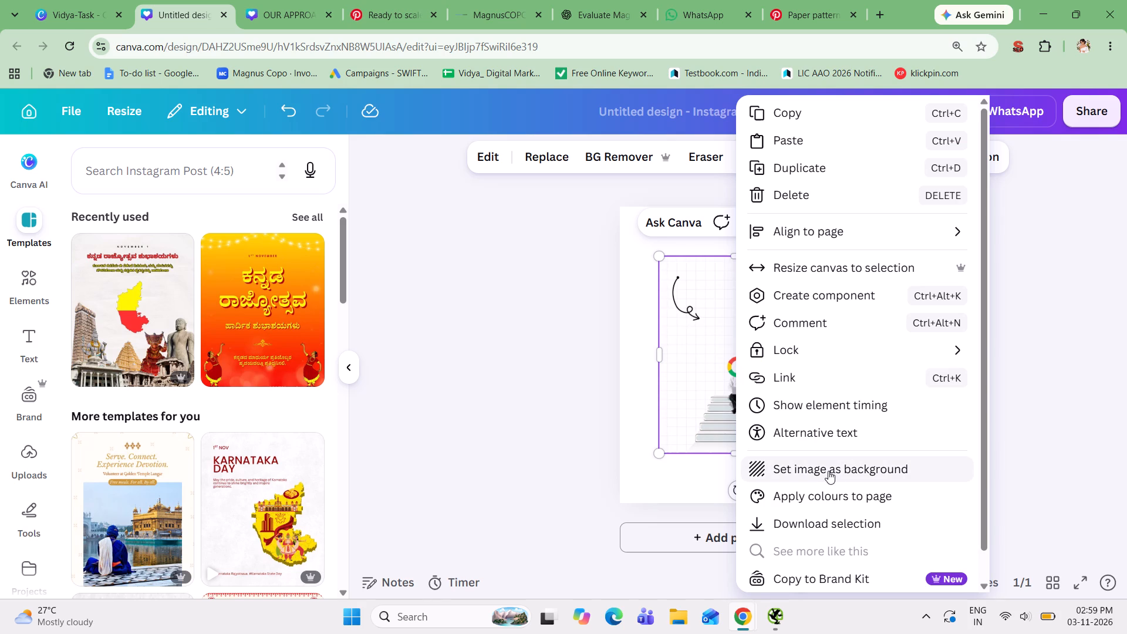
{"action": "left_click", "coordinate": [828, 471]}
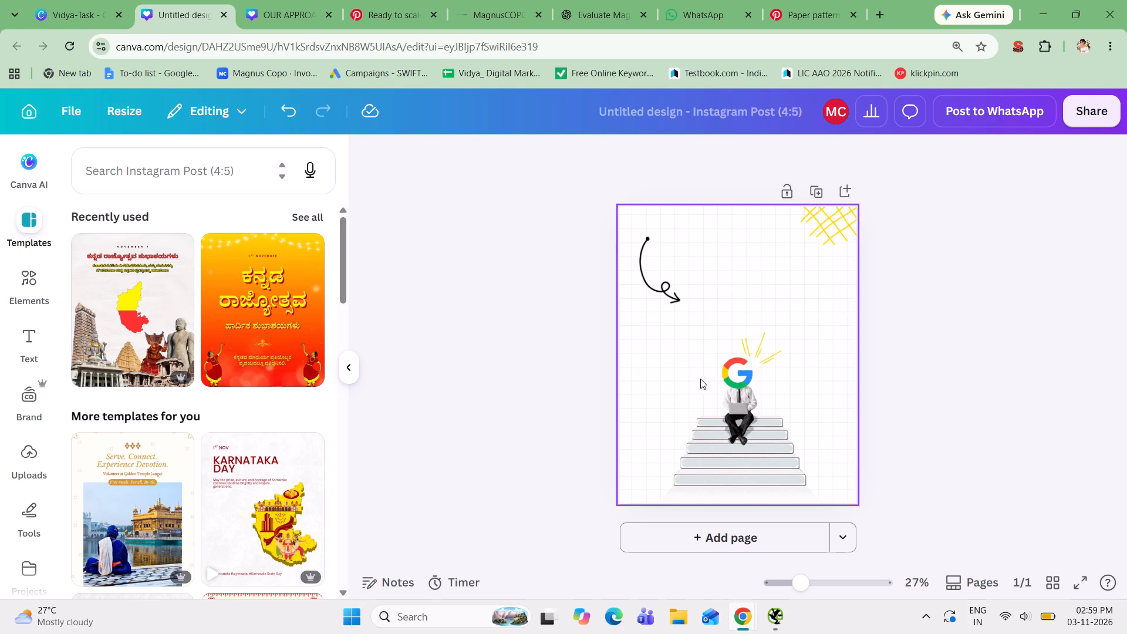
In the OUR APPROACH ISN'T FOR EVERY BUSINESS design, format the page 1 headline in Fredoka, size 64, left-aligned.
{"action": "left_click", "coordinate": [269, 8]}
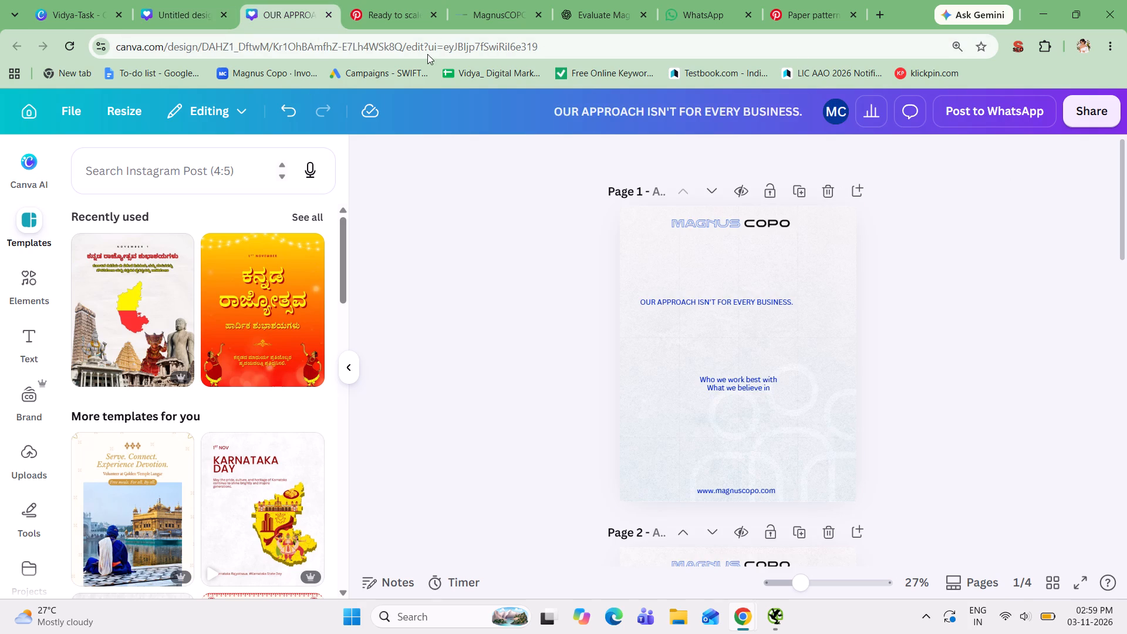
{"action": "left_click", "coordinate": [683, 305]}
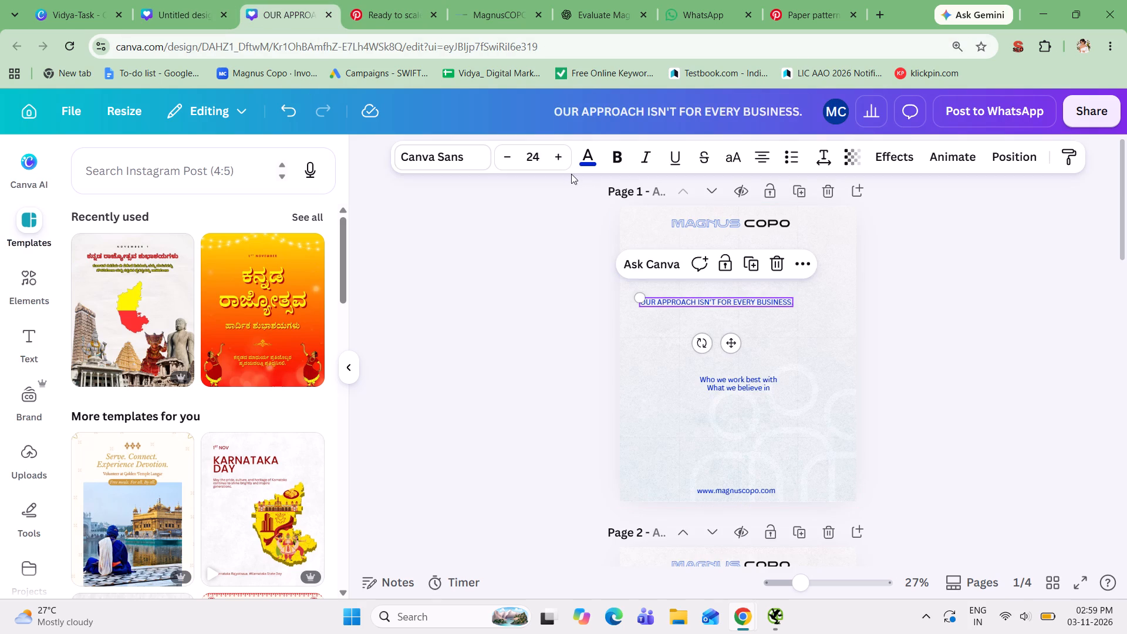
{"action": "left_click", "coordinate": [448, 156]}
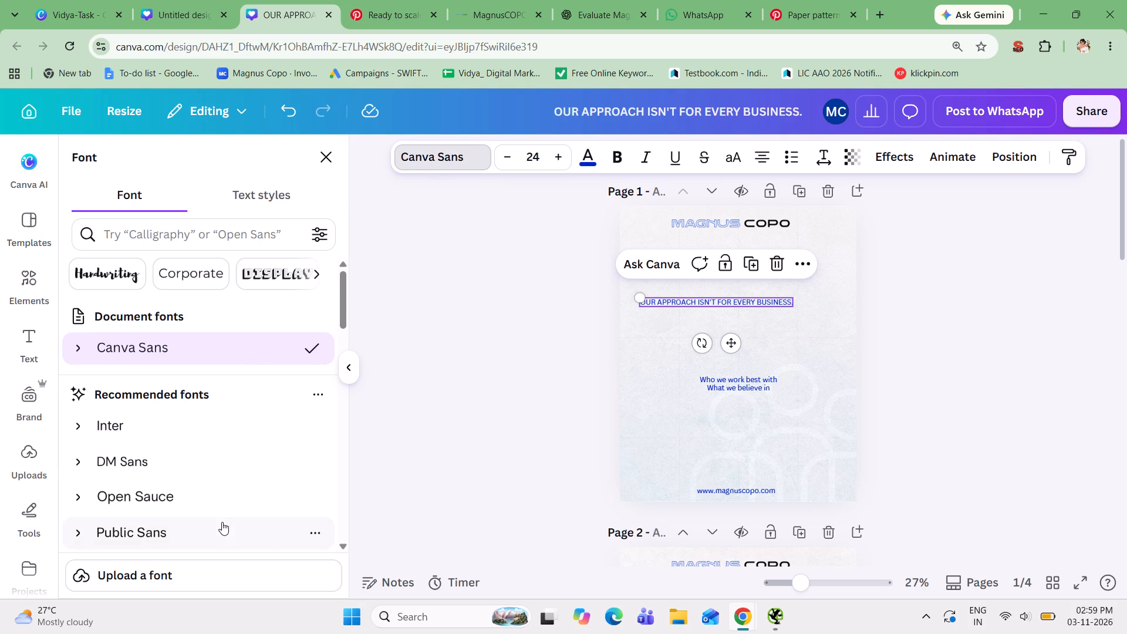
{"action": "left_click", "coordinate": [222, 522]}
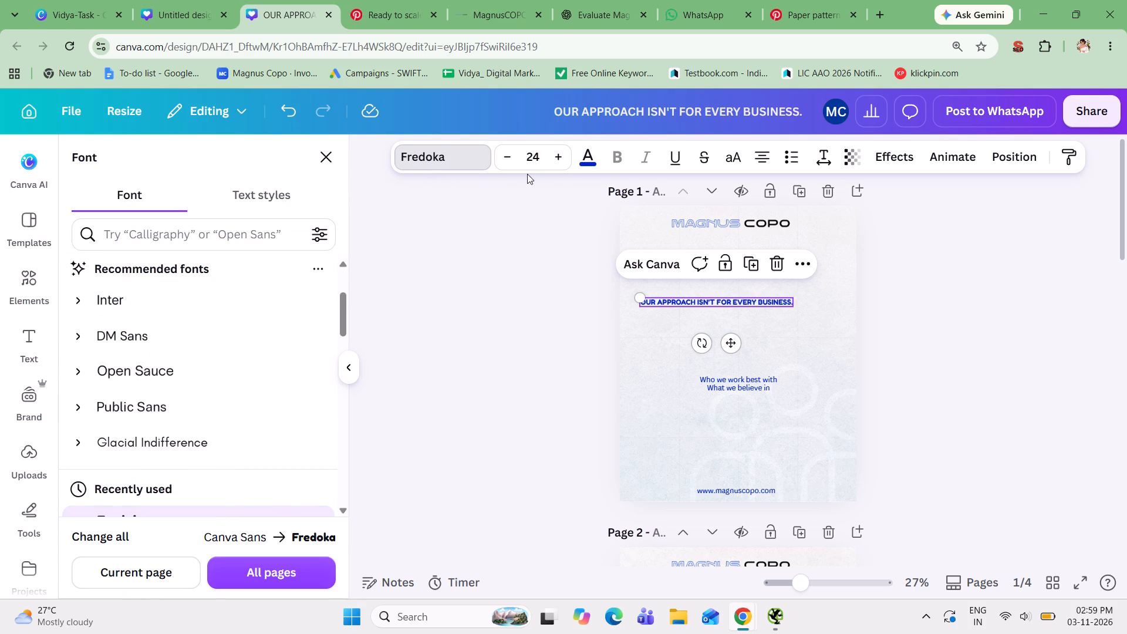
{"action": "left_click", "coordinate": [534, 159]}
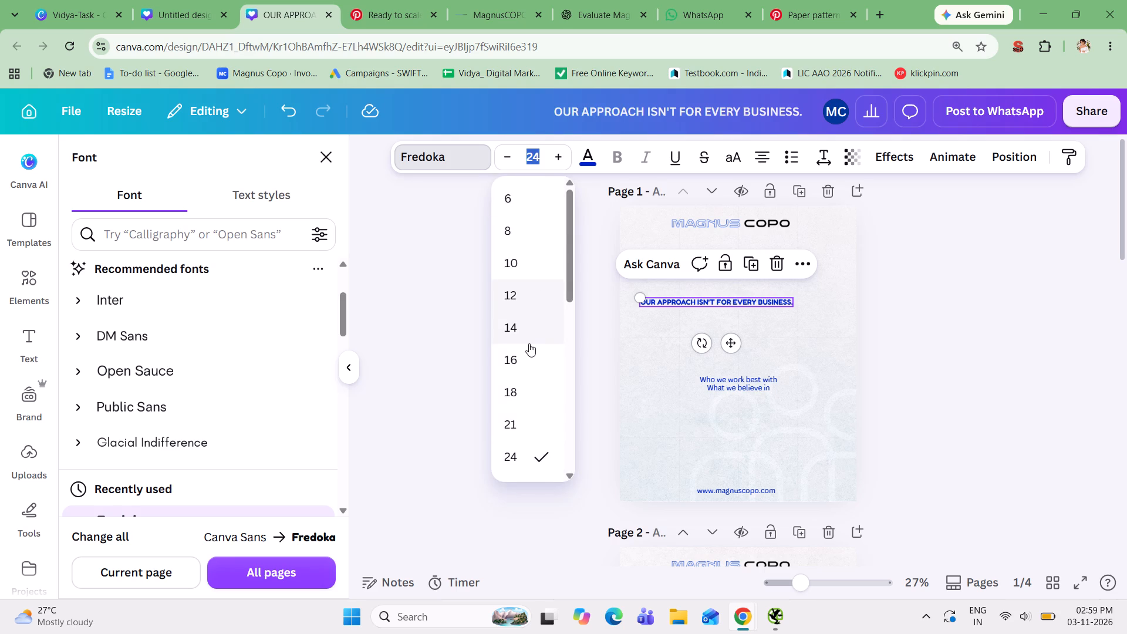
{"action": "scroll", "coordinate": [529, 343], "scroll_direction": "down", "scroll_amount": 3}
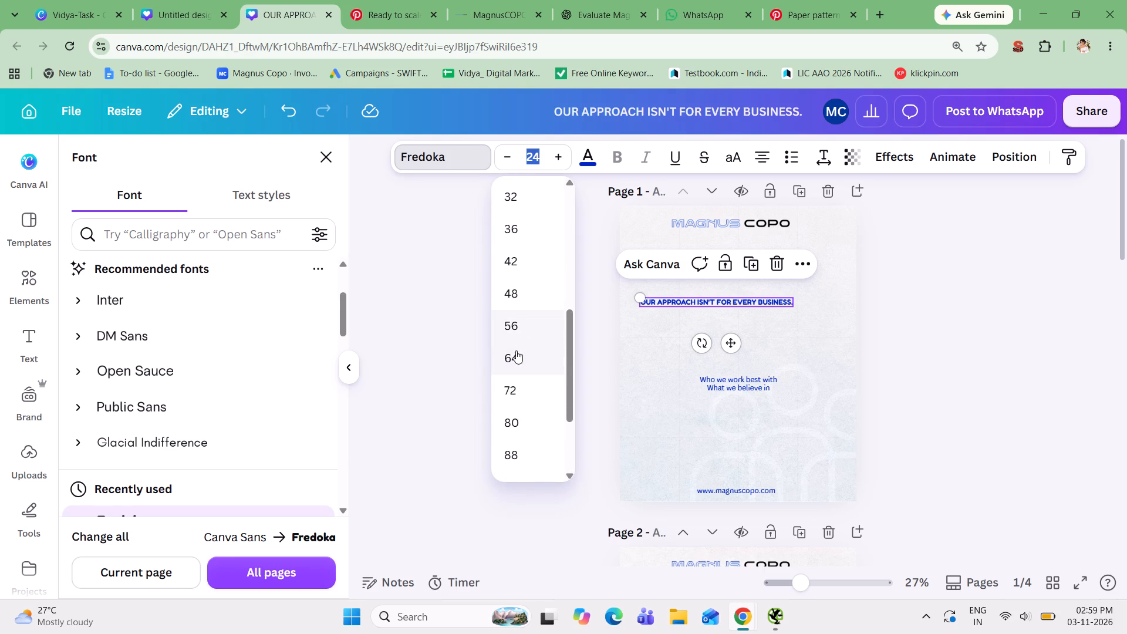
{"action": "left_click", "coordinate": [516, 355]}
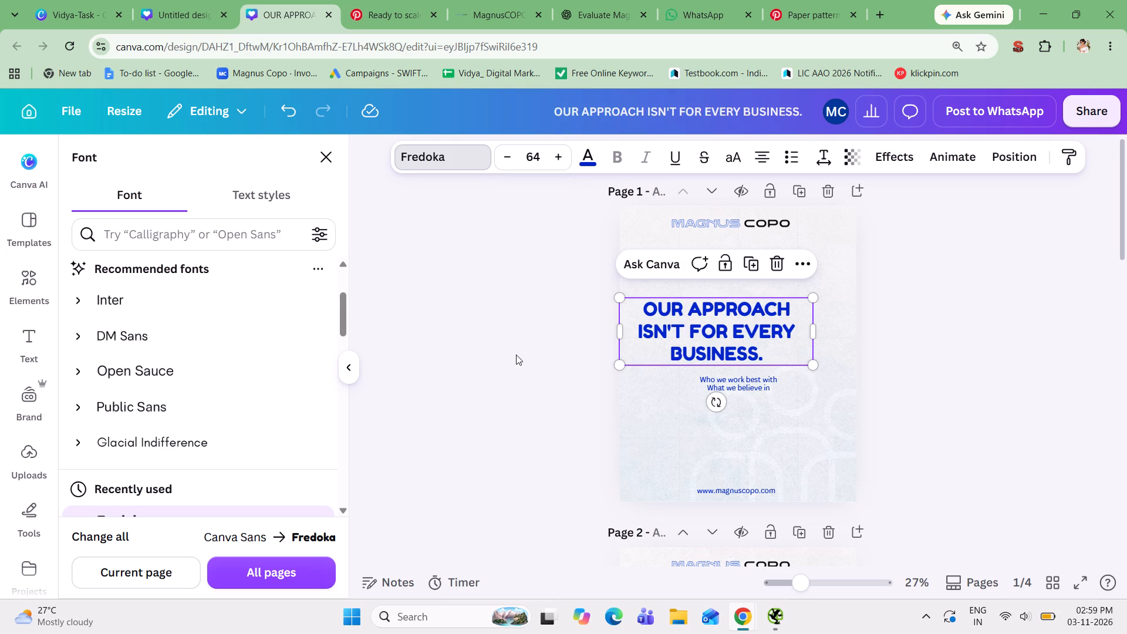
{"action": "left_click", "coordinate": [760, 156]}
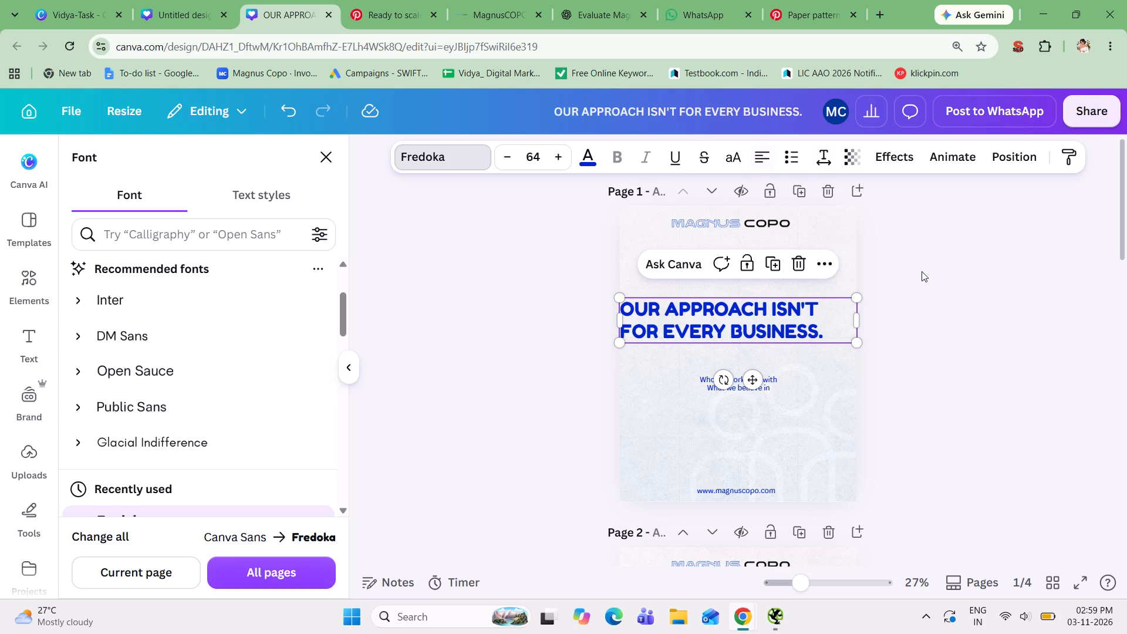
{"action": "left_click", "coordinate": [922, 271]}
{"action": "left_click", "coordinate": [936, 365]}
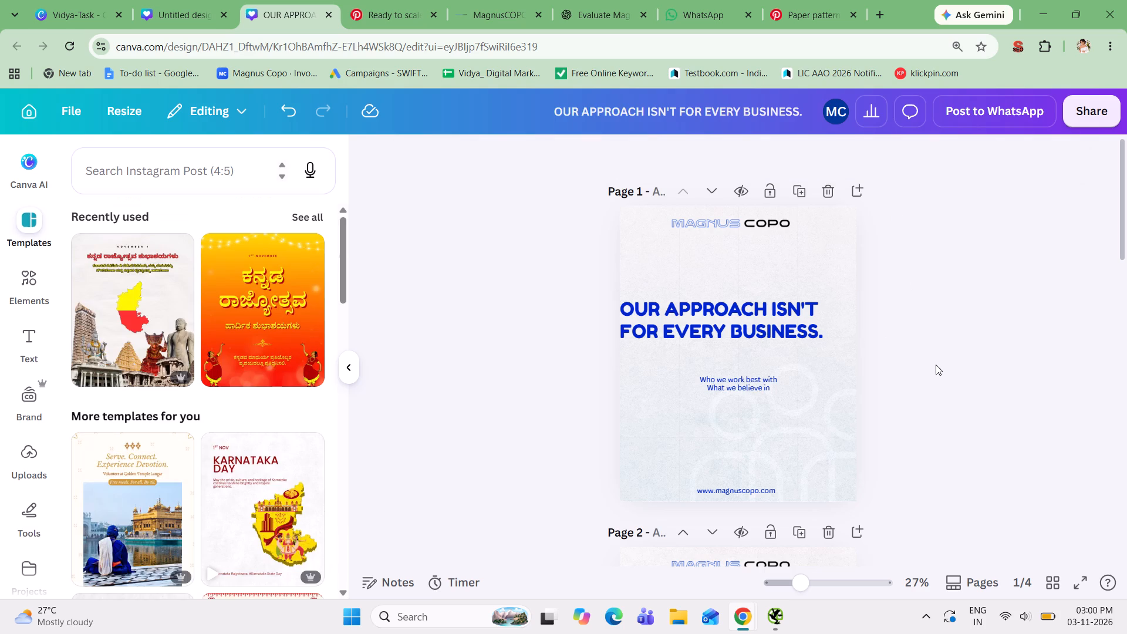
Move the page 1 headline up beneath the logo, inset from the page edge, and narrow its text box to about 972 wide.
{"action": "left_click_drag", "start_coordinate": [743, 330], "coordinate": [777, 298]}
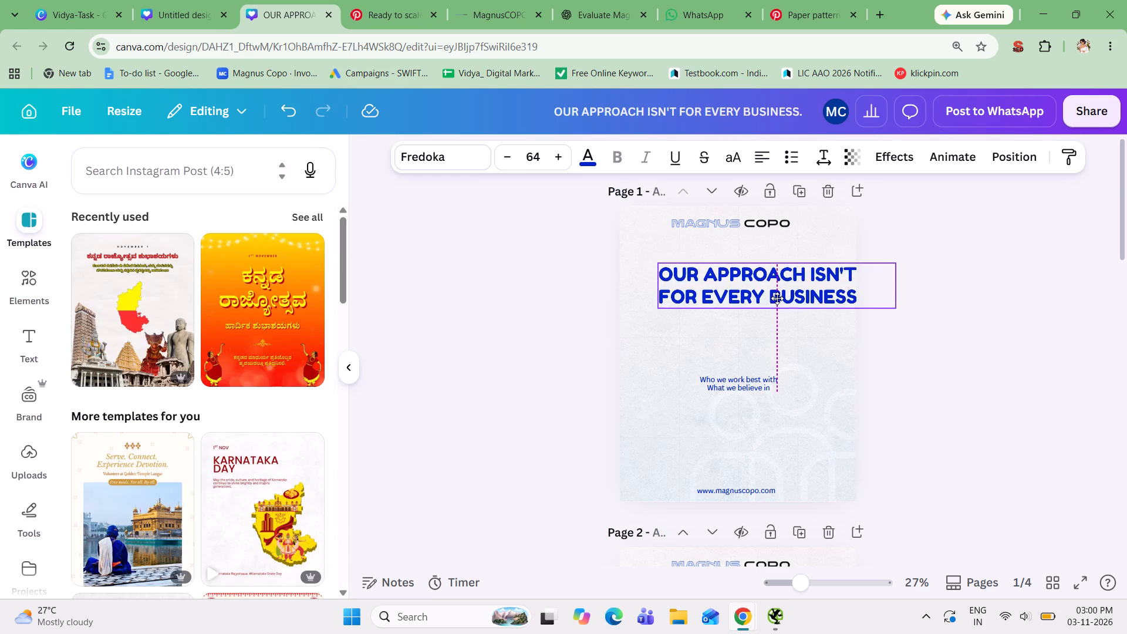
{"action": "left_click_drag", "start_coordinate": [777, 298], "coordinate": [767, 302]}
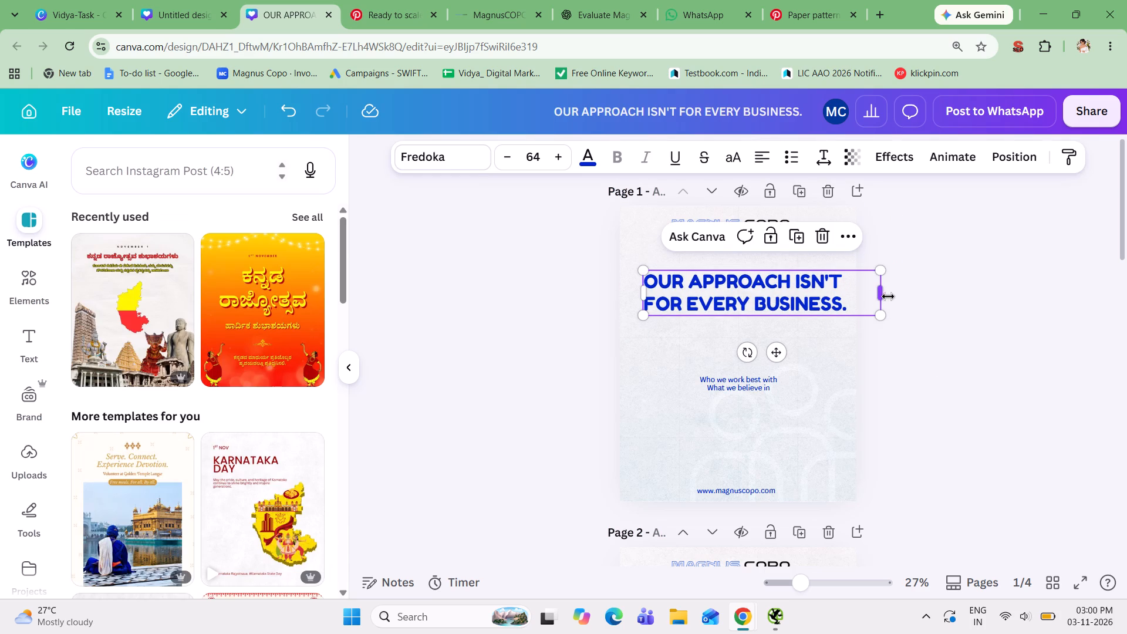
{"action": "left_click_drag", "start_coordinate": [888, 296], "coordinate": [859, 294]}
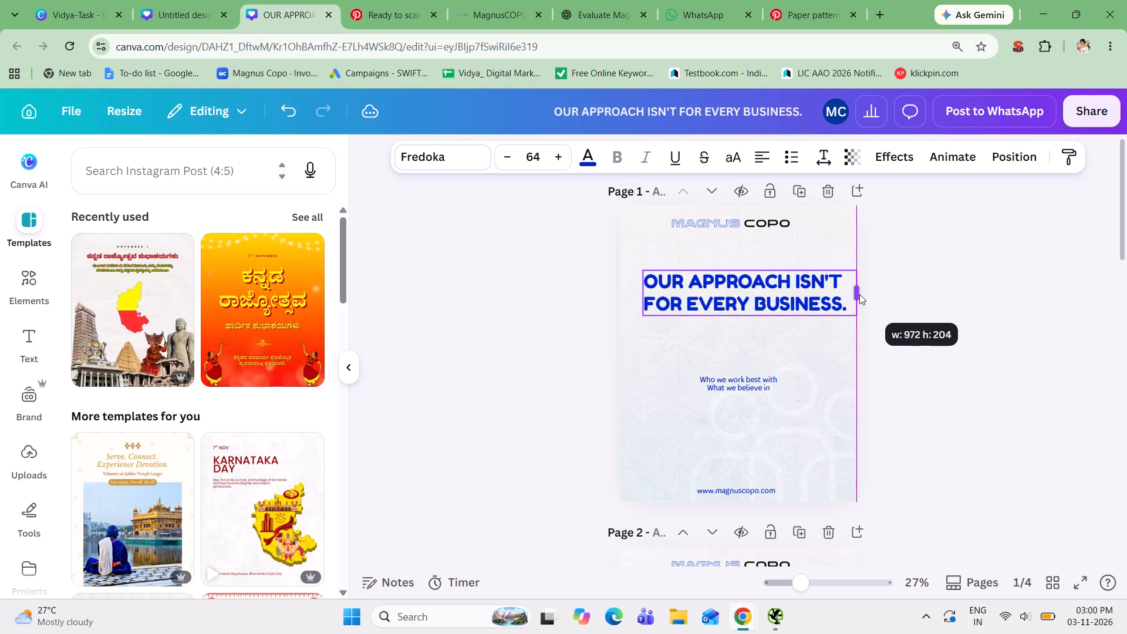
{"action": "left_click_drag", "start_coordinate": [859, 294], "coordinate": [862, 294]}
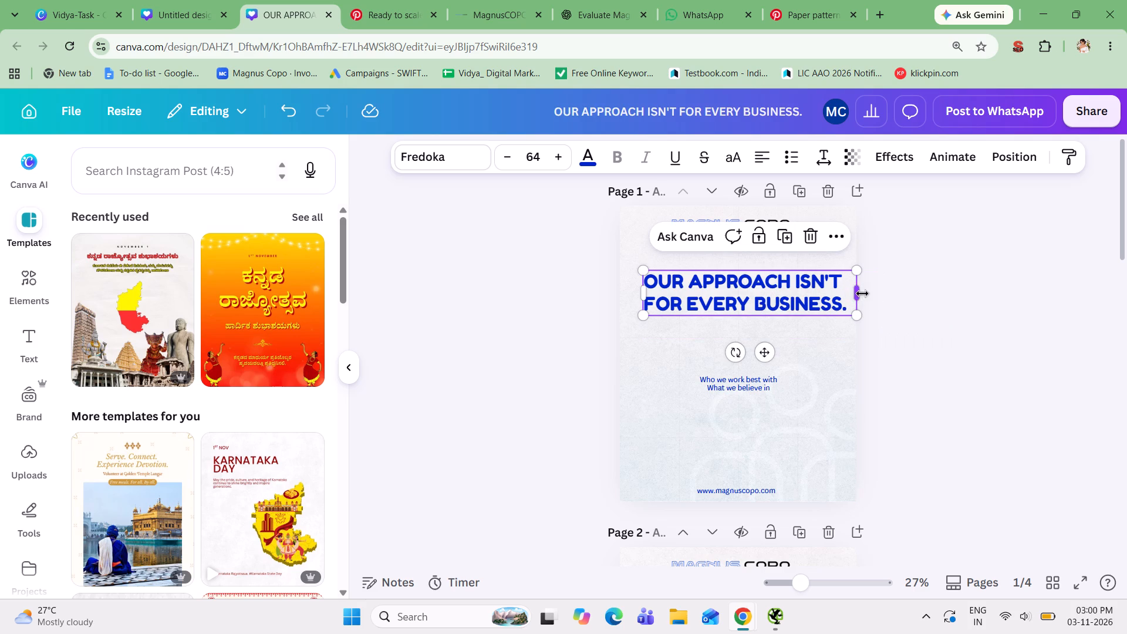
{"action": "left_click", "coordinate": [959, 310]}
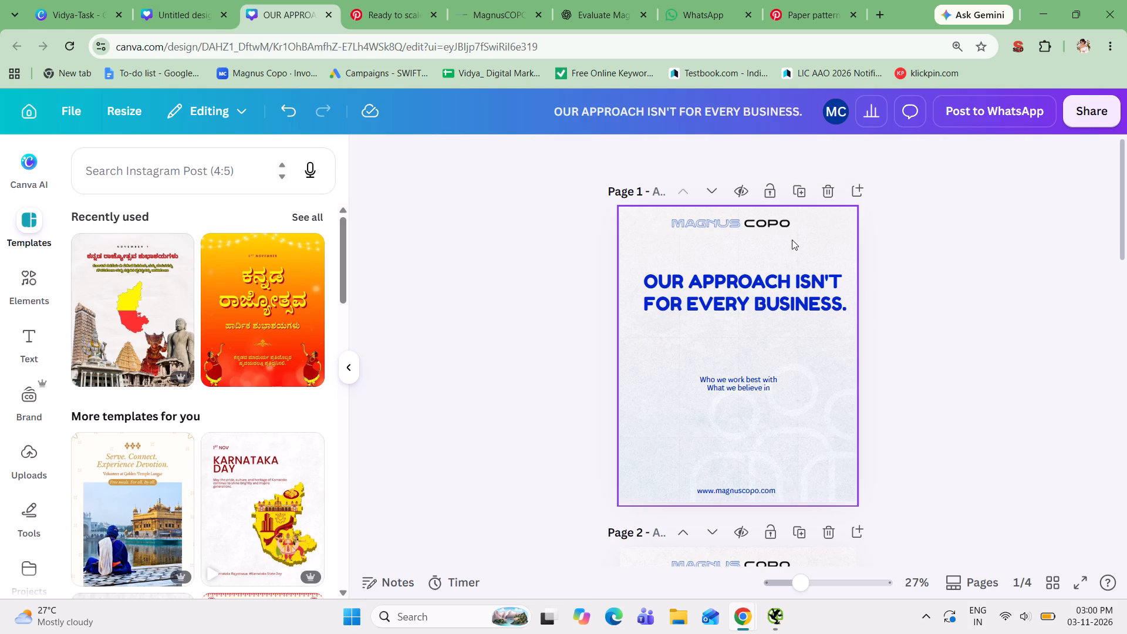
Shift the Magnus Copo logo on page 1 sideways to line up roughly with the headline's left edge.
{"action": "left_click_drag", "start_coordinate": [746, 227], "coordinate": [714, 230]}
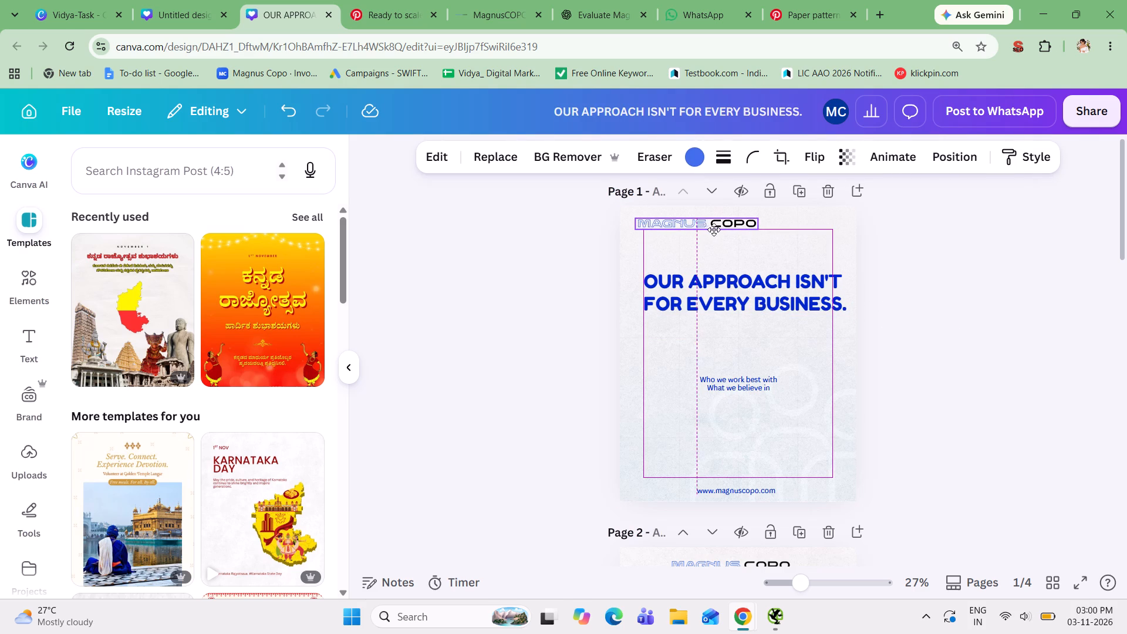
{"action": "left_click_drag", "start_coordinate": [714, 230], "coordinate": [719, 230]}
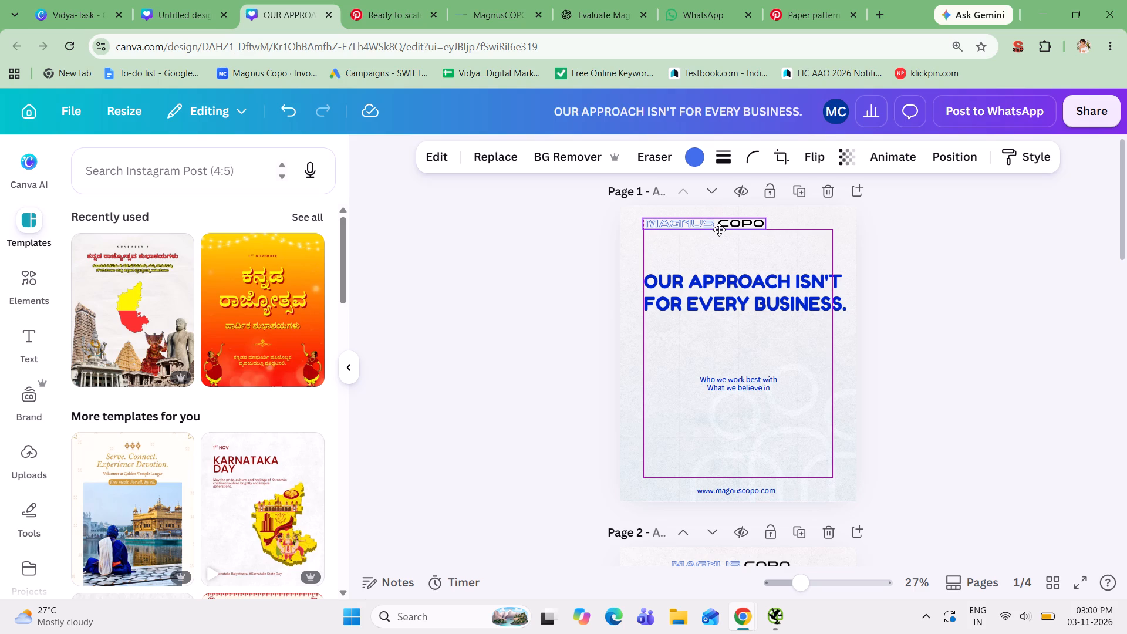
{"action": "left_click_drag", "start_coordinate": [719, 230], "coordinate": [717, 230]}
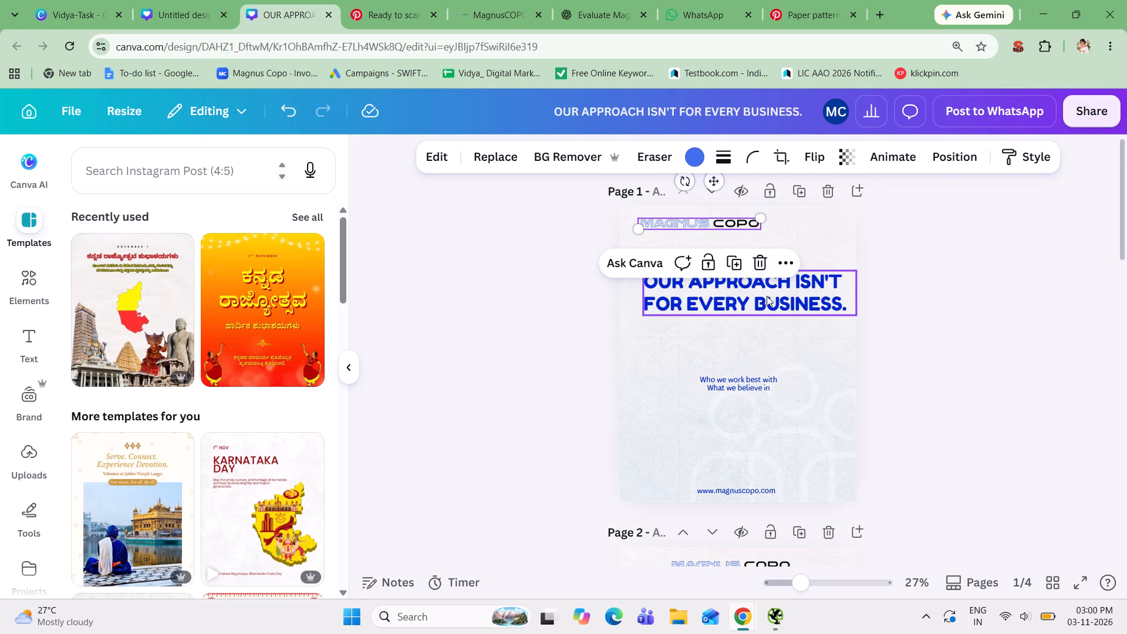
Change the page 1 headline's text colour to the Brand Kit black.
{"action": "left_click", "coordinate": [778, 298]}
{"action": "left_click", "coordinate": [593, 163]}
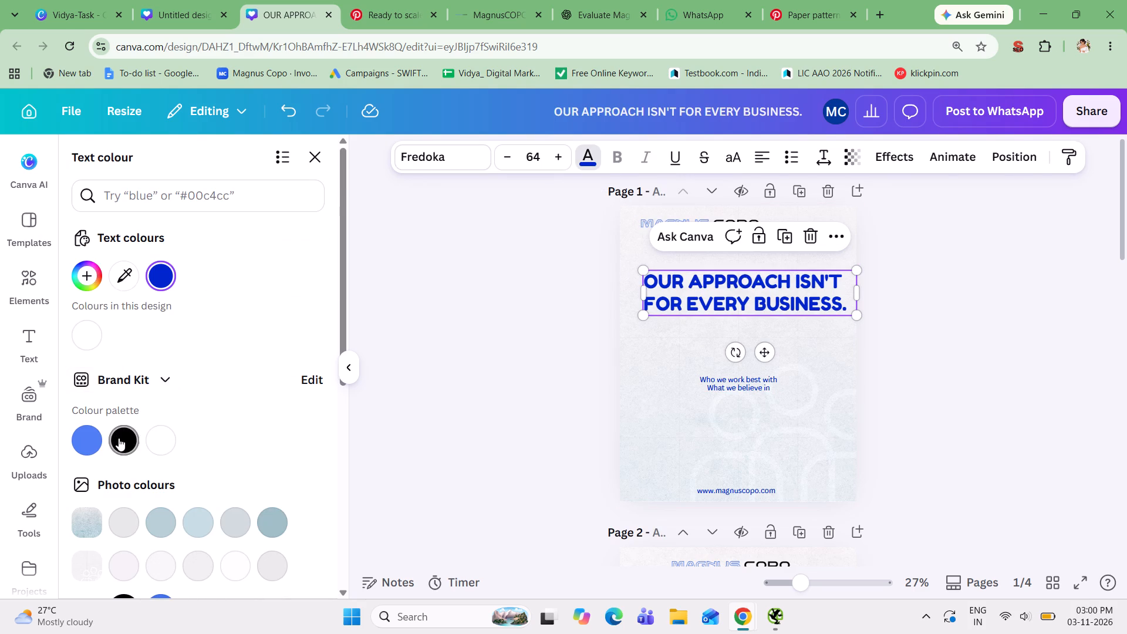
{"action": "left_click", "coordinate": [119, 438]}
{"action": "left_click", "coordinate": [930, 348]}
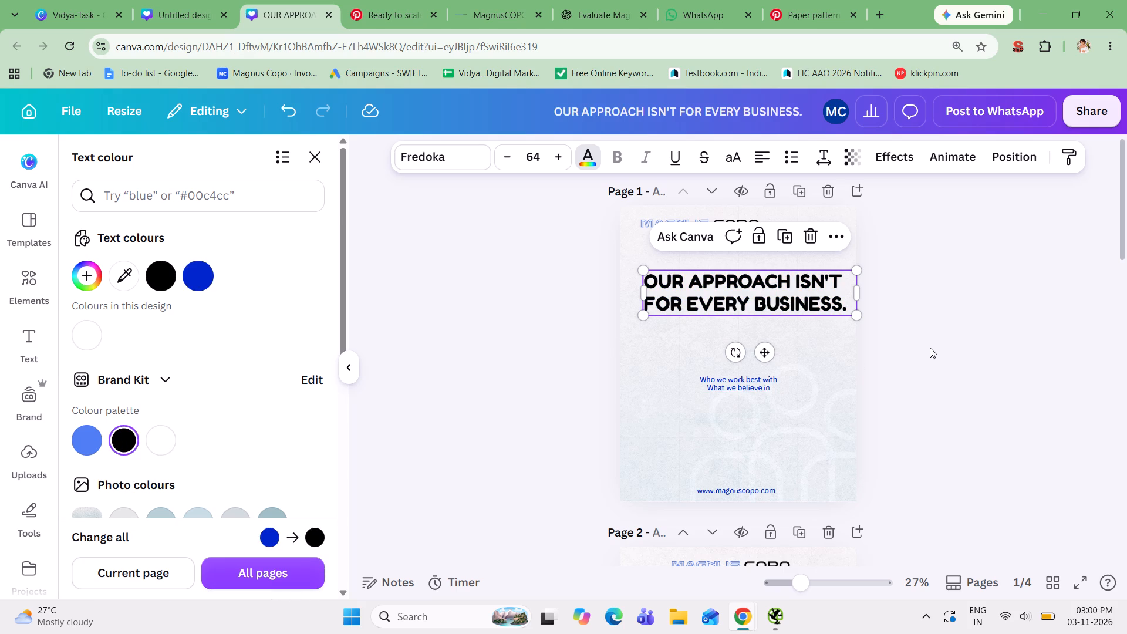
{"action": "left_click", "coordinate": [930, 348]}
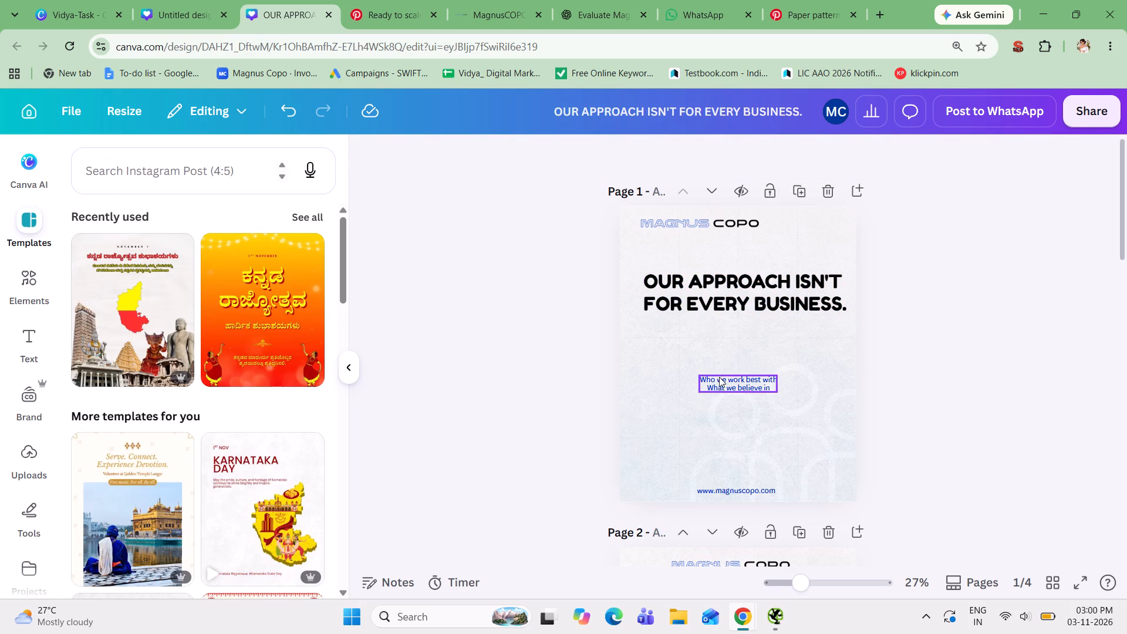
Move the "Who we work best with / What we believe in" text up to just below the headline.
{"action": "left_click_drag", "start_coordinate": [726, 389], "coordinate": [744, 349]}
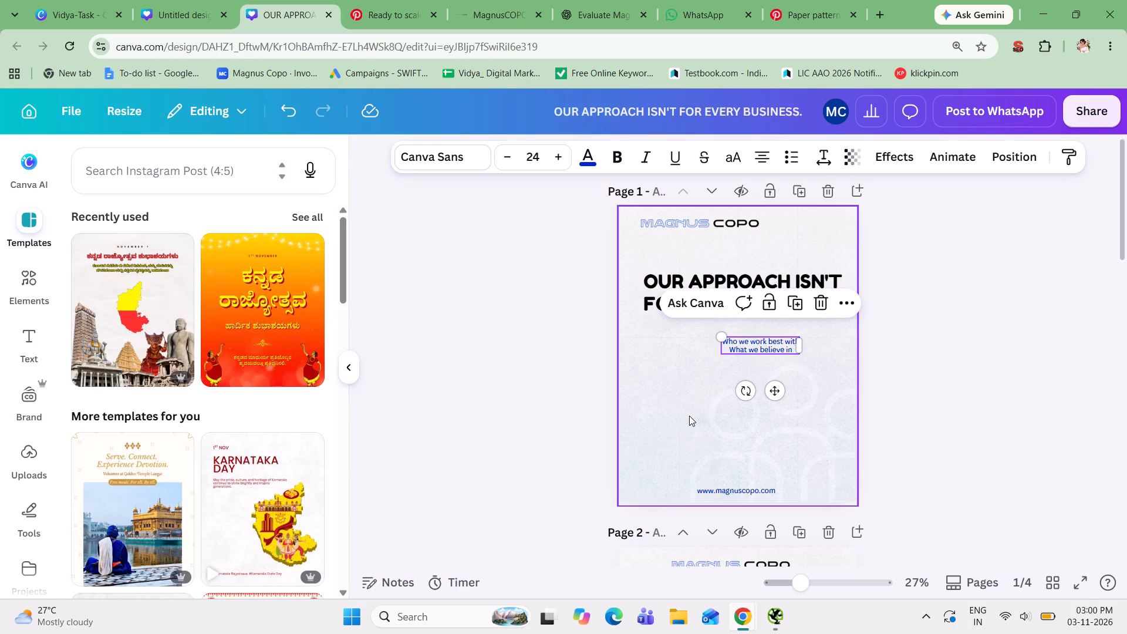
Add the recently used green rounded bar to page 1, beneath the headline.
{"action": "left_click", "coordinate": [16, 294]}
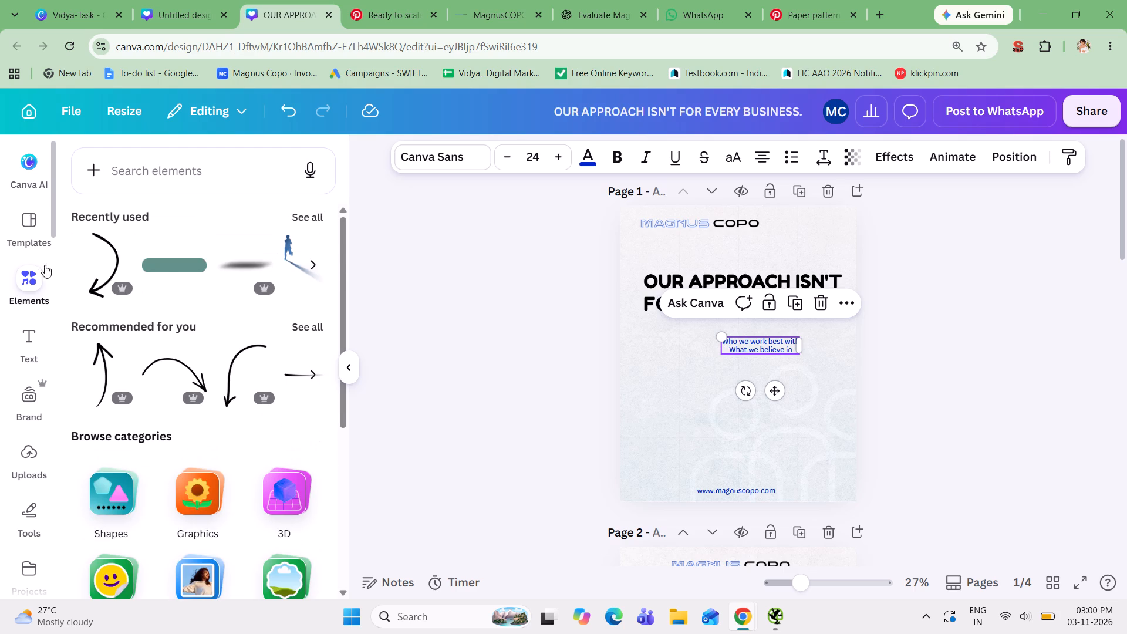
{"action": "left_click", "coordinate": [165, 262]}
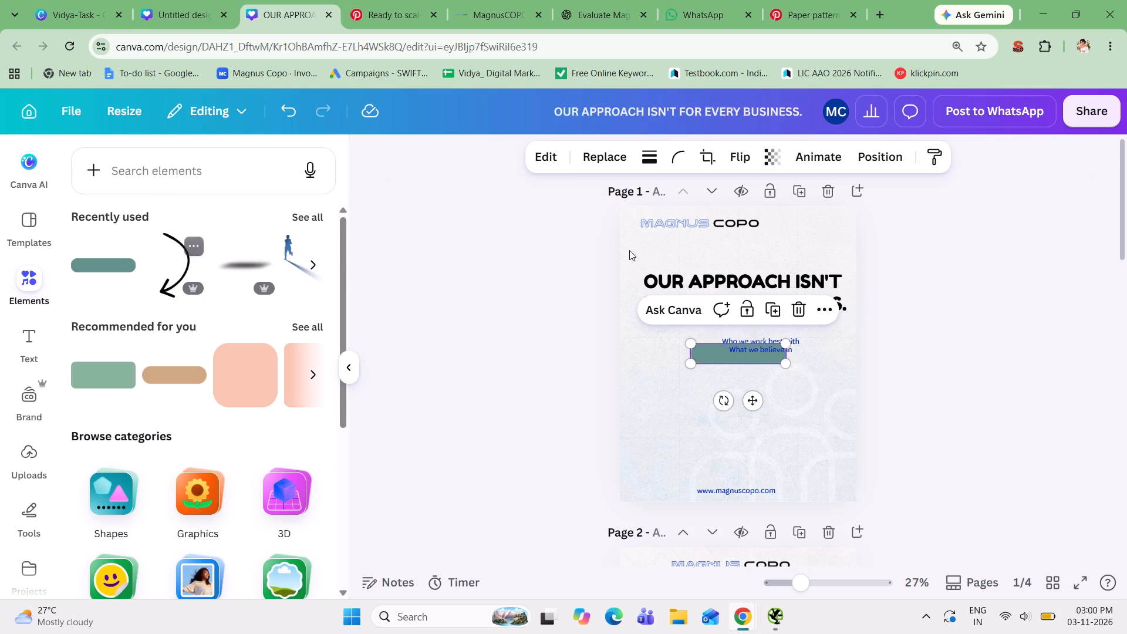
{"action": "left_click", "coordinate": [933, 339]}
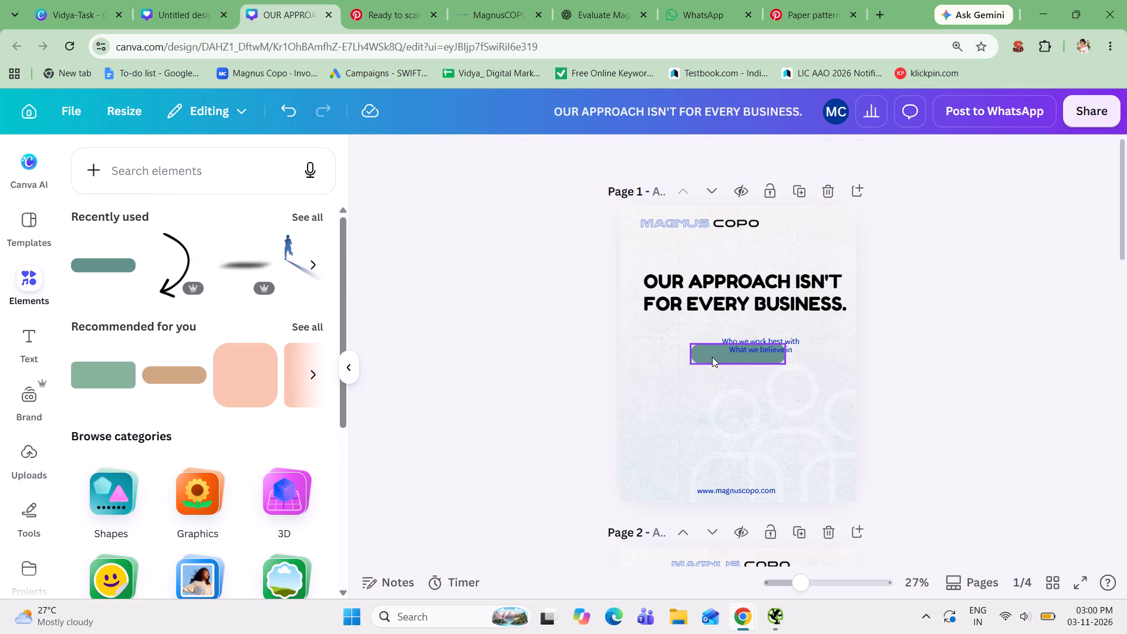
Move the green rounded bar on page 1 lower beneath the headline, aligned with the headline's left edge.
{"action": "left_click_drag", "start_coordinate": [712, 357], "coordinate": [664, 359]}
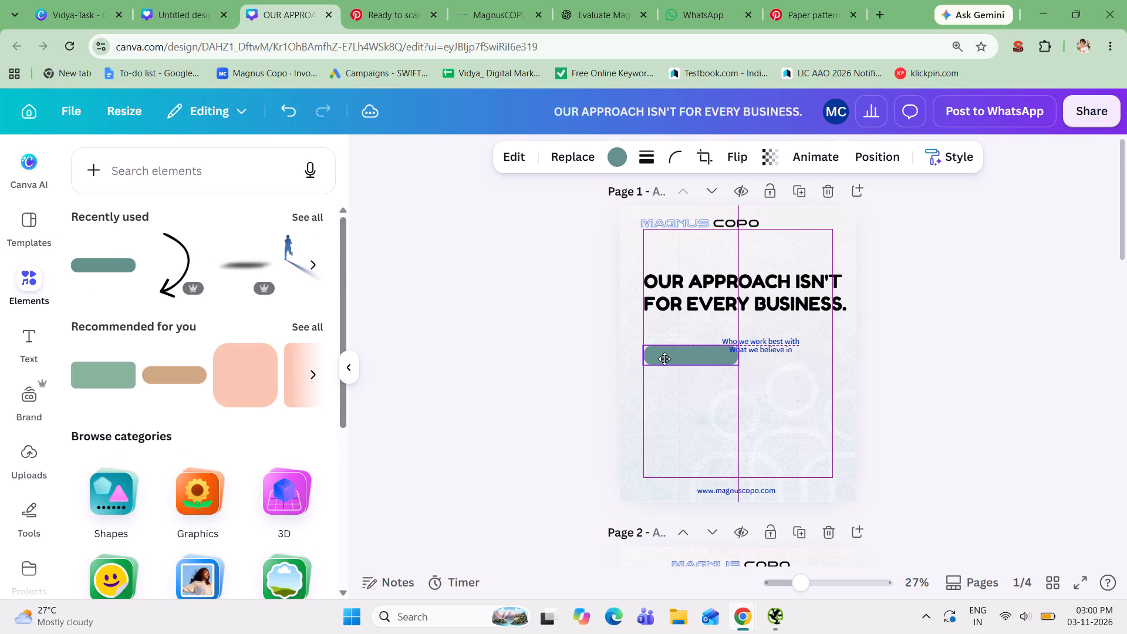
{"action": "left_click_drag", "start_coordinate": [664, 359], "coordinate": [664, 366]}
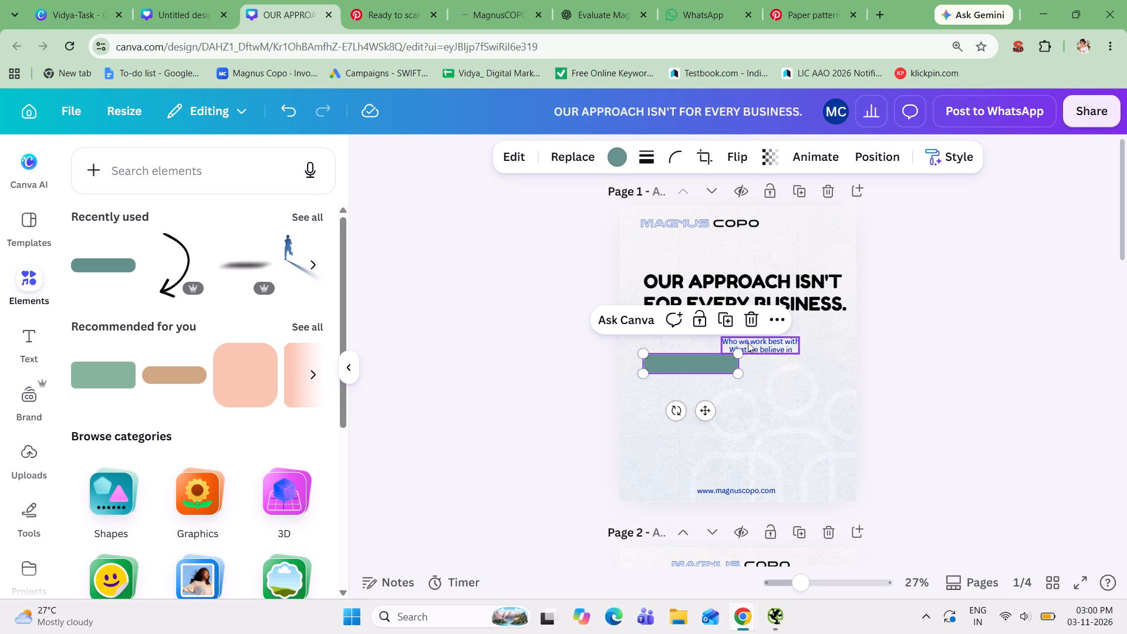
Move the "Who we work best with / What we believe in" text up just beneath the right end of the page 1 headline.
{"action": "left_click_drag", "start_coordinate": [758, 344], "coordinate": [805, 333]}
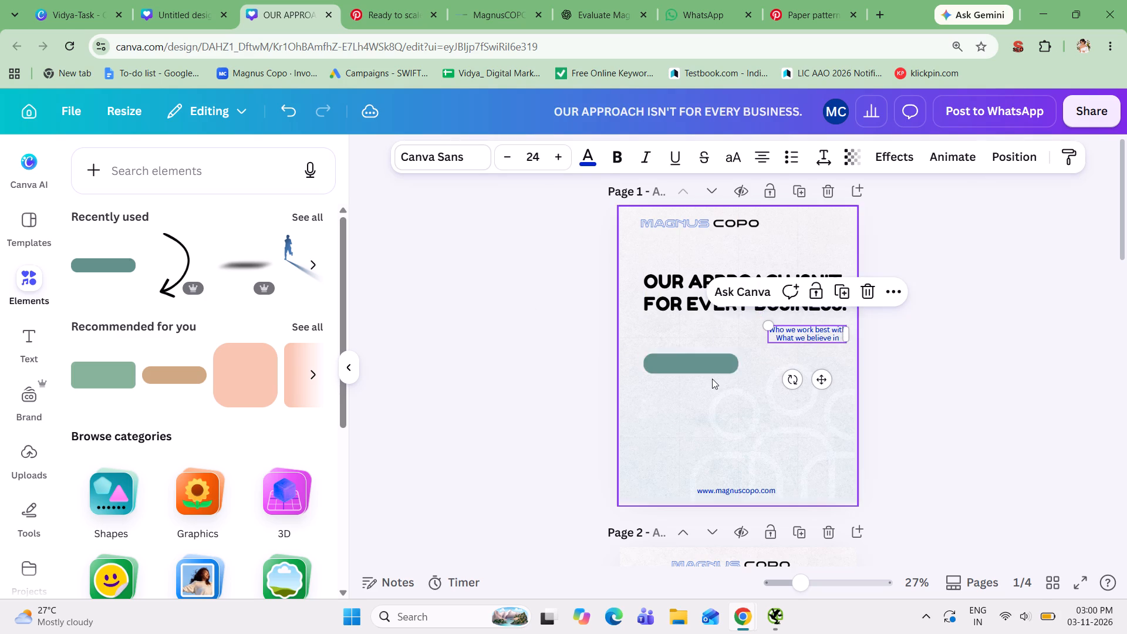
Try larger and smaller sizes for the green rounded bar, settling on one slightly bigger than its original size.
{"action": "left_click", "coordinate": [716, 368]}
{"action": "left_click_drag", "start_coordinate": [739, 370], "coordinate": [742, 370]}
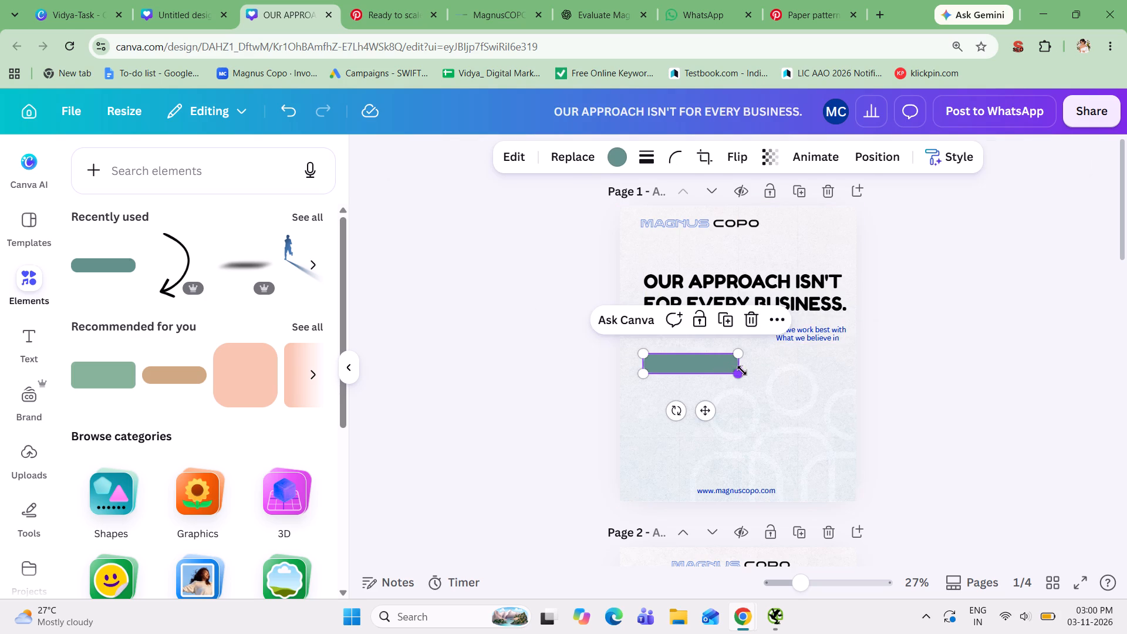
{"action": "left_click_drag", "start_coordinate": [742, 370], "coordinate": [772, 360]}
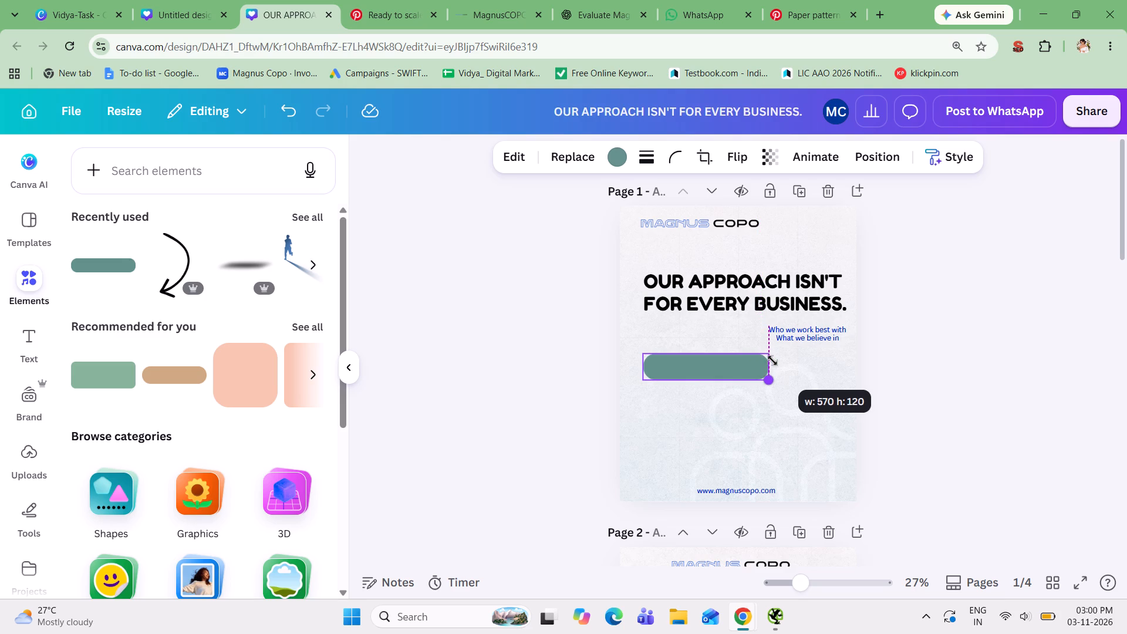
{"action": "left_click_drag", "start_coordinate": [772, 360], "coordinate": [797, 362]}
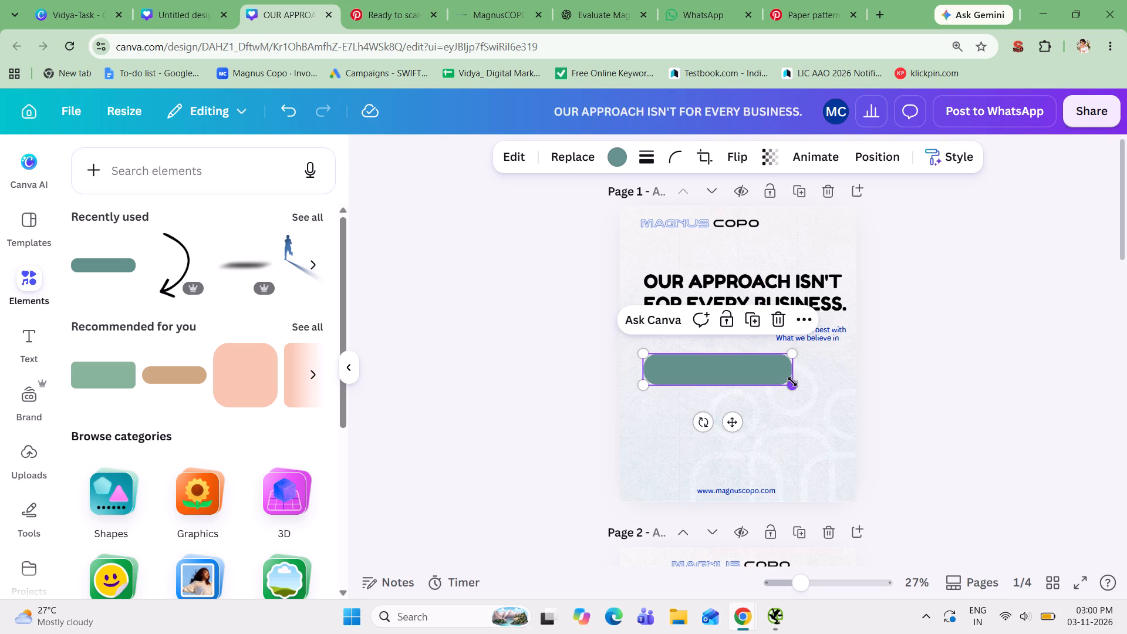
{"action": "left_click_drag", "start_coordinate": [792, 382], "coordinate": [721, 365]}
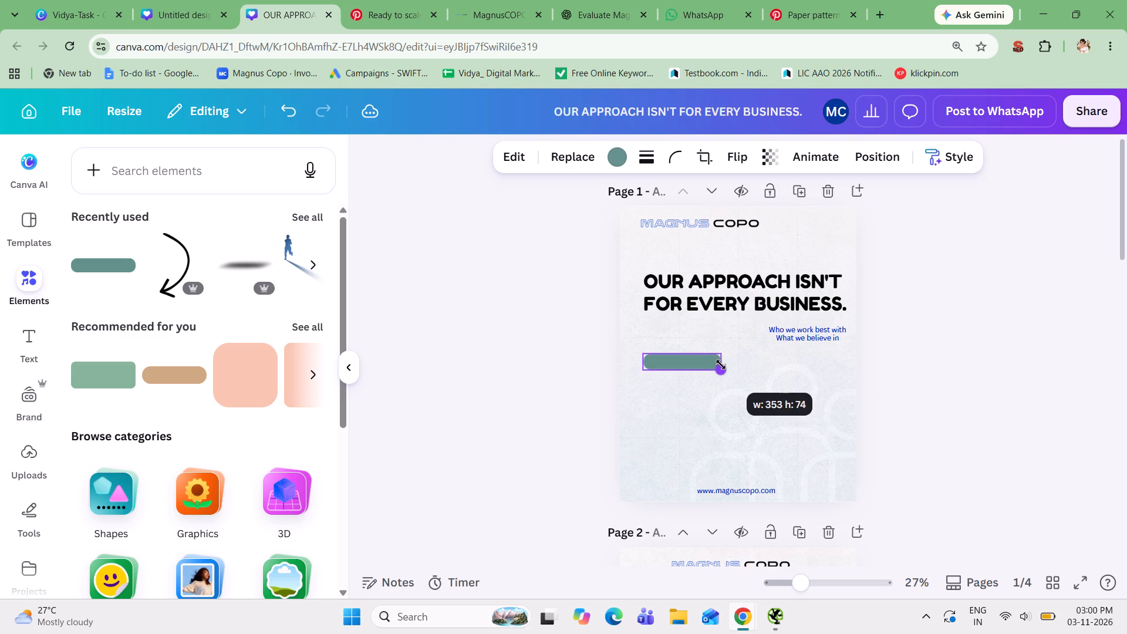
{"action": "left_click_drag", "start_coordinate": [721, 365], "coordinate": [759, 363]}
Delete the green rounded bar from page 1.
{"action": "left_click", "coordinate": [762, 316]}
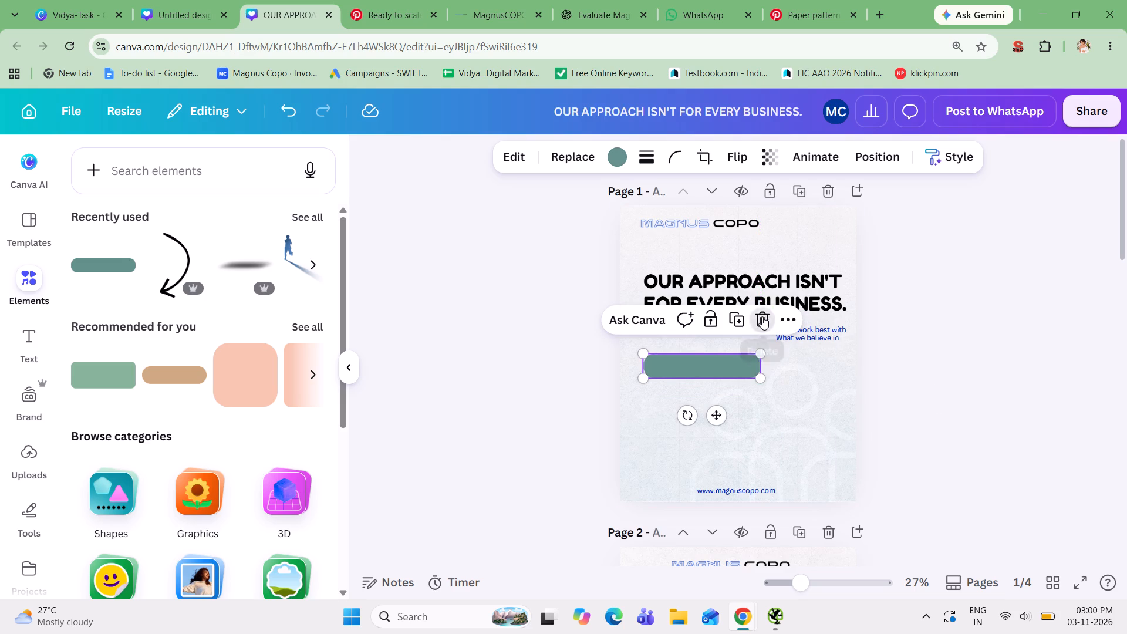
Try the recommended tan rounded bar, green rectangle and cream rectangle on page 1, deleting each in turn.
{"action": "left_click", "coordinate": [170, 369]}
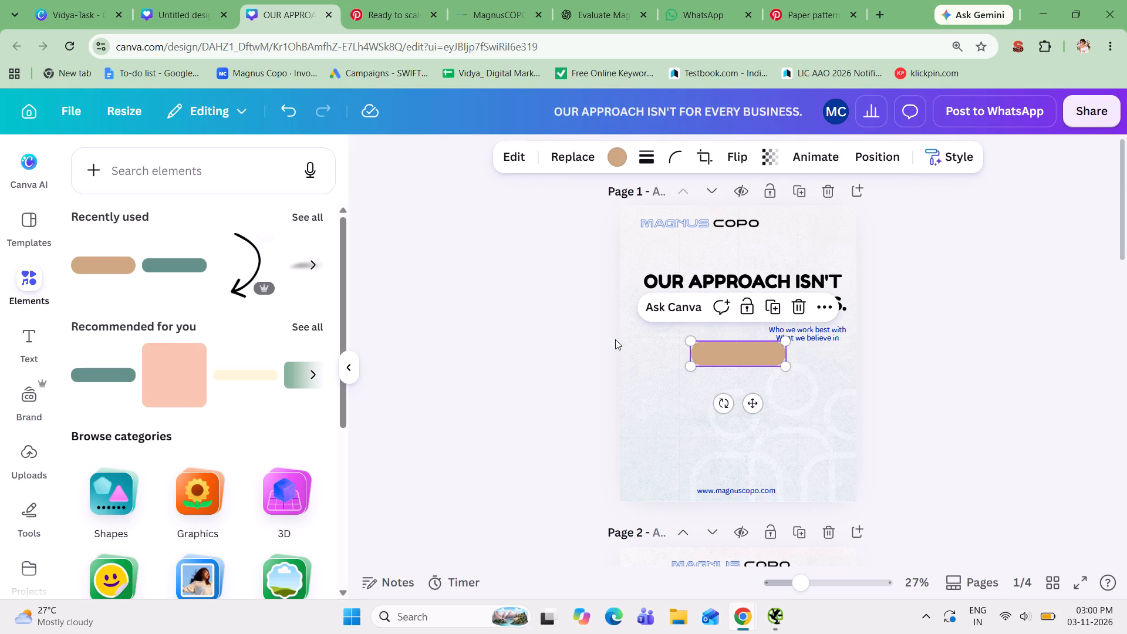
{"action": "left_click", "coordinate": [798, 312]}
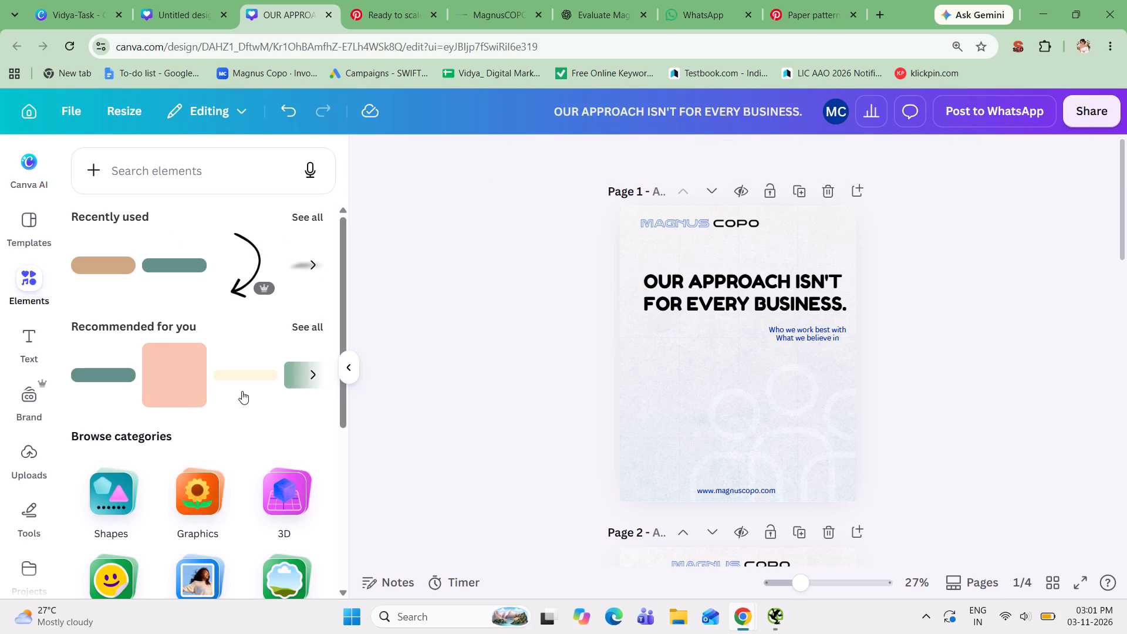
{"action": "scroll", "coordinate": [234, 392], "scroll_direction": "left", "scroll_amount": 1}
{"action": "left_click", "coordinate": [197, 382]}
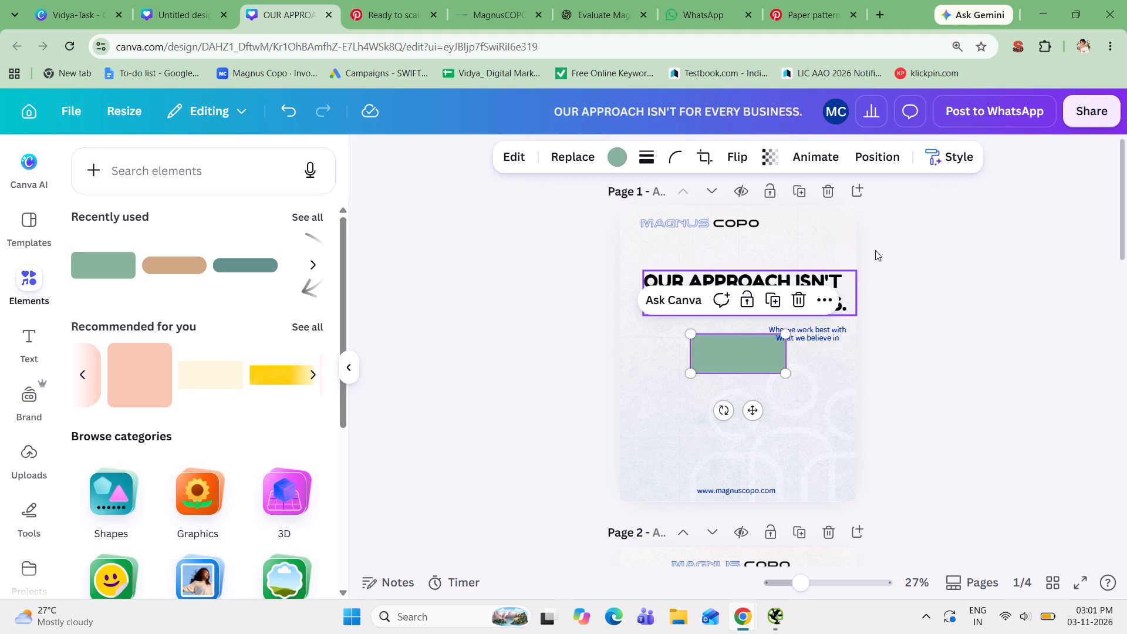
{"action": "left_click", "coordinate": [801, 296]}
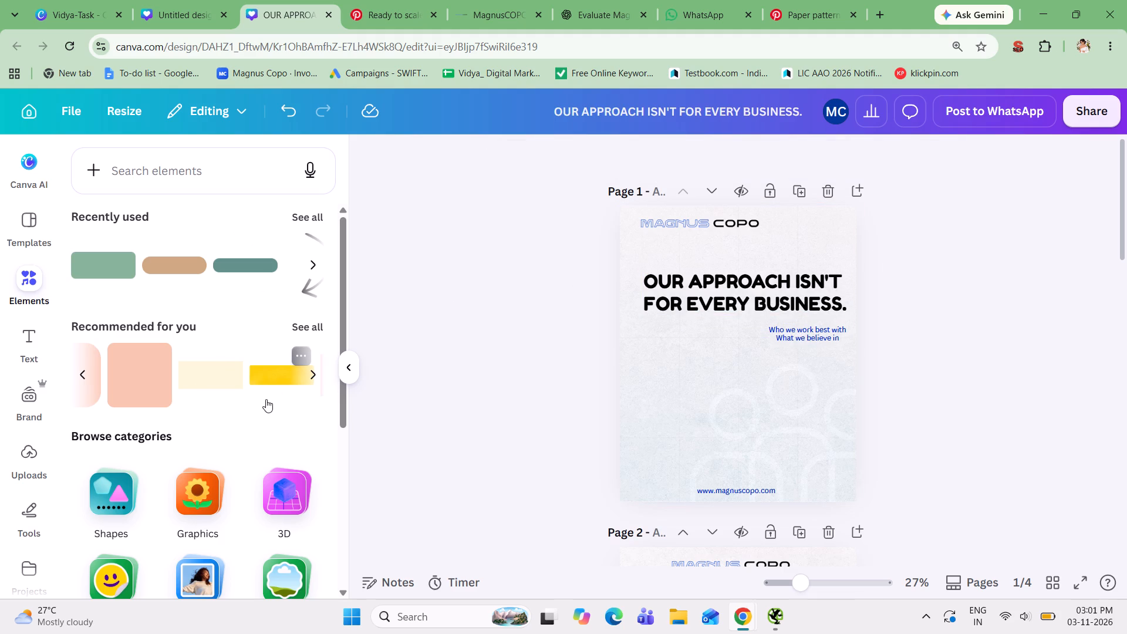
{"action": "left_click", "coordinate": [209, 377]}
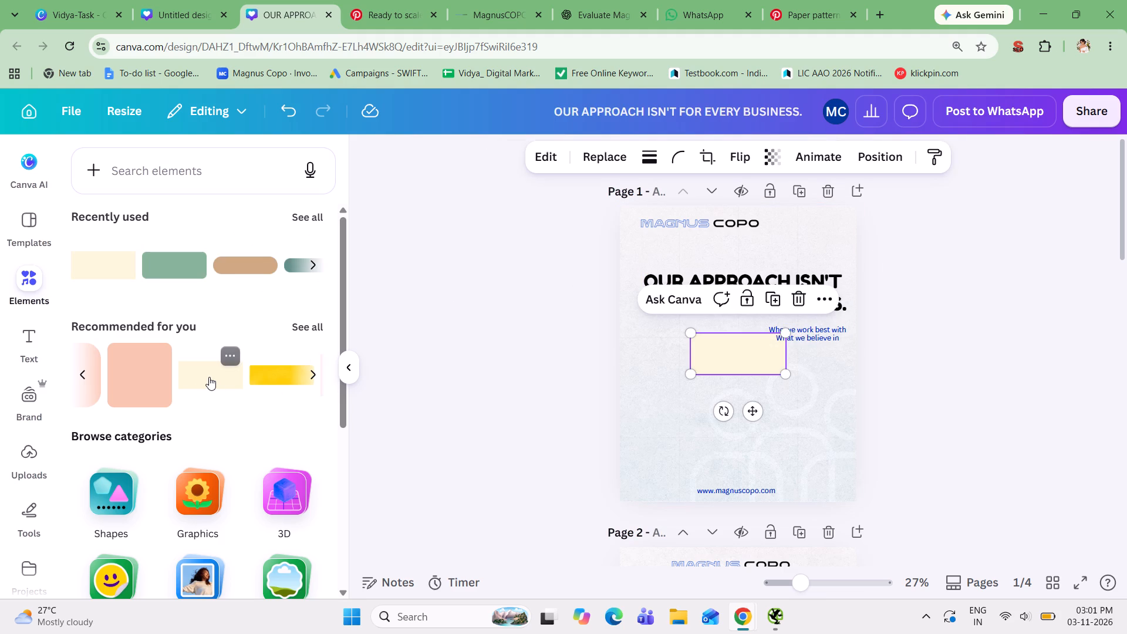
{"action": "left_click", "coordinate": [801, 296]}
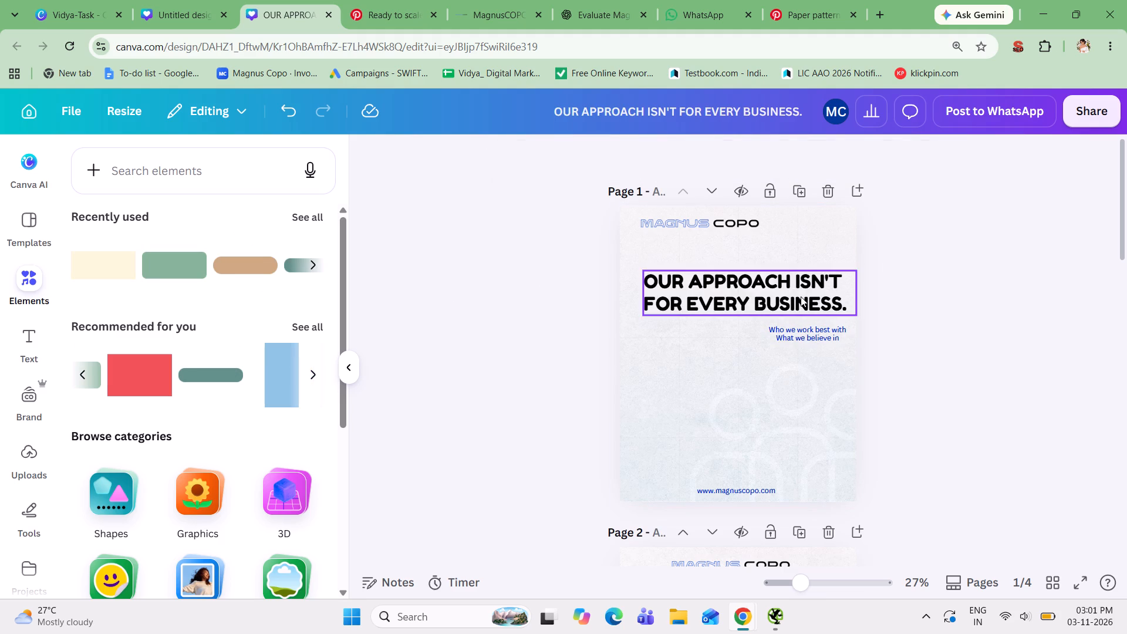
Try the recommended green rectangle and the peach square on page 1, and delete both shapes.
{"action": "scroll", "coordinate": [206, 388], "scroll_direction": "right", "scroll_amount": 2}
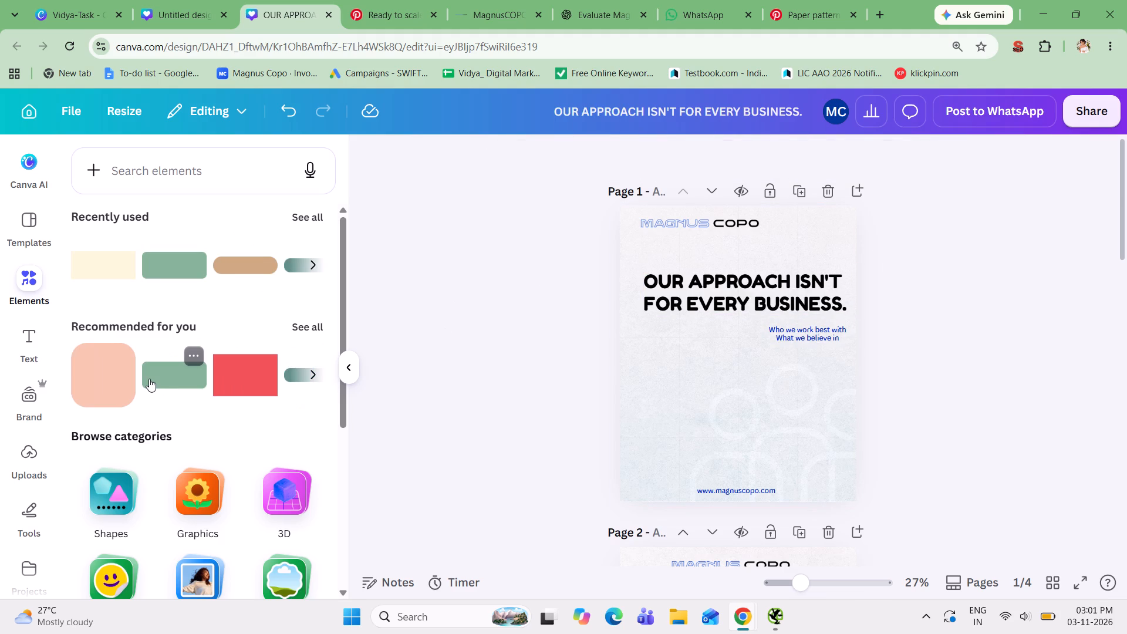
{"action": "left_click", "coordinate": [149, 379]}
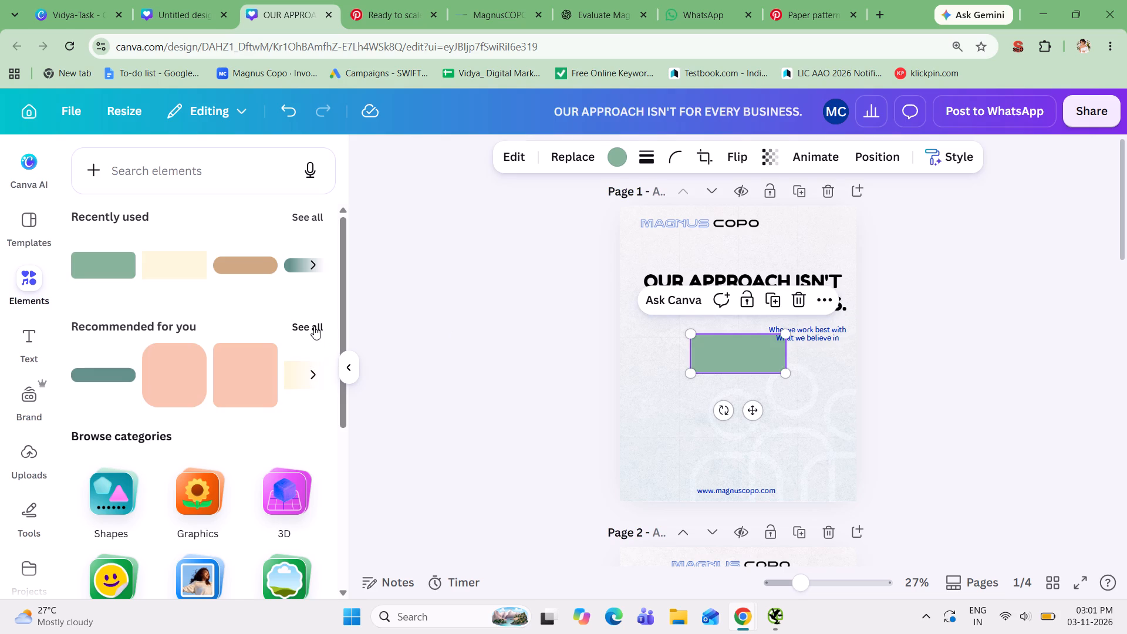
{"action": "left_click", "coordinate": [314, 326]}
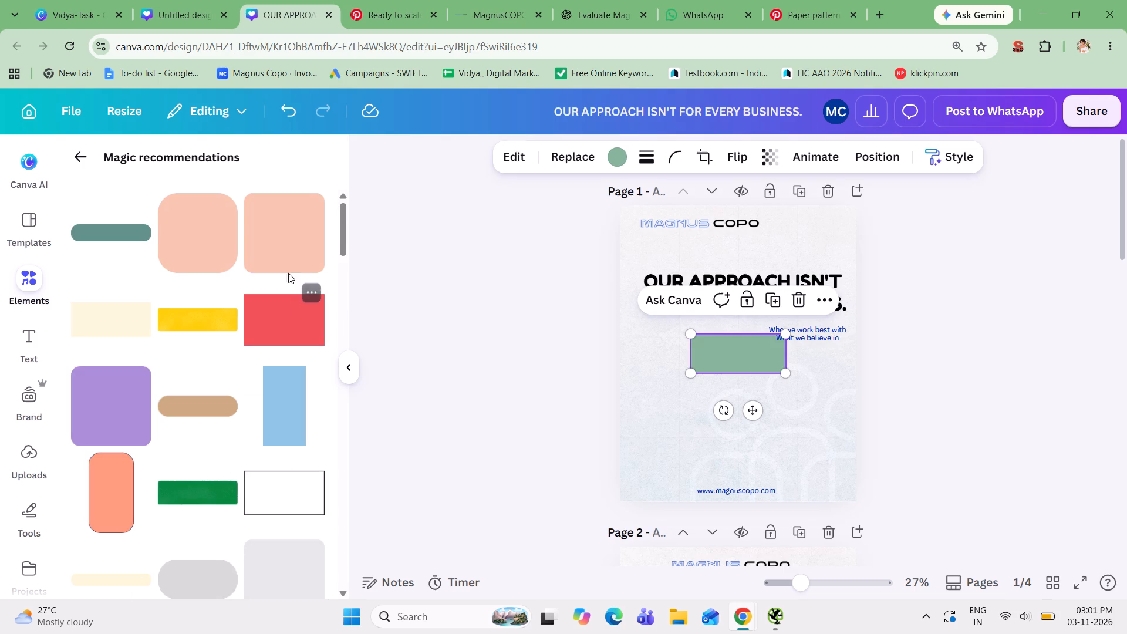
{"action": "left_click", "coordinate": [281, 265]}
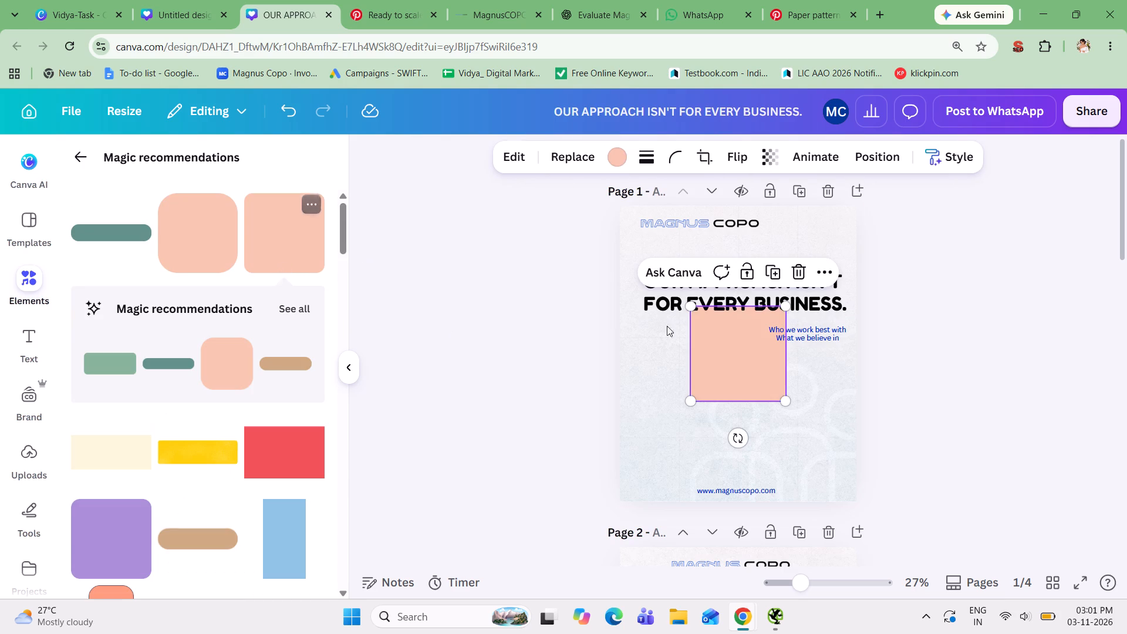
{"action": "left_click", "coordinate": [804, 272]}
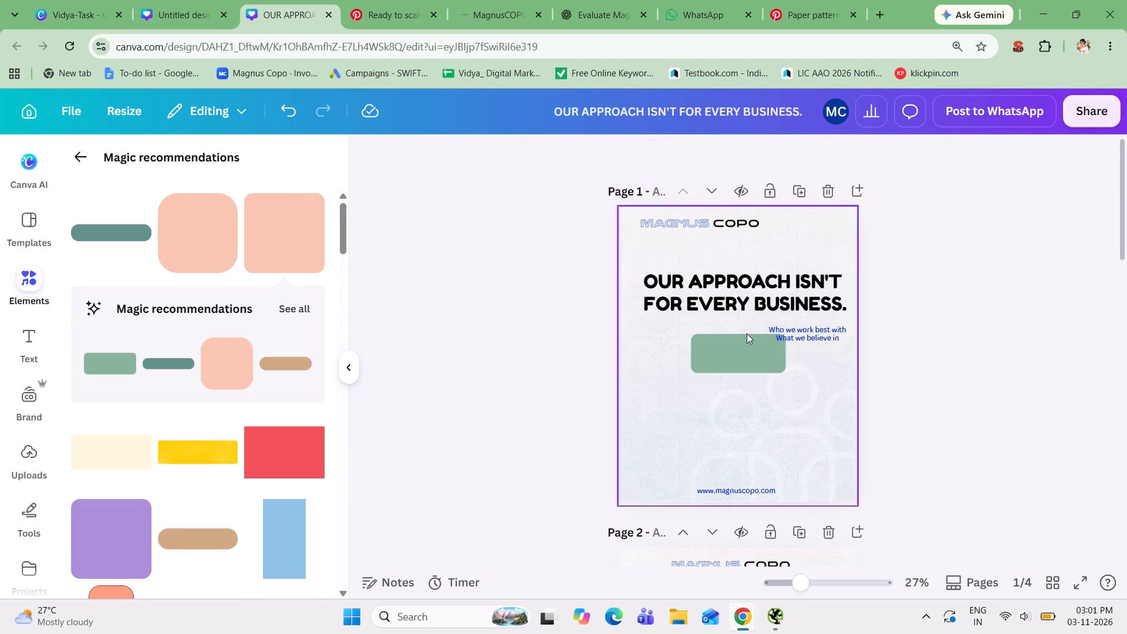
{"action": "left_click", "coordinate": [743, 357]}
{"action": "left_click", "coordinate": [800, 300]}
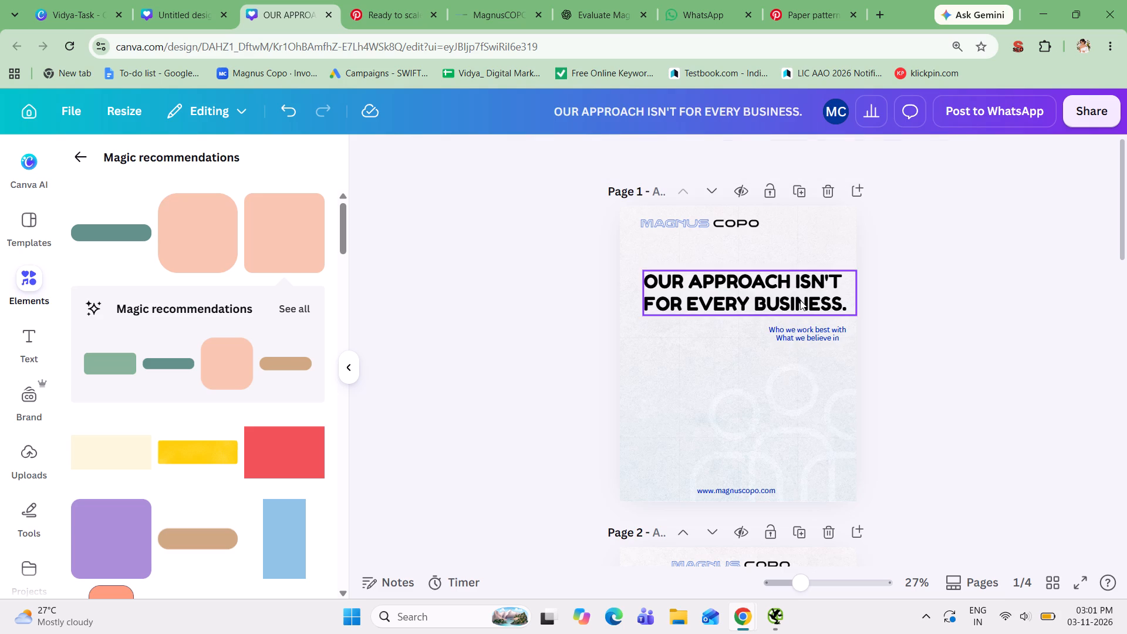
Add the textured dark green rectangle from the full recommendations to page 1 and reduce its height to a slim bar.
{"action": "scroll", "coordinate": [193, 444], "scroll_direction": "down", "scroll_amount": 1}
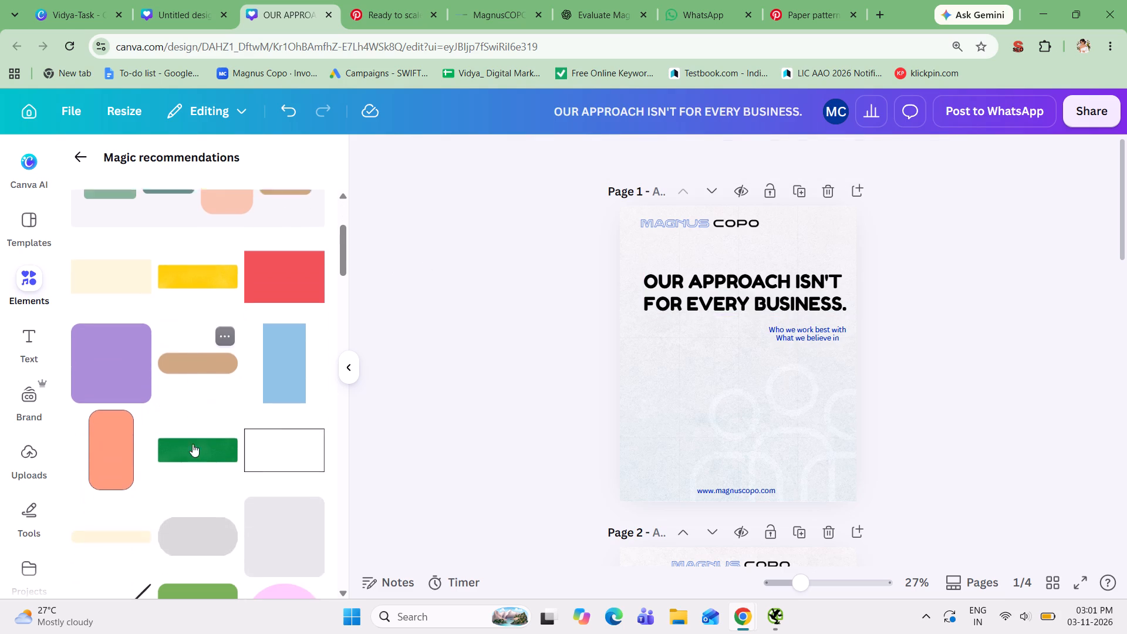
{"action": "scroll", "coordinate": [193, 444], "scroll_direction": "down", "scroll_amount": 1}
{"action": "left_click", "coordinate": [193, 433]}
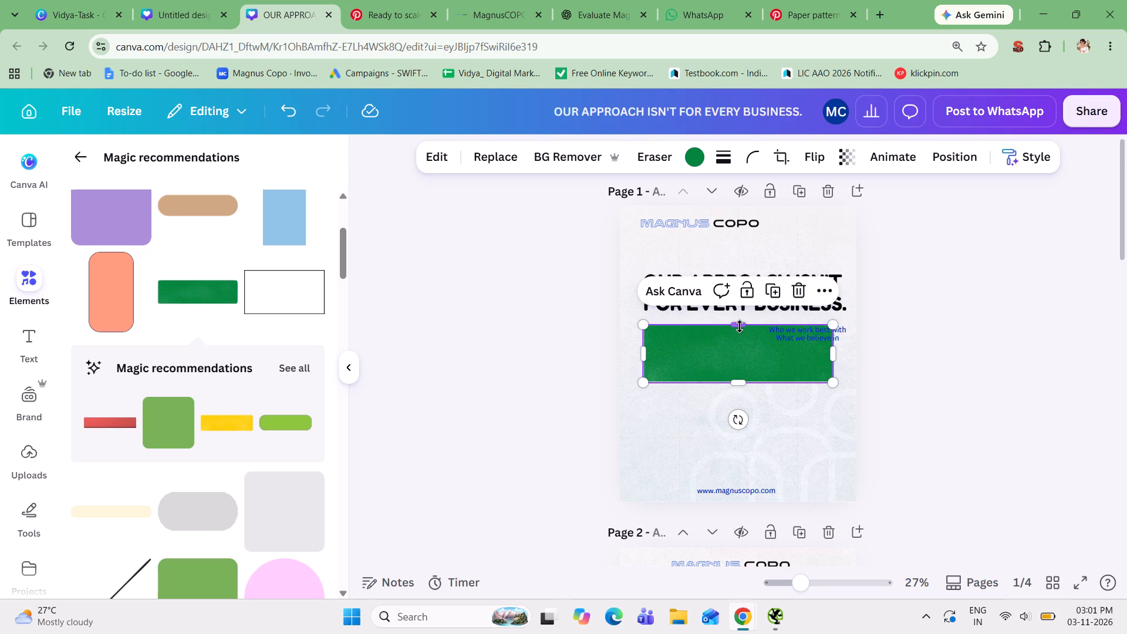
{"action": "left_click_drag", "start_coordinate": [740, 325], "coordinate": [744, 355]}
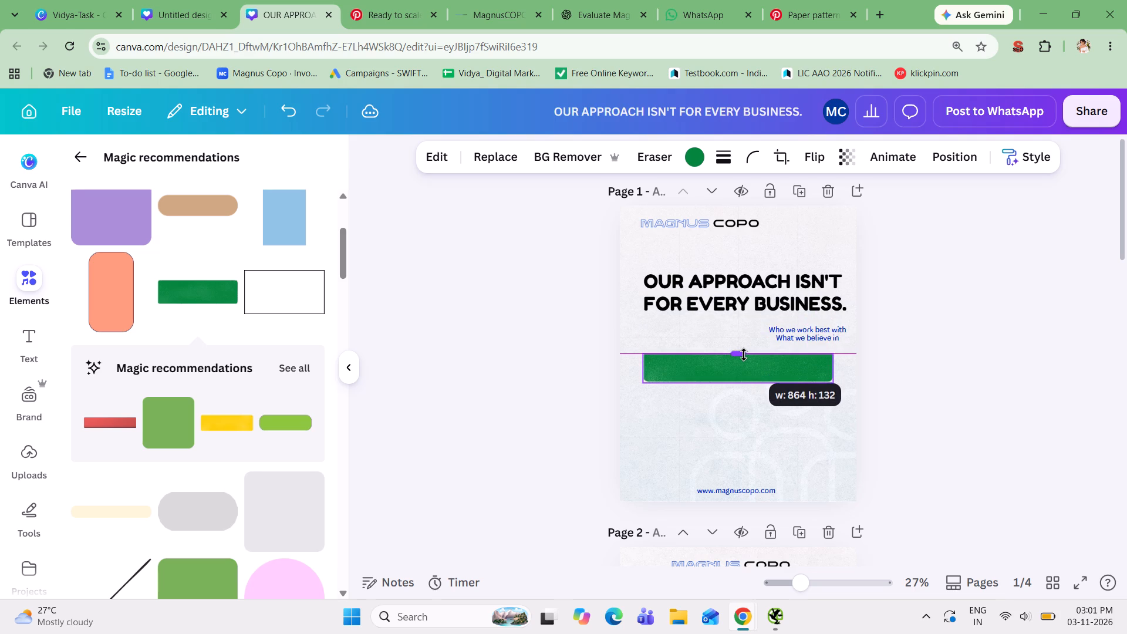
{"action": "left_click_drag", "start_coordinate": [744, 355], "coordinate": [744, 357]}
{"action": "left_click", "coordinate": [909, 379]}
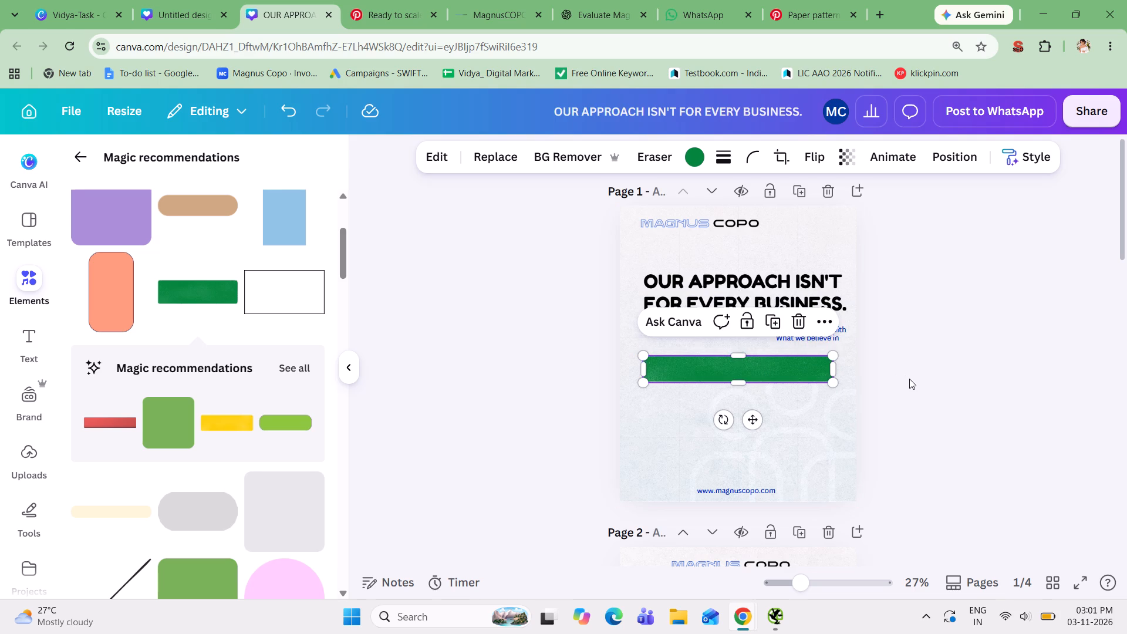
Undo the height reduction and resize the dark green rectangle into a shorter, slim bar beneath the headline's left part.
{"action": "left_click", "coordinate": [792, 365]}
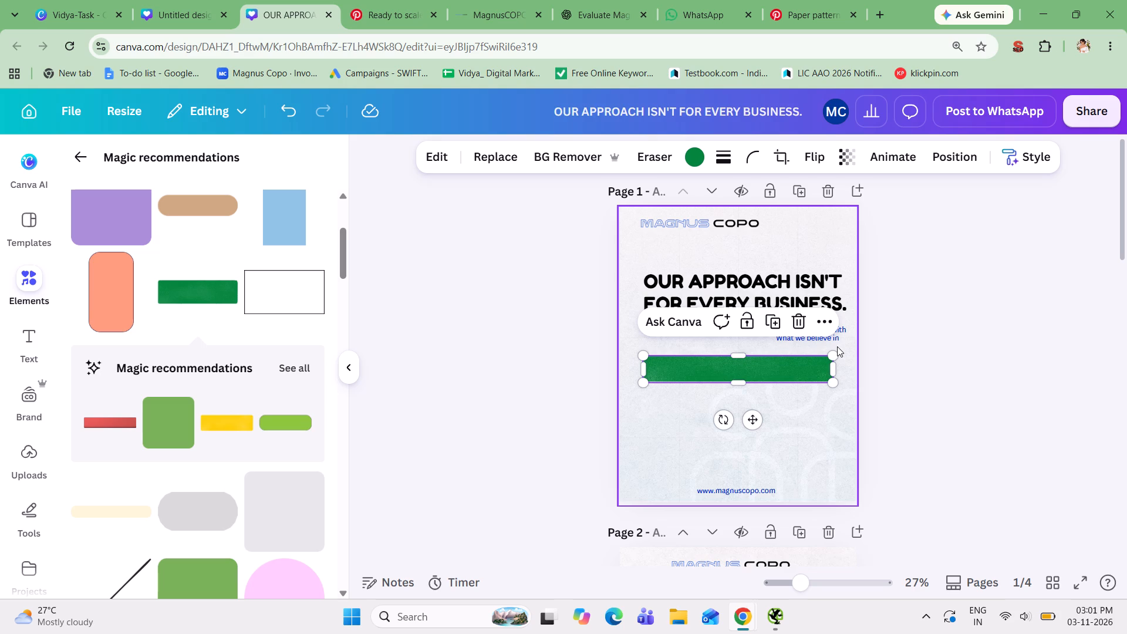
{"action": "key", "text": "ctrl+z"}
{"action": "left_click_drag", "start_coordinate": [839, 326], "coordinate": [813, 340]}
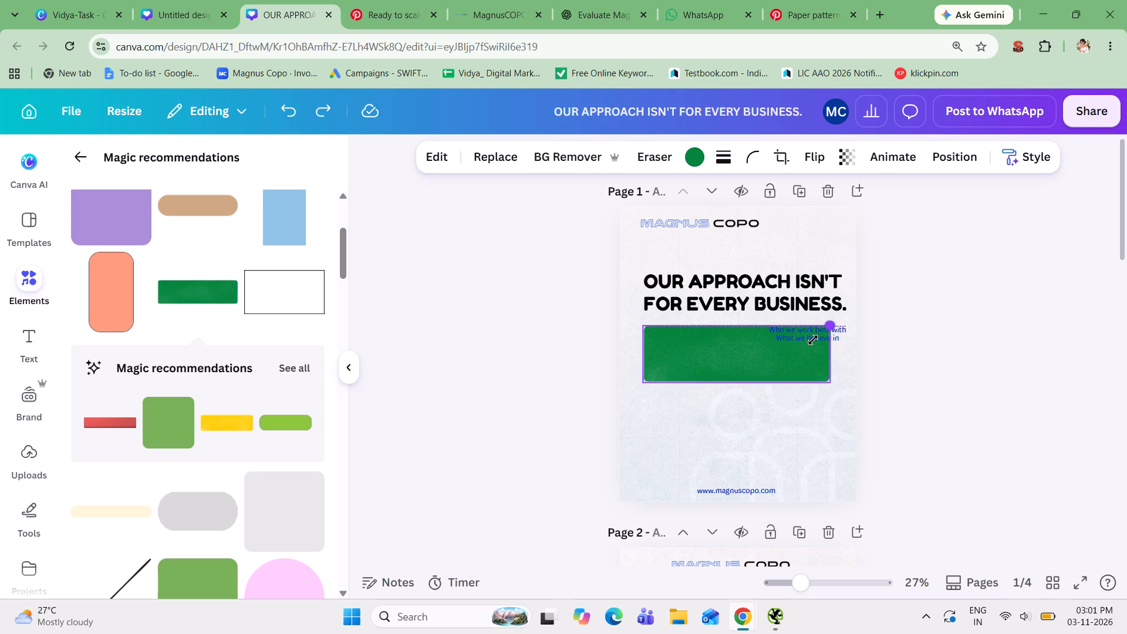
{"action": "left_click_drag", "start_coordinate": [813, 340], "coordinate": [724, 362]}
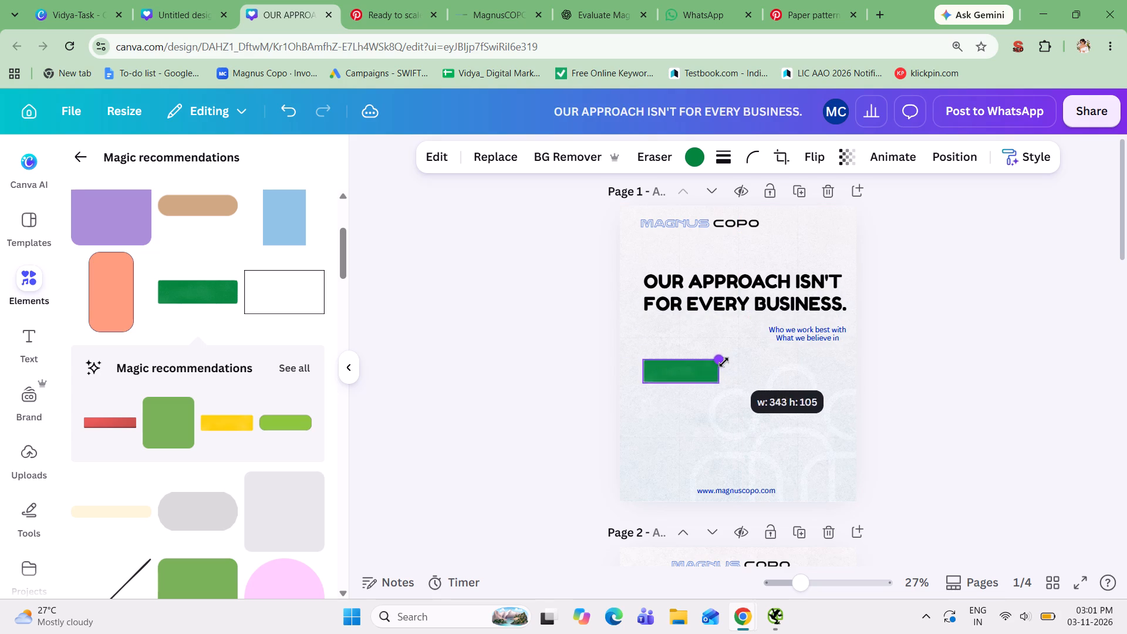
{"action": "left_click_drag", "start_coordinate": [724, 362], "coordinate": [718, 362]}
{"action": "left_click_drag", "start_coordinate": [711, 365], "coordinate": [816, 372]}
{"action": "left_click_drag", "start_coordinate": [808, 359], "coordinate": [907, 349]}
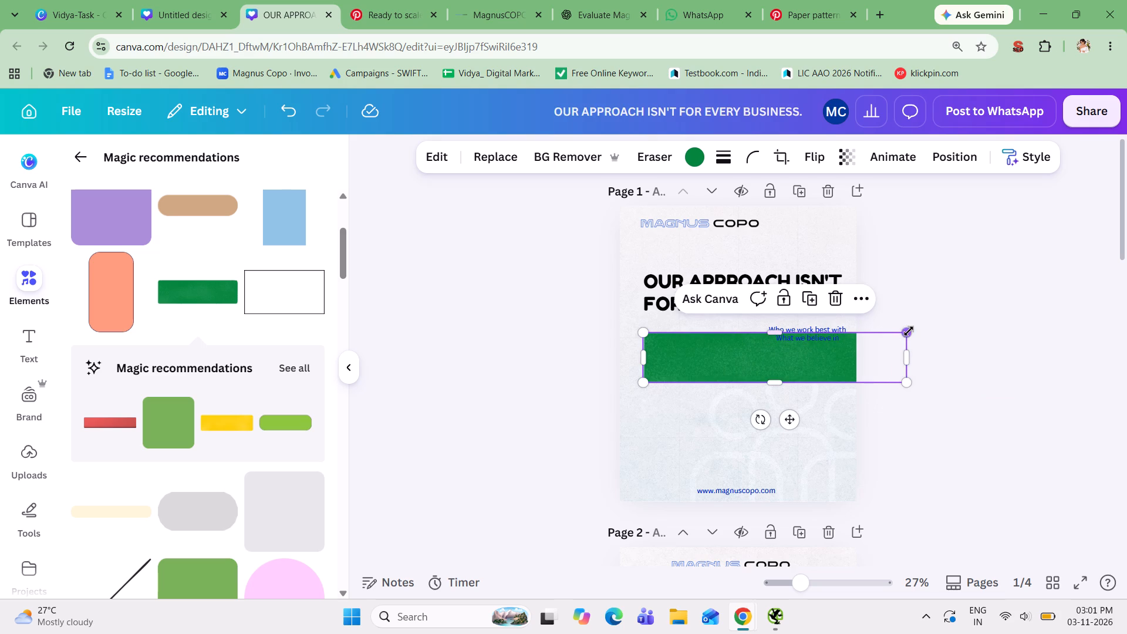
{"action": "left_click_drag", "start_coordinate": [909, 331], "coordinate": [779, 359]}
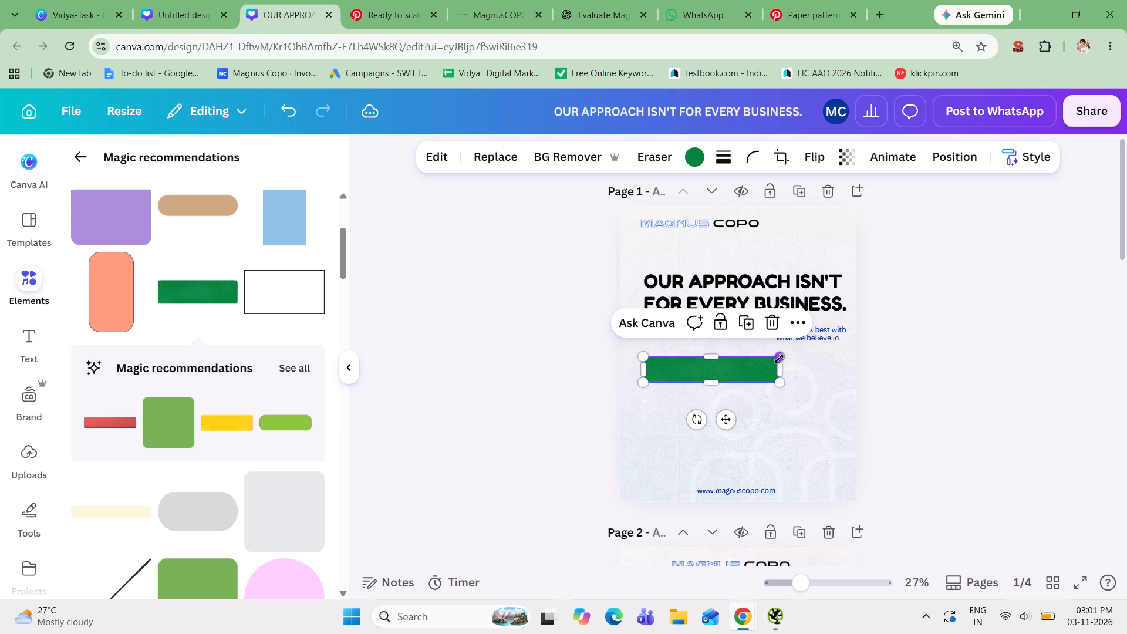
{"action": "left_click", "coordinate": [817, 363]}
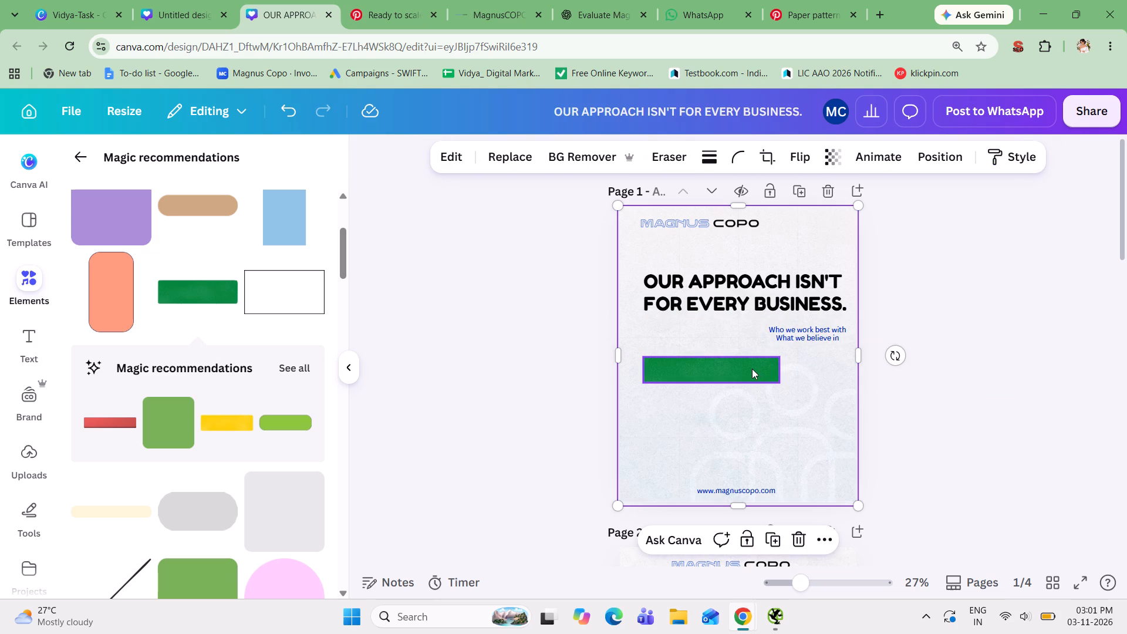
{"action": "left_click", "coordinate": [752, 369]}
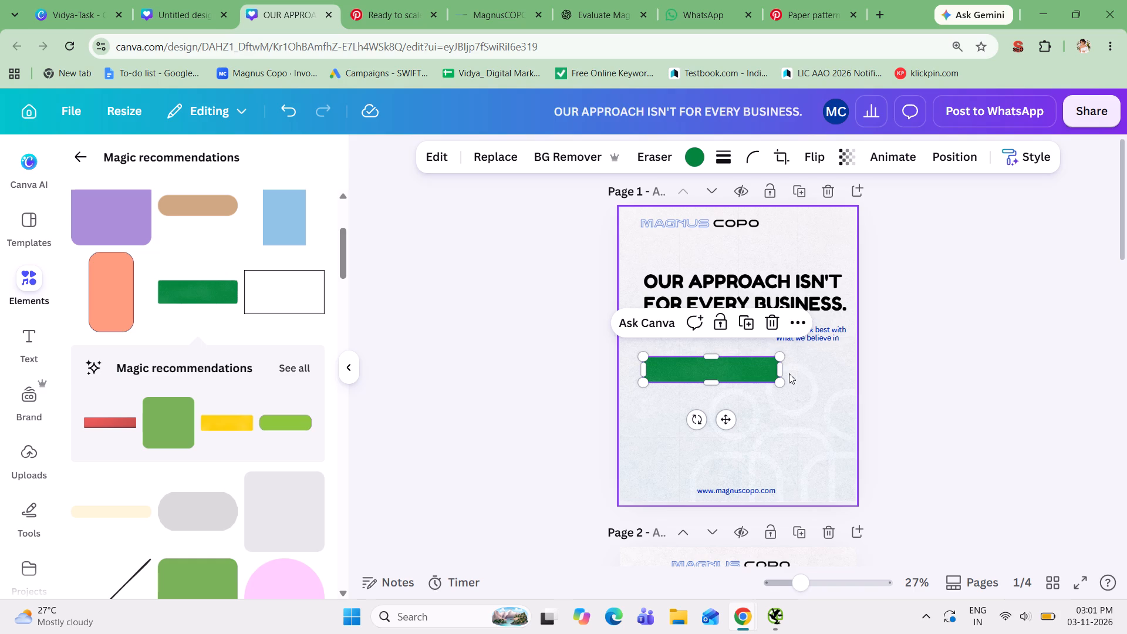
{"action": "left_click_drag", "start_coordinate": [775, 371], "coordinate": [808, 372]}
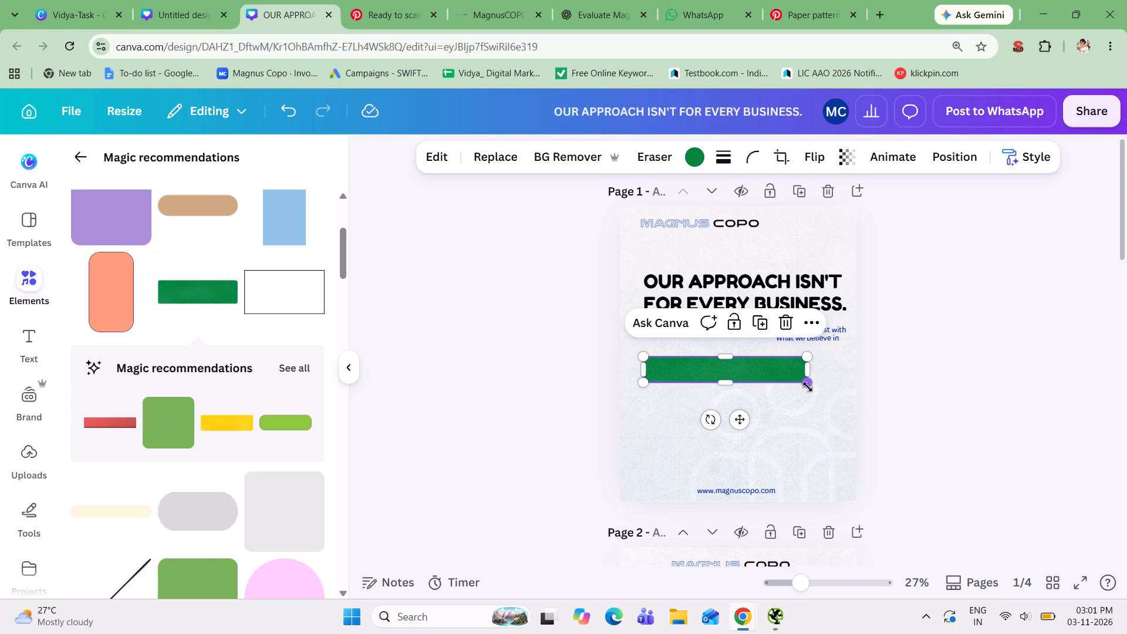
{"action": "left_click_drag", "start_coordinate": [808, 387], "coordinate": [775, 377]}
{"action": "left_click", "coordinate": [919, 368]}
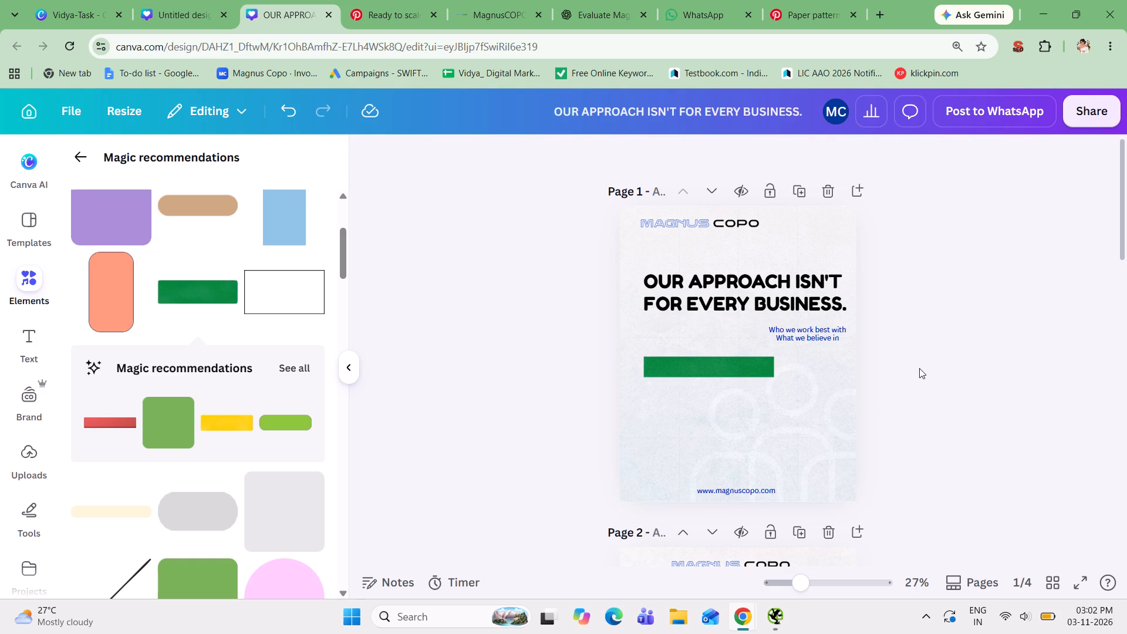
Recolour the textured green bar beneath the page 1 headline to black from the colours in this design.
{"action": "left_click", "coordinate": [697, 370]}
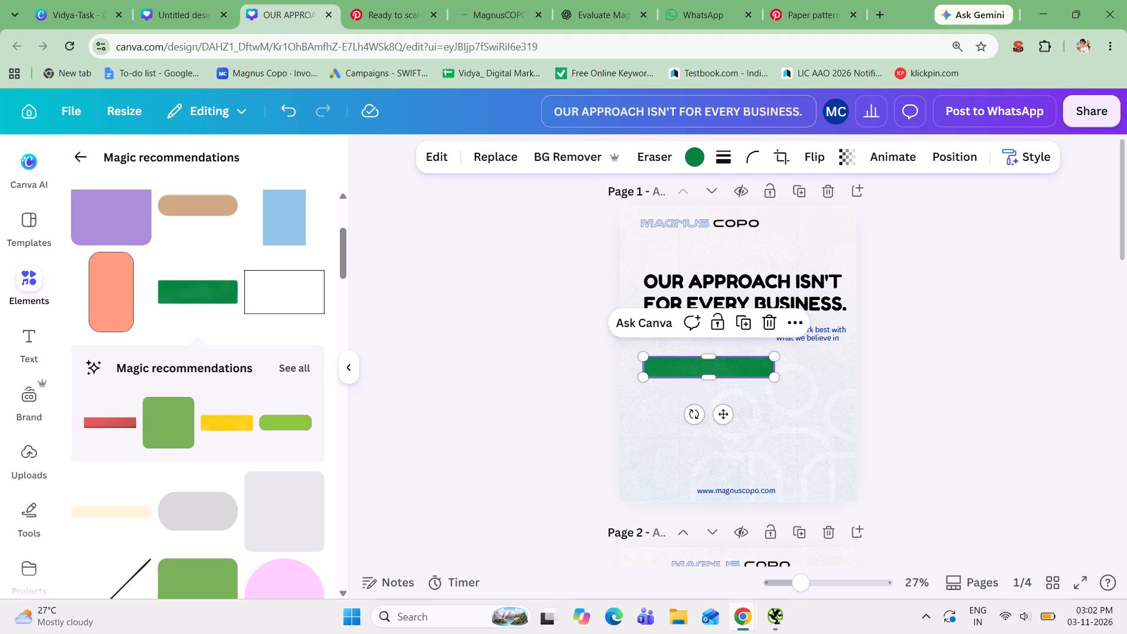
{"action": "left_click", "coordinate": [690, 155]}
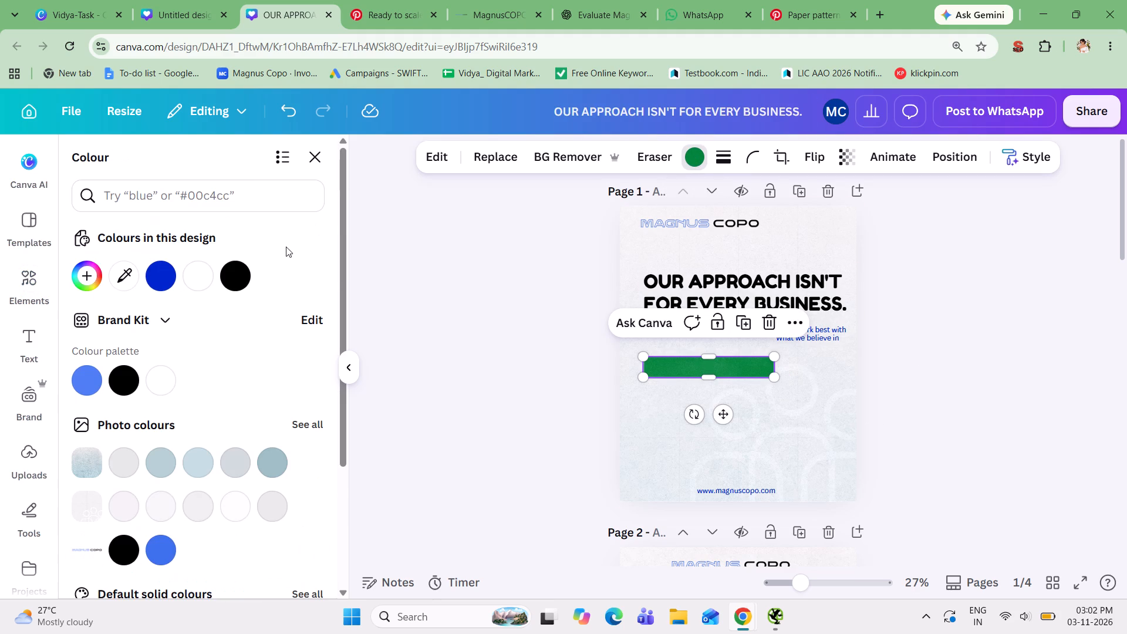
{"action": "left_click", "coordinate": [233, 271]}
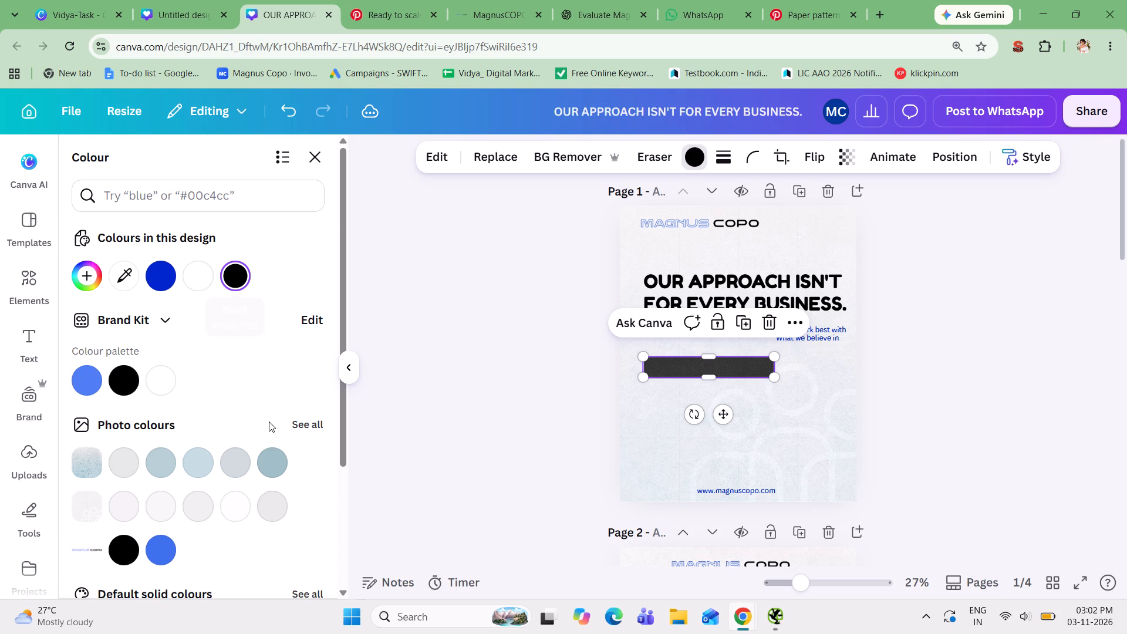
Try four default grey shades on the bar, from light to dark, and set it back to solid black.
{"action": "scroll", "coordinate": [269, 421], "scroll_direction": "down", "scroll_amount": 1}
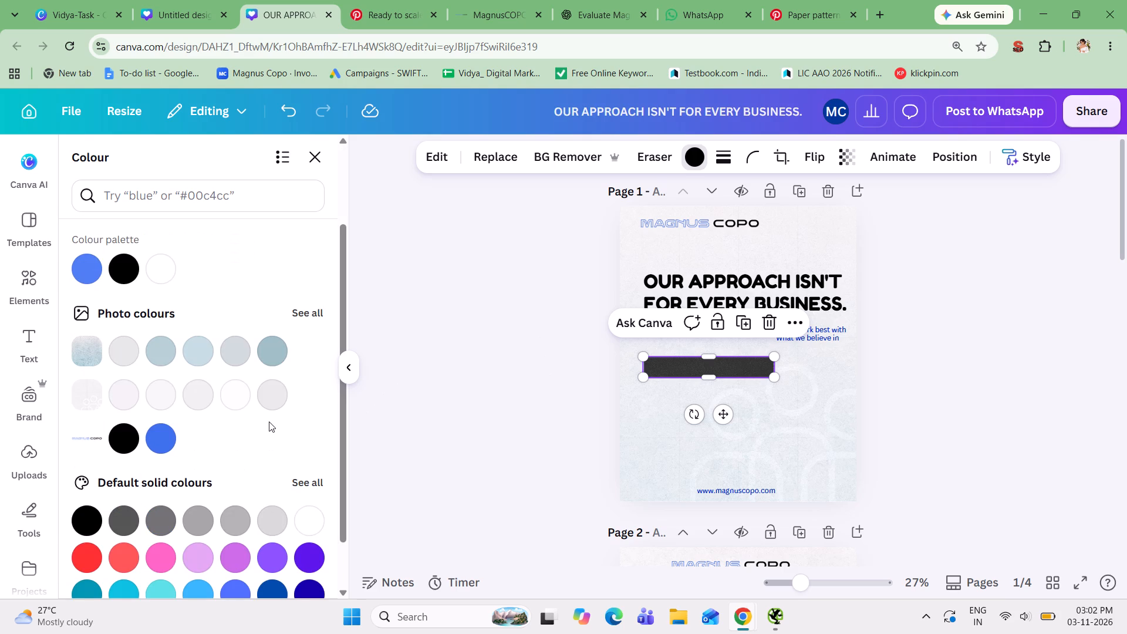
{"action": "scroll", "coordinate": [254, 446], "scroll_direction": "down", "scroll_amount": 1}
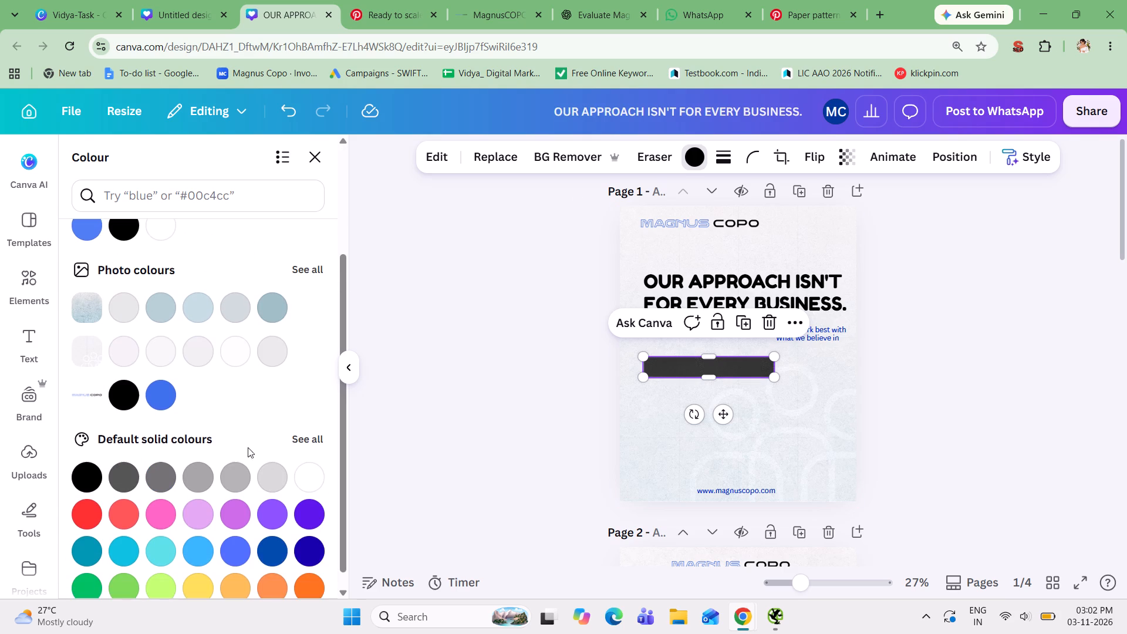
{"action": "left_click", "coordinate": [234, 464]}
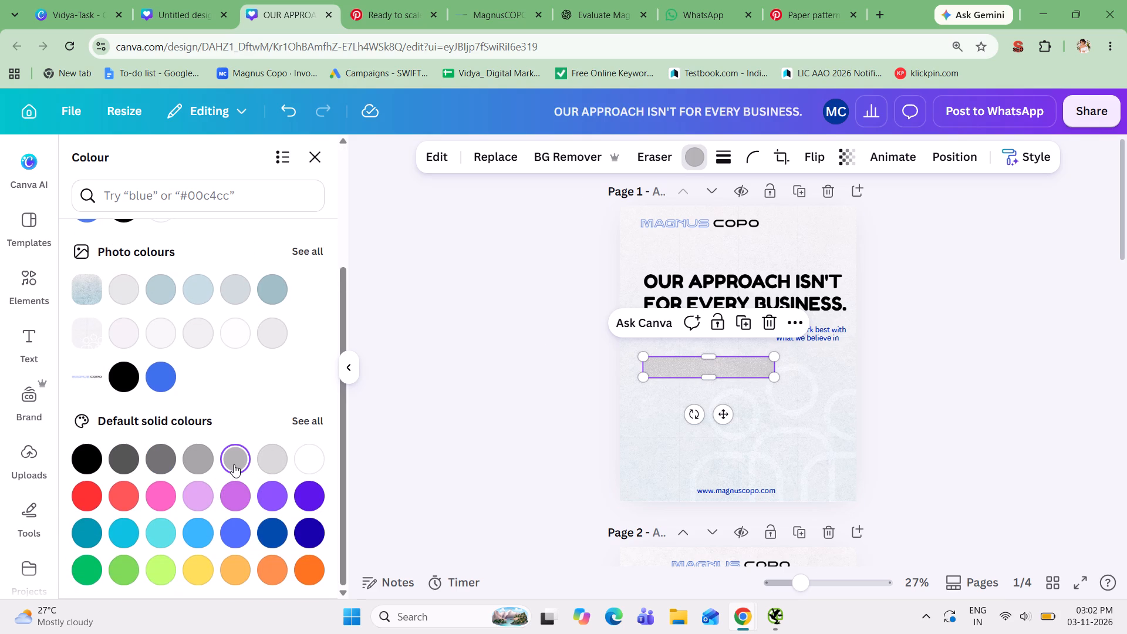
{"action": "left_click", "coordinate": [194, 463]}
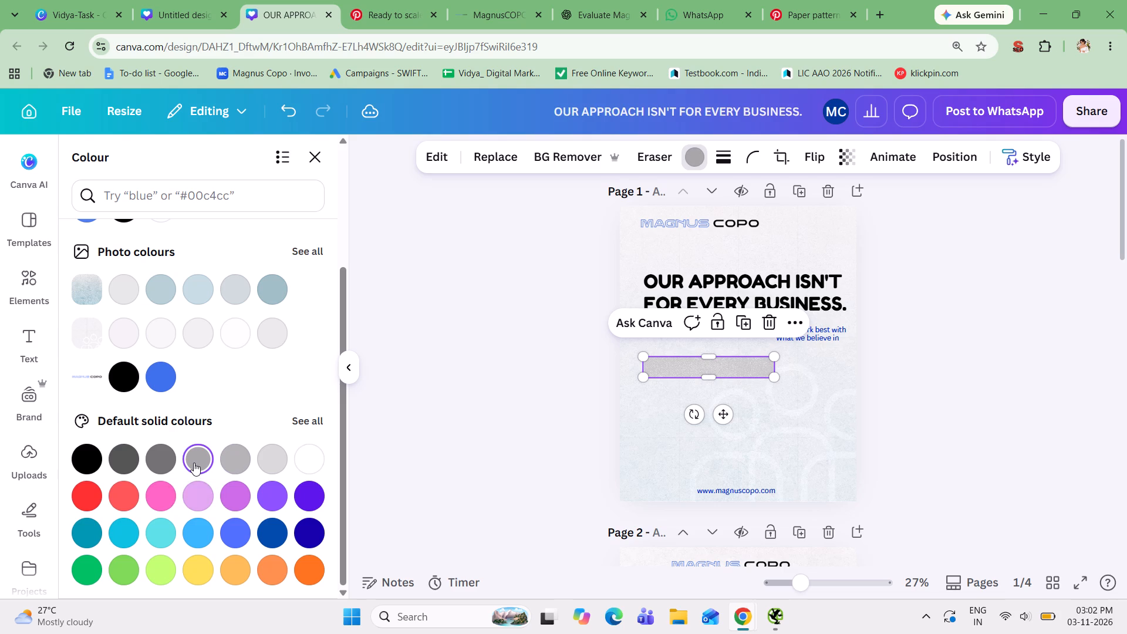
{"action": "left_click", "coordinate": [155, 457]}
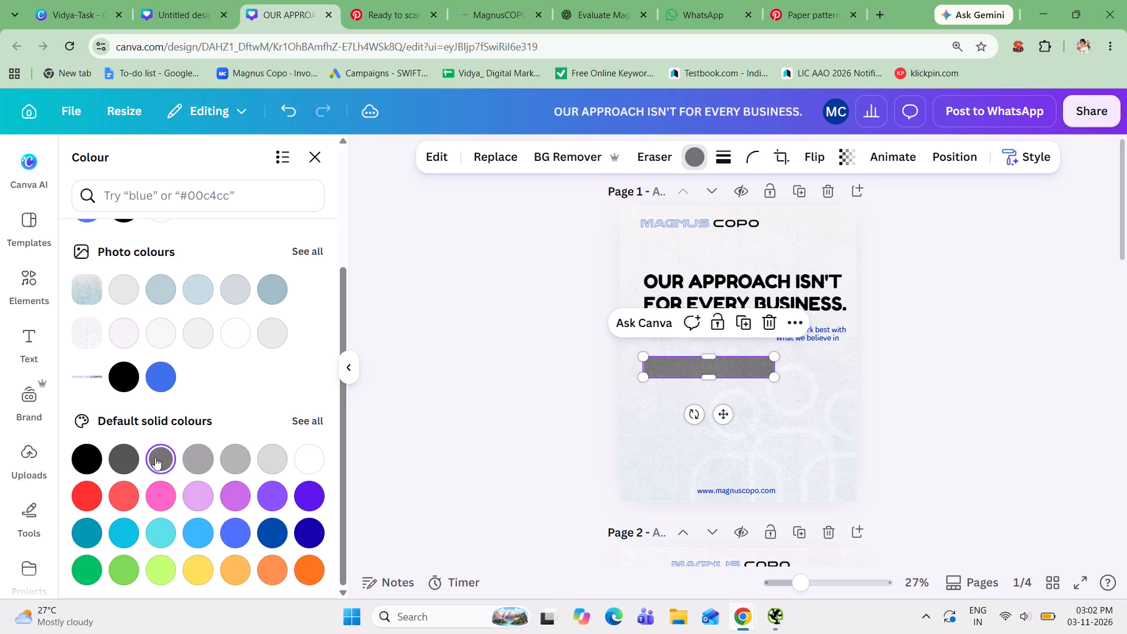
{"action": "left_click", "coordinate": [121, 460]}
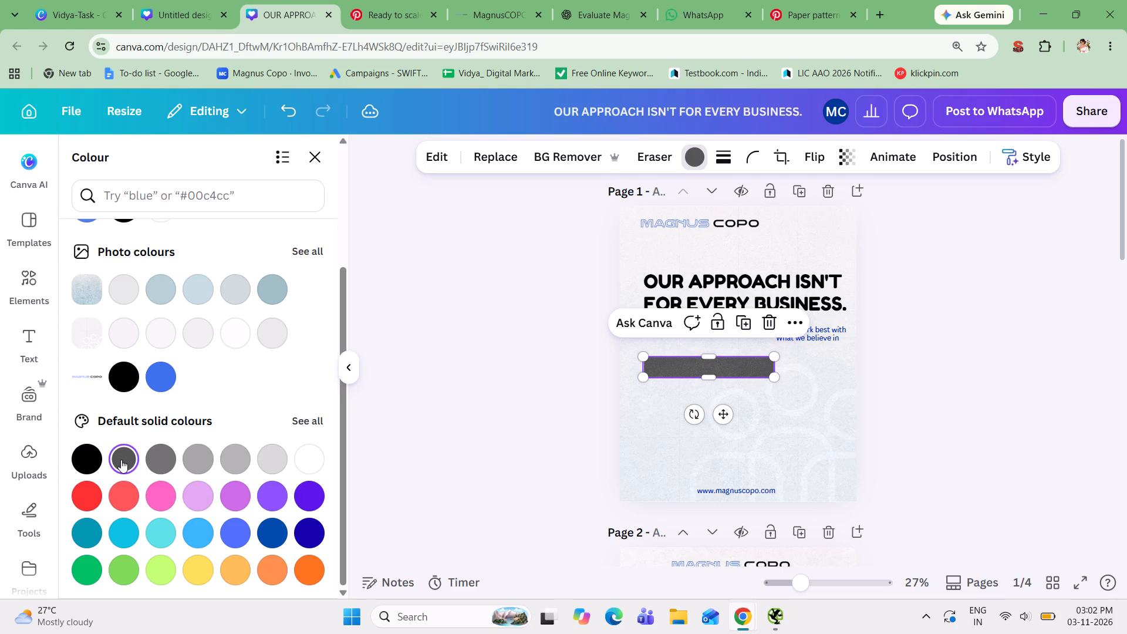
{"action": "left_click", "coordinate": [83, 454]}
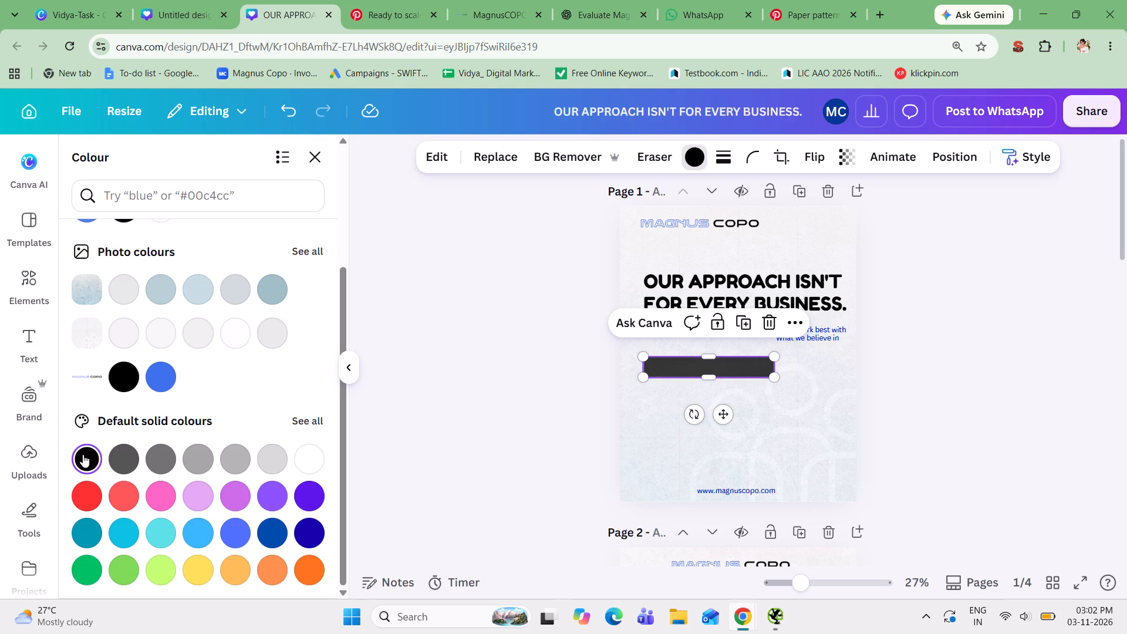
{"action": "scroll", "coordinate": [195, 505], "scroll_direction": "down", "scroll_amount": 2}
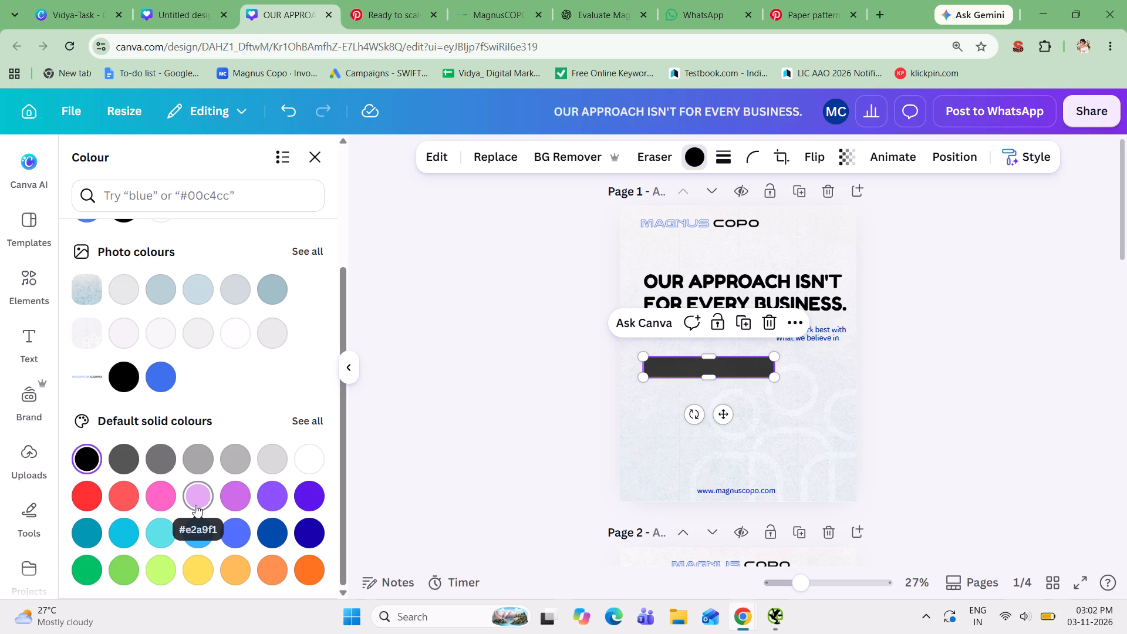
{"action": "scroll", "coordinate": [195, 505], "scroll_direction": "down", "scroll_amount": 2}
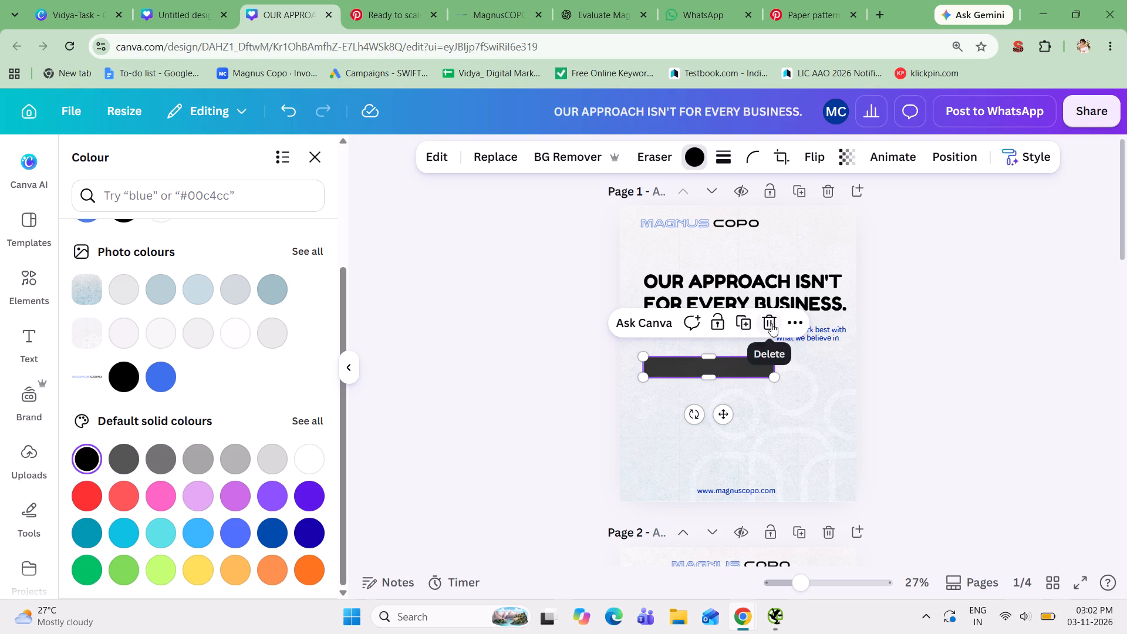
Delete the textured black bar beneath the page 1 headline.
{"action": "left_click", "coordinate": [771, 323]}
Insert a plain rectangle shape on page 1.
{"action": "left_click", "coordinate": [728, 397]}
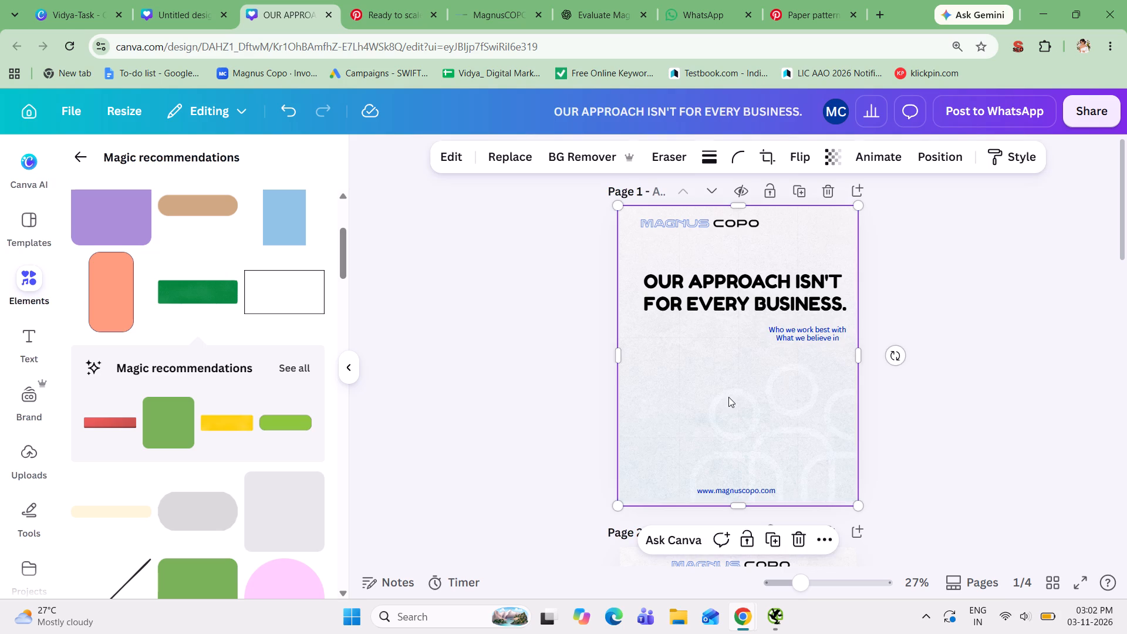
{"action": "key", "text": "r"}
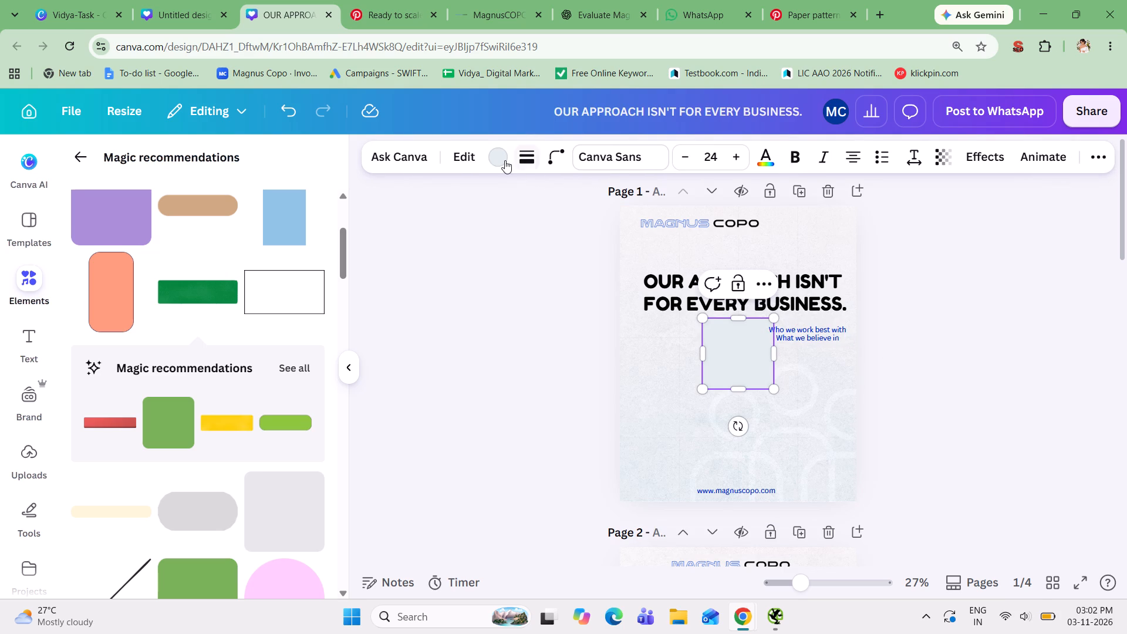
Fill the new rectangle on page 1 with black.
{"action": "left_click", "coordinate": [501, 159]}
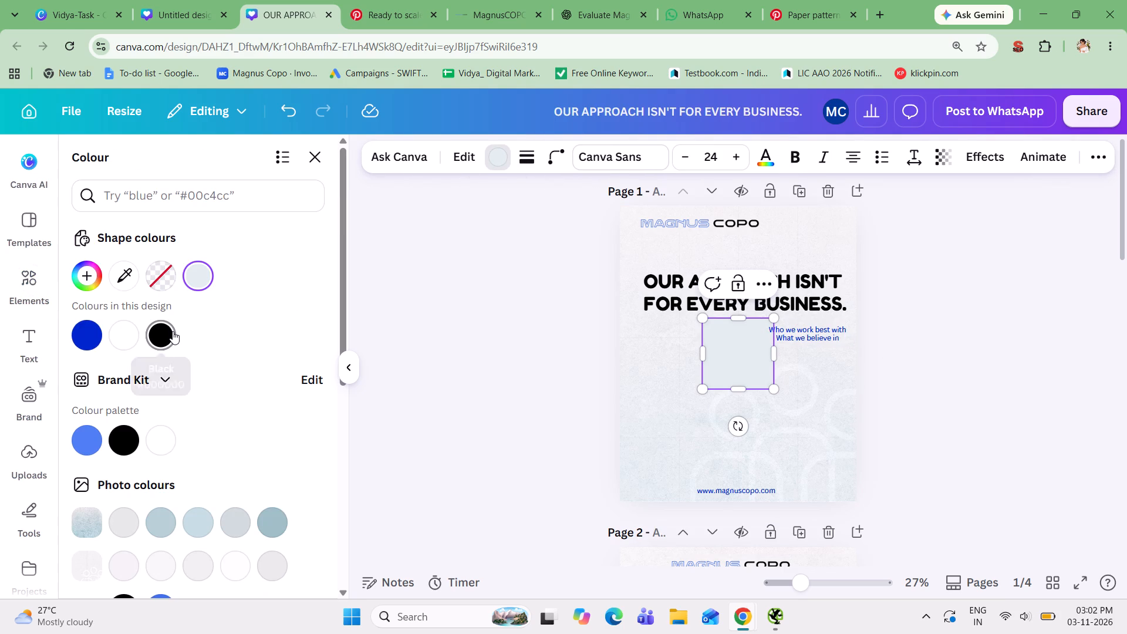
{"action": "left_click", "coordinate": [173, 331]}
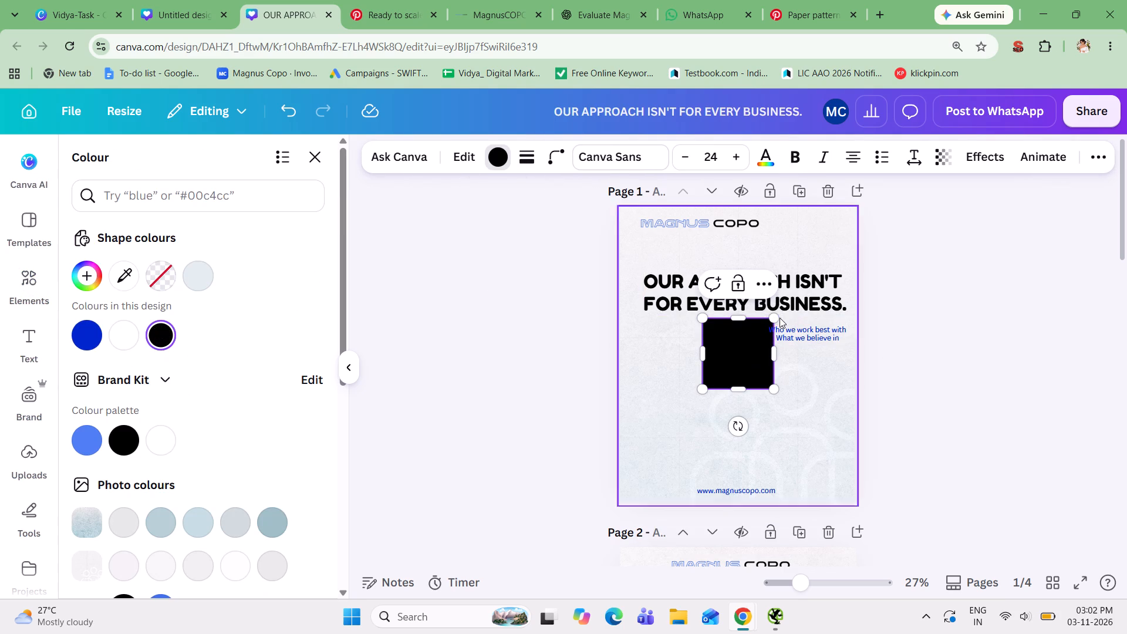
Reduce the black rectangle's height and widen it into a long horizontal bar.
{"action": "left_click_drag", "start_coordinate": [739, 319], "coordinate": [738, 323]}
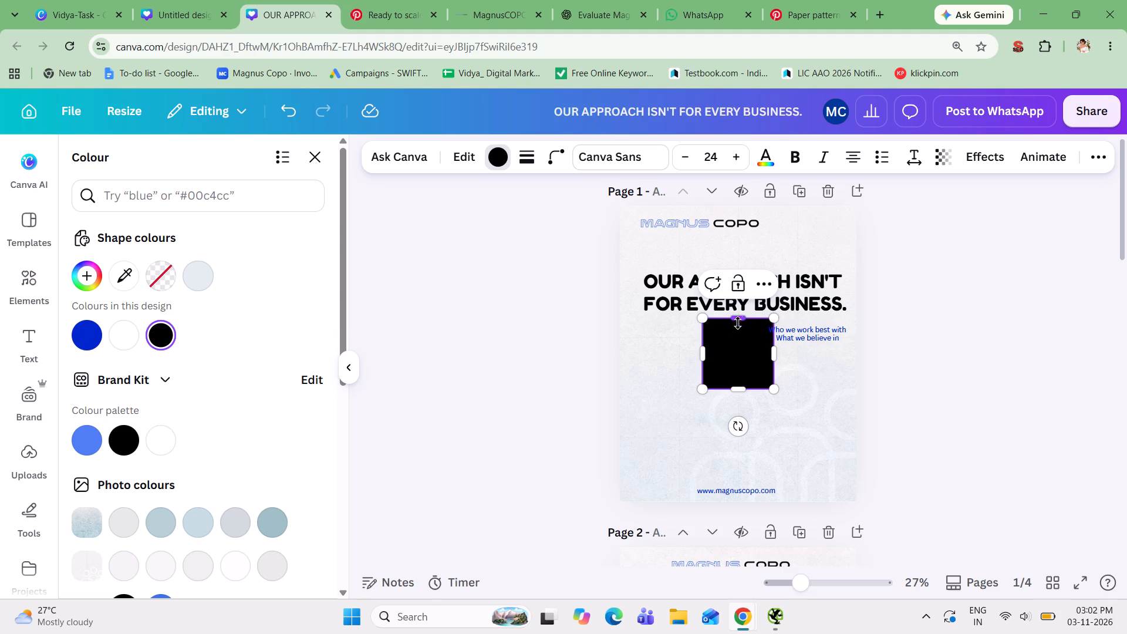
{"action": "left_click_drag", "start_coordinate": [738, 323], "coordinate": [741, 363]}
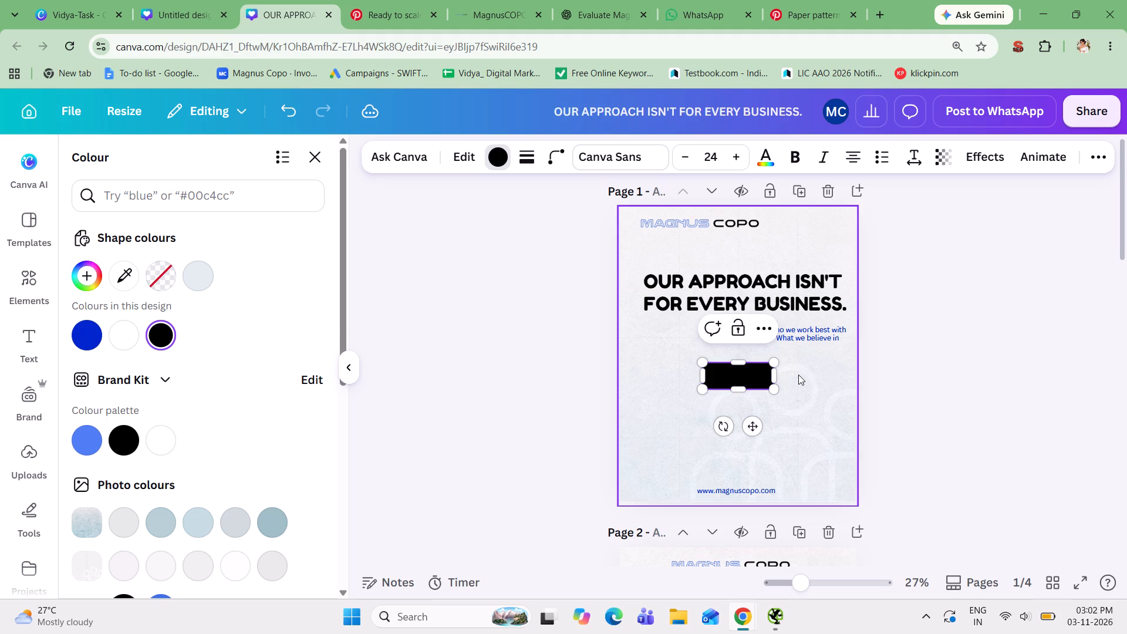
{"action": "left_click_drag", "start_coordinate": [774, 376], "coordinate": [832, 376]}
{"action": "left_click", "coordinate": [903, 386]}
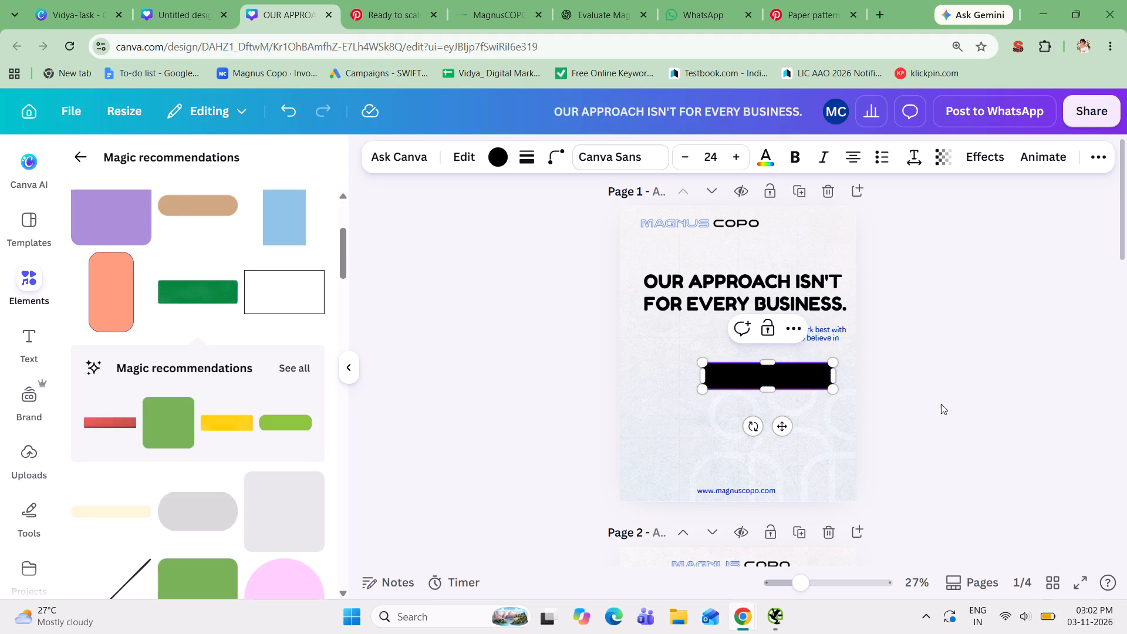
{"action": "left_click", "coordinate": [941, 404]}
Move the black bar beneath the page 1 headline, aligned with the headline's left edge.
{"action": "left_click_drag", "start_coordinate": [806, 379], "coordinate": [724, 370]}
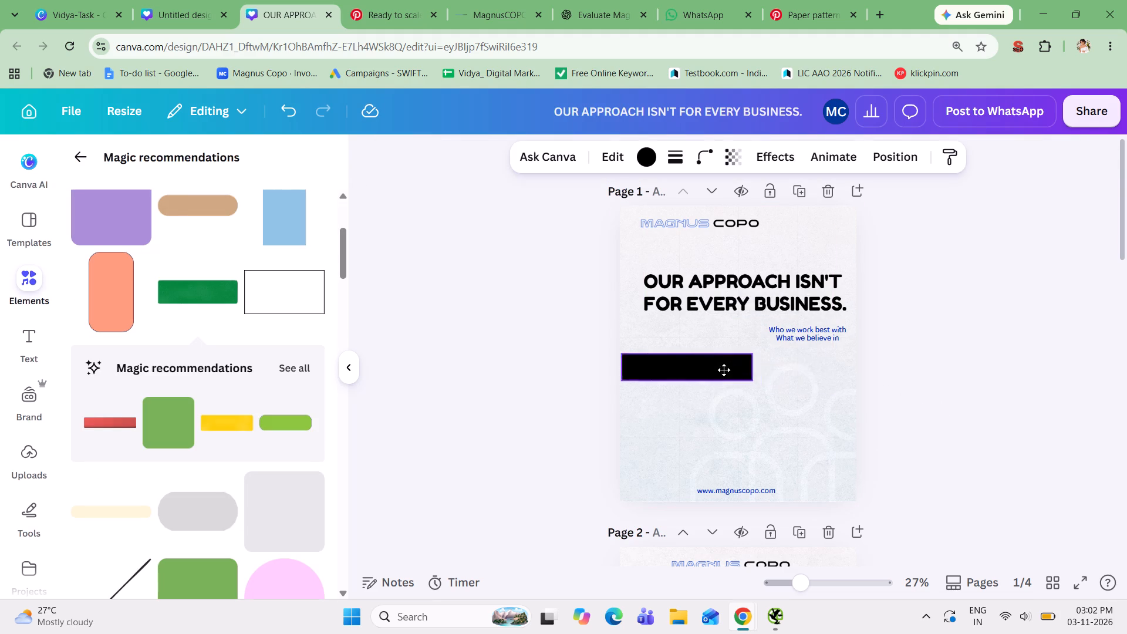
{"action": "left_click_drag", "start_coordinate": [724, 370], "coordinate": [747, 371]}
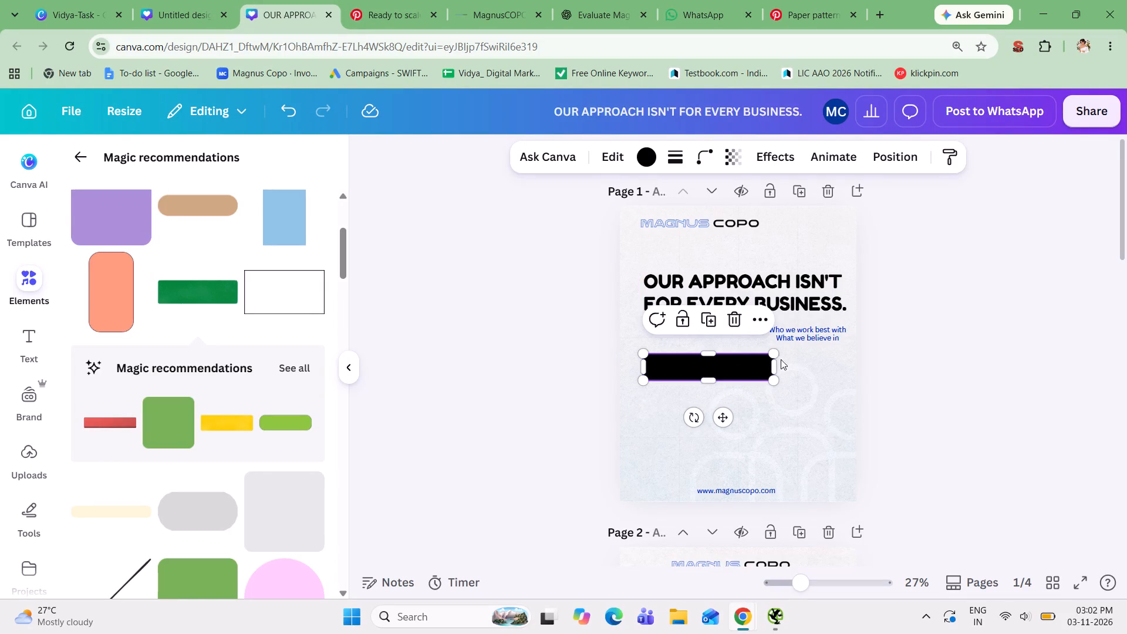
Resize the black bar, making it slightly slimmer and shortening it until it ends level with the end of the logo.
{"action": "left_click_drag", "start_coordinate": [778, 353], "coordinate": [757, 358]}
{"action": "left_click_drag", "start_coordinate": [755, 361], "coordinate": [764, 356]}
{"action": "left_click_drag", "start_coordinate": [761, 367], "coordinate": [820, 364]}
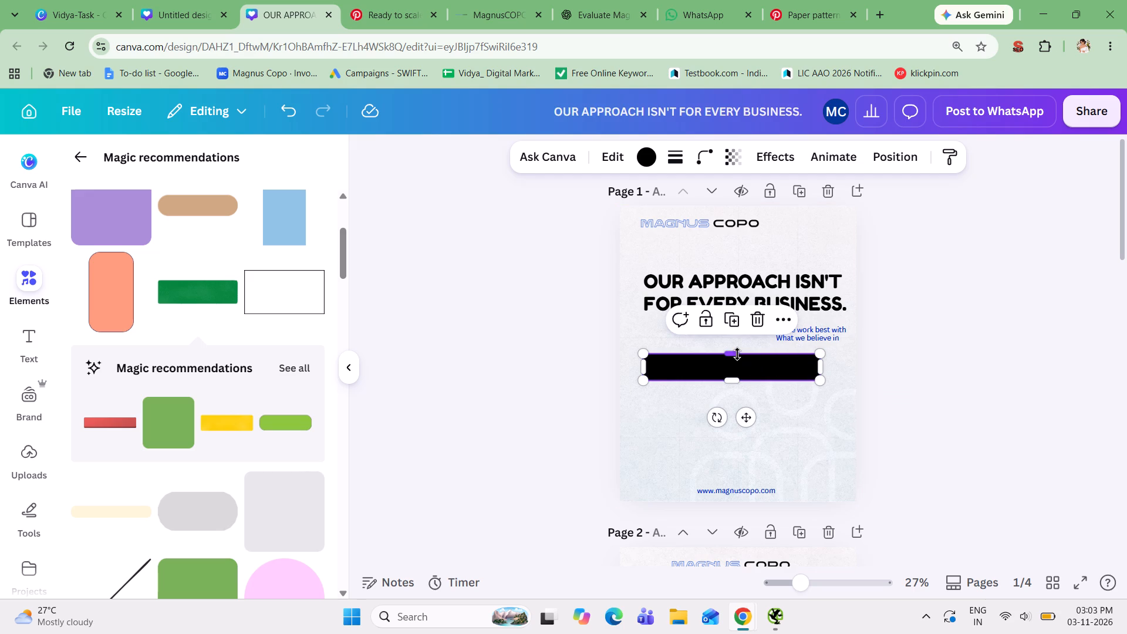
{"action": "left_click_drag", "start_coordinate": [737, 354], "coordinate": [737, 360]}
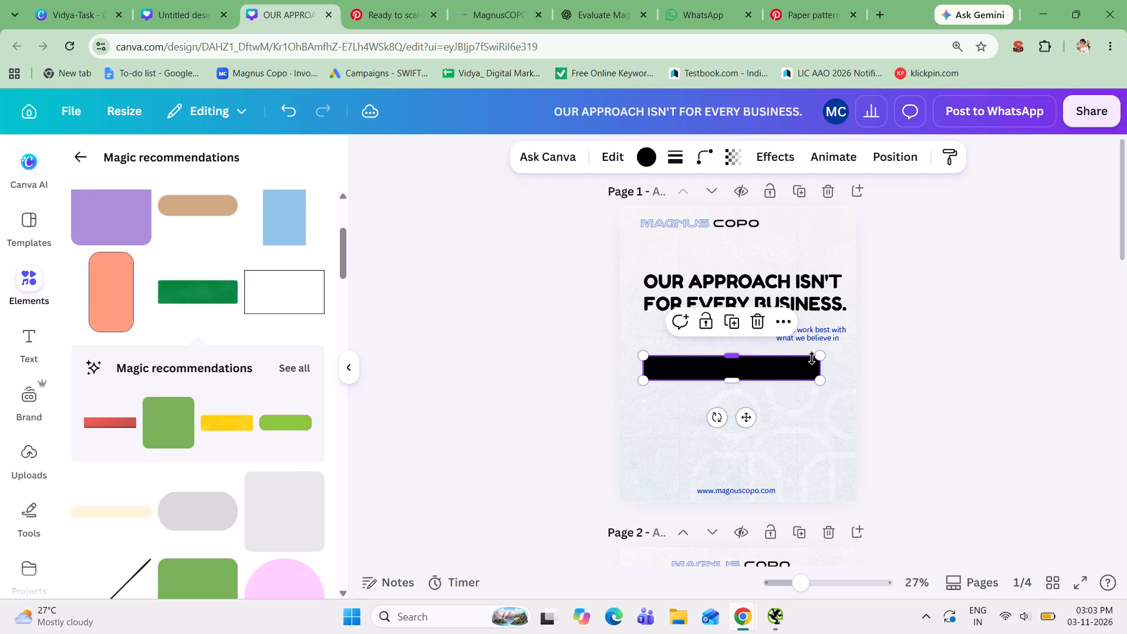
{"action": "left_click_drag", "start_coordinate": [820, 358], "coordinate": [786, 360]}
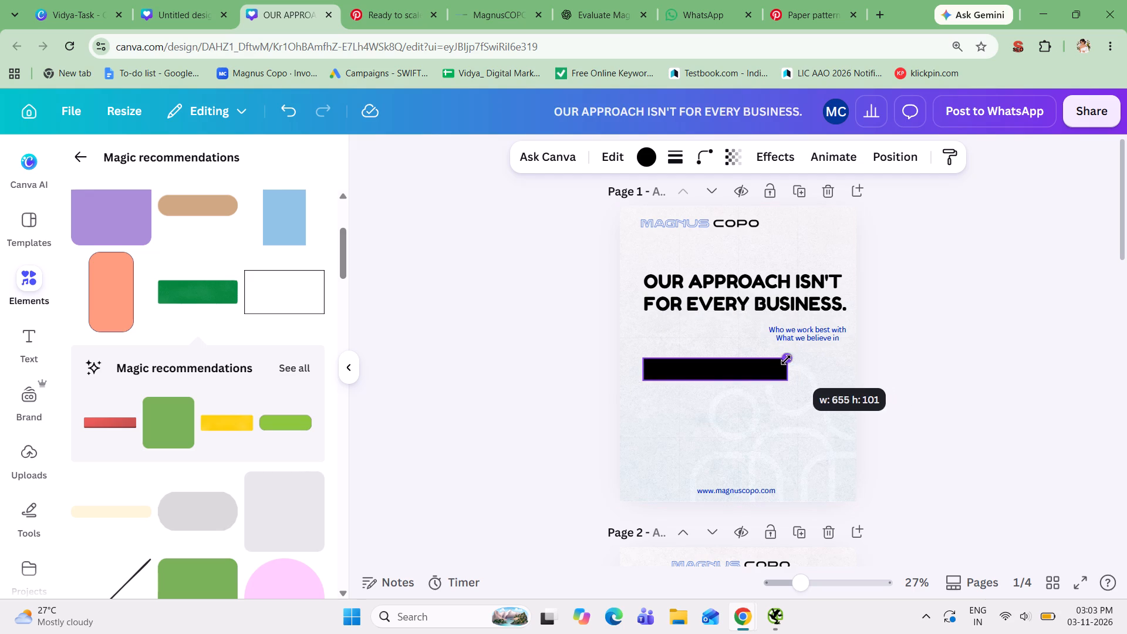
{"action": "left_click_drag", "start_coordinate": [786, 360], "coordinate": [781, 356]}
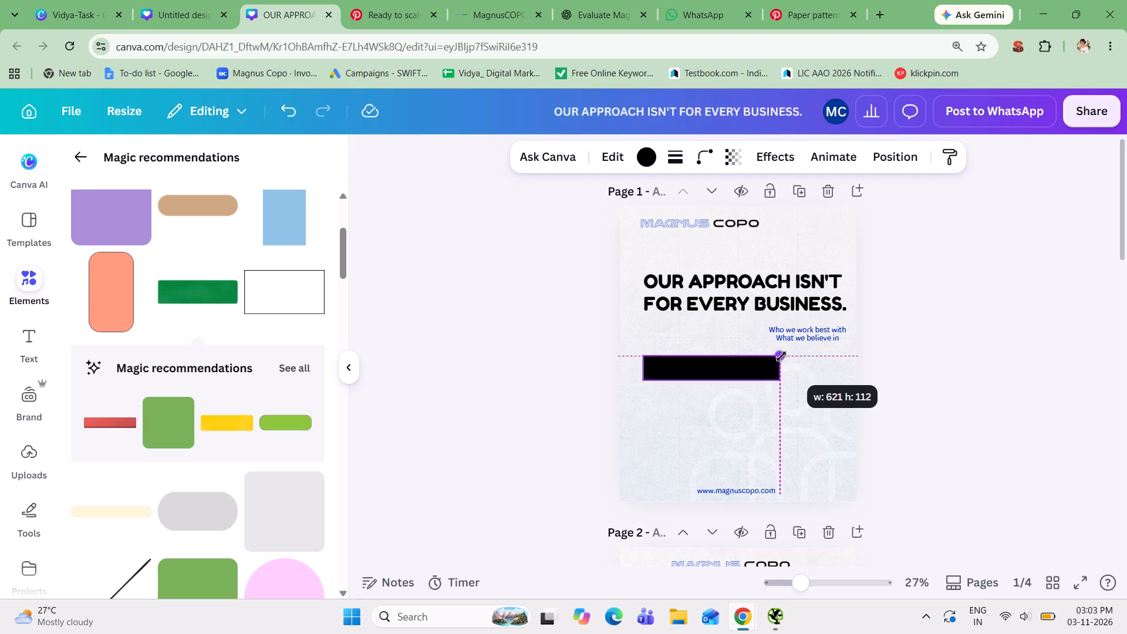
{"action": "left_click_drag", "start_coordinate": [781, 356], "coordinate": [765, 356]}
{"action": "left_click", "coordinate": [891, 358]}
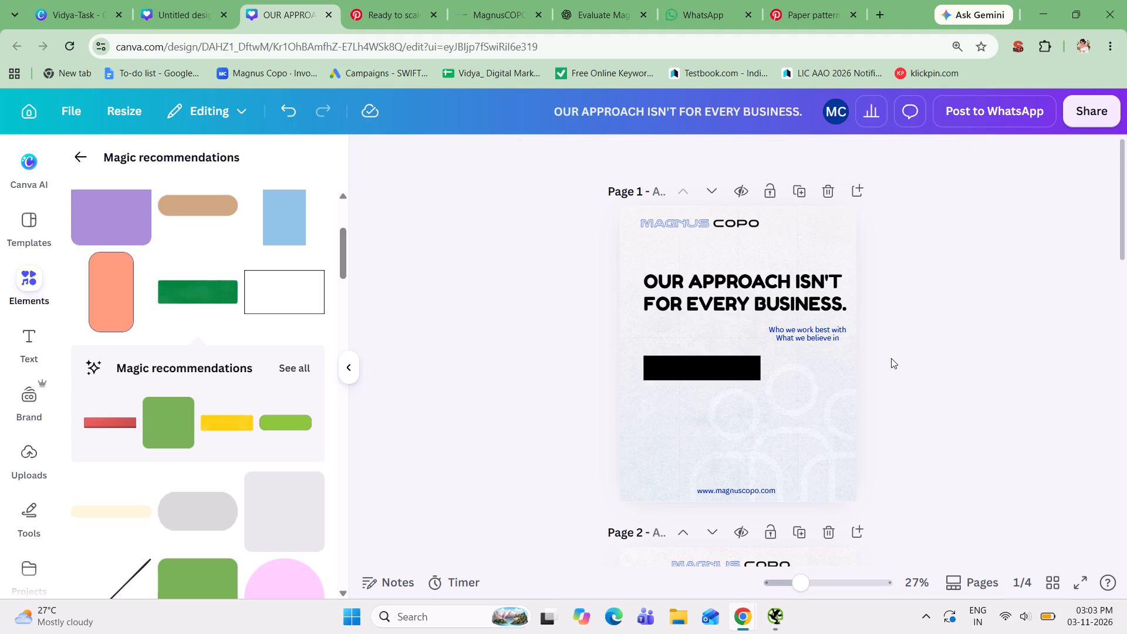
Copy the line "Who we work best with" from the blue text beneath the headline and delete it there.
{"action": "double_click", "coordinate": [825, 335]}
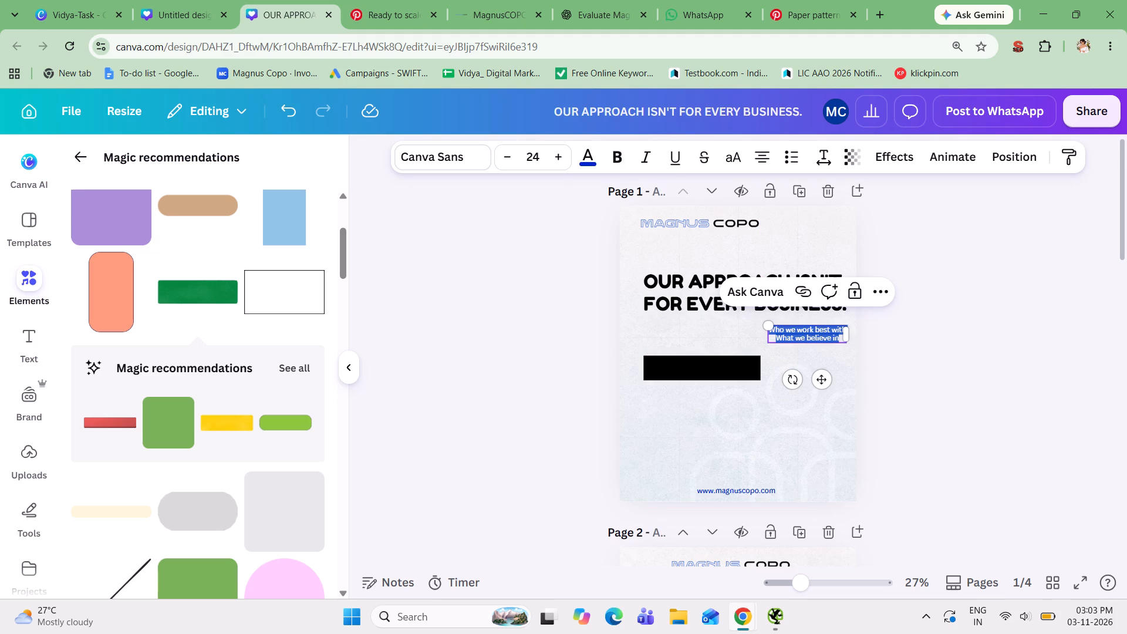
{"action": "left_click", "coordinate": [842, 329]}
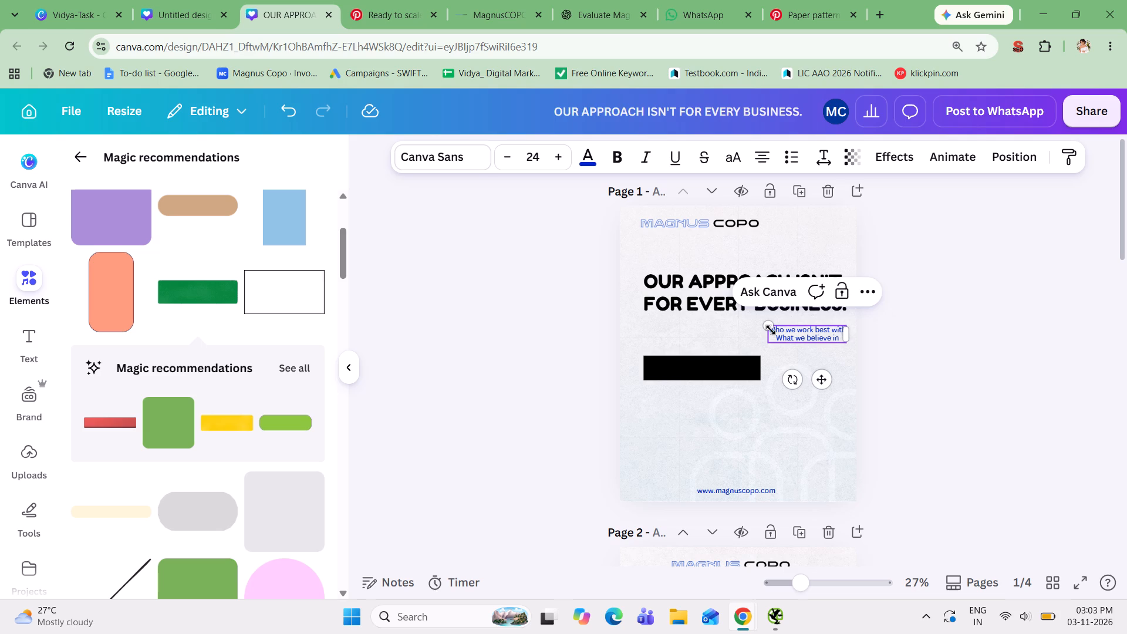
{"action": "left_click", "coordinate": [772, 331]}
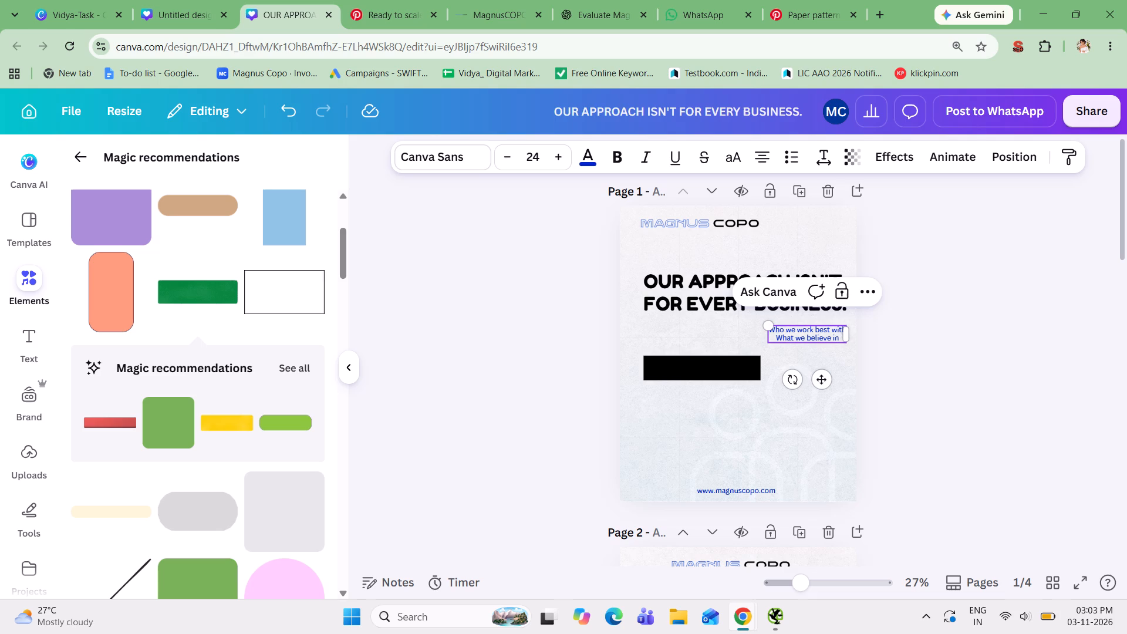
{"action": "left_click", "coordinate": [769, 331]}
{"action": "left_click_drag", "start_coordinate": [769, 331], "coordinate": [799, 323]}
{"action": "left_click_drag", "start_coordinate": [799, 323], "coordinate": [835, 329]}
{"action": "left_click_drag", "start_coordinate": [835, 329], "coordinate": [844, 330]}
{"action": "key", "text": "ctrl+c"}
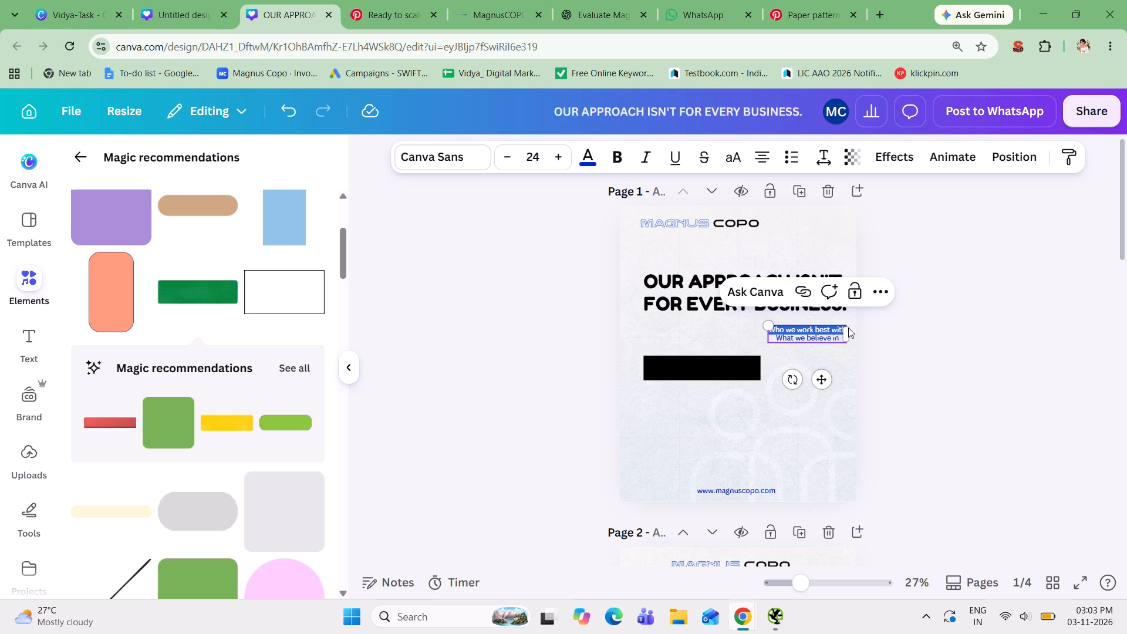
{"action": "key", "text": "Delete"}
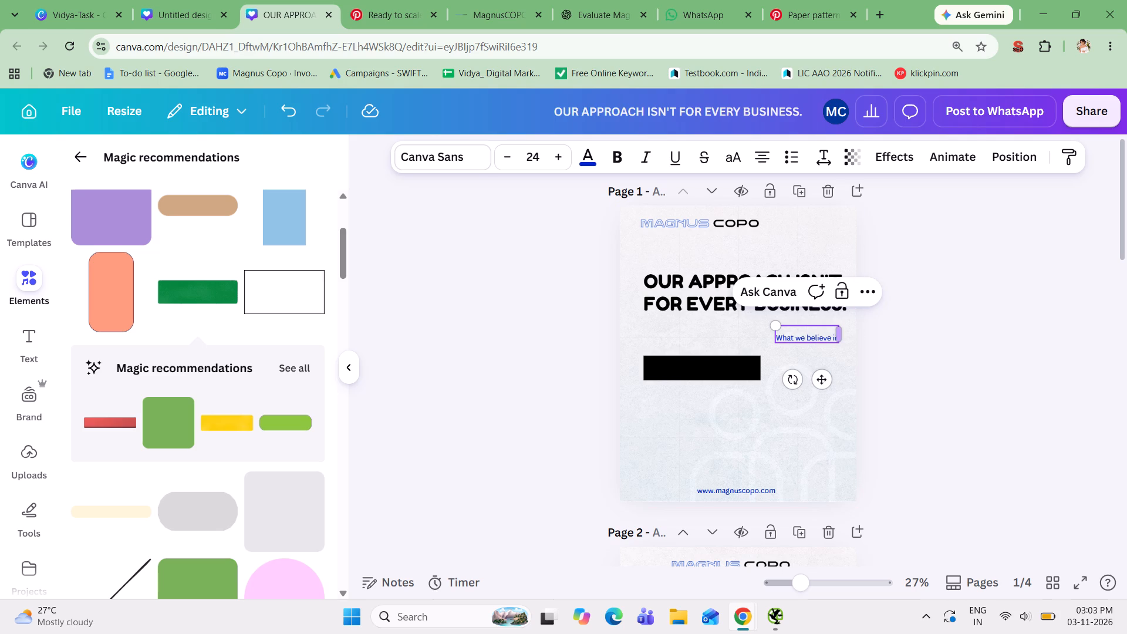
{"action": "key", "text": "Delete"}
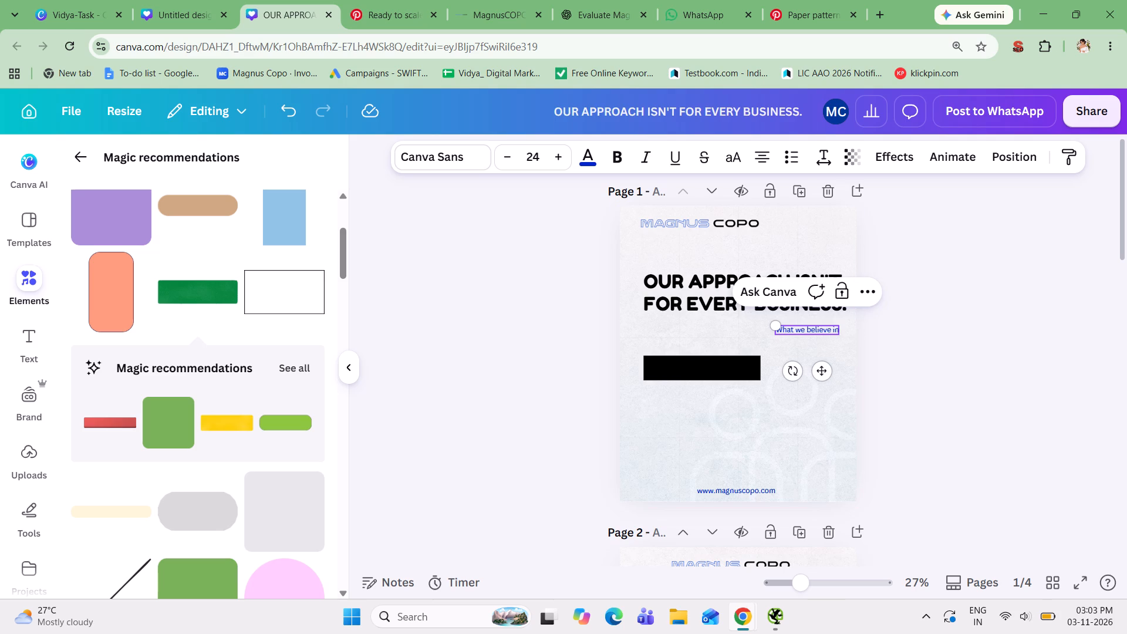
Paste "Who we work best with" as a separate text on page 1 and place it over the black bar.
{"action": "left_click", "coordinate": [721, 366]}
{"action": "key", "text": "ctrl+v"}
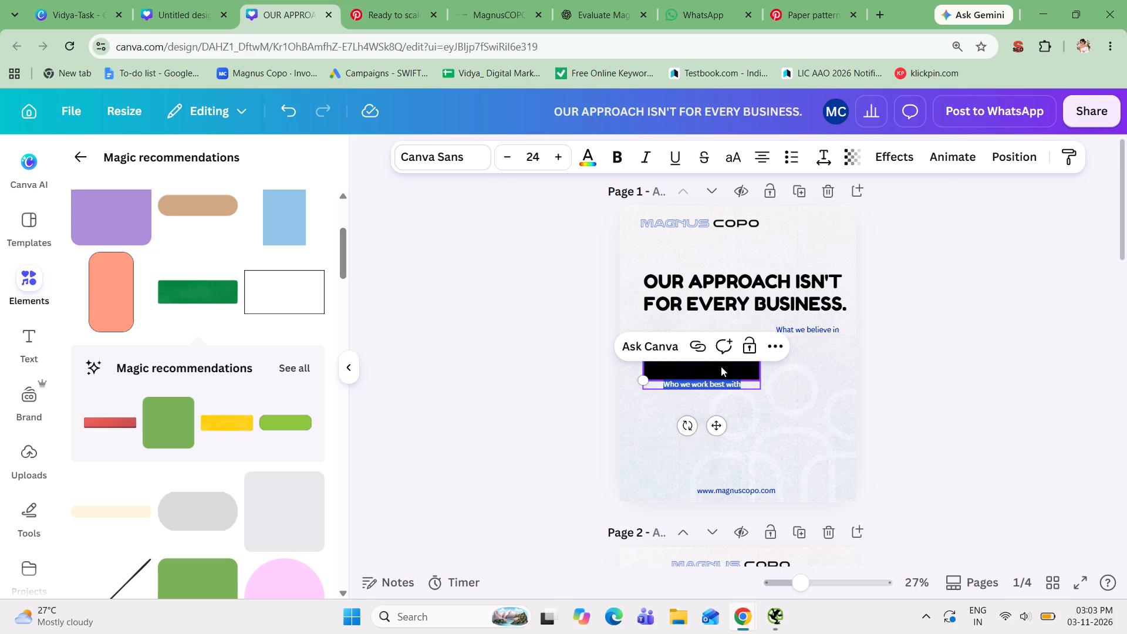
{"action": "left_click", "coordinate": [822, 387]}
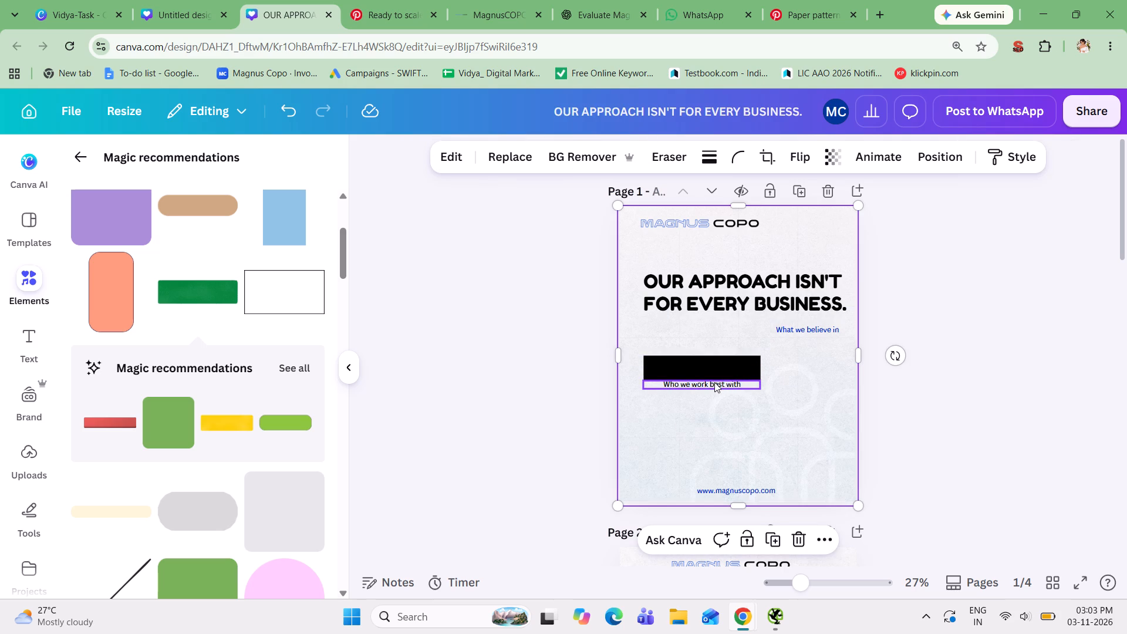
{"action": "left_click_drag", "start_coordinate": [714, 382], "coordinate": [711, 368]}
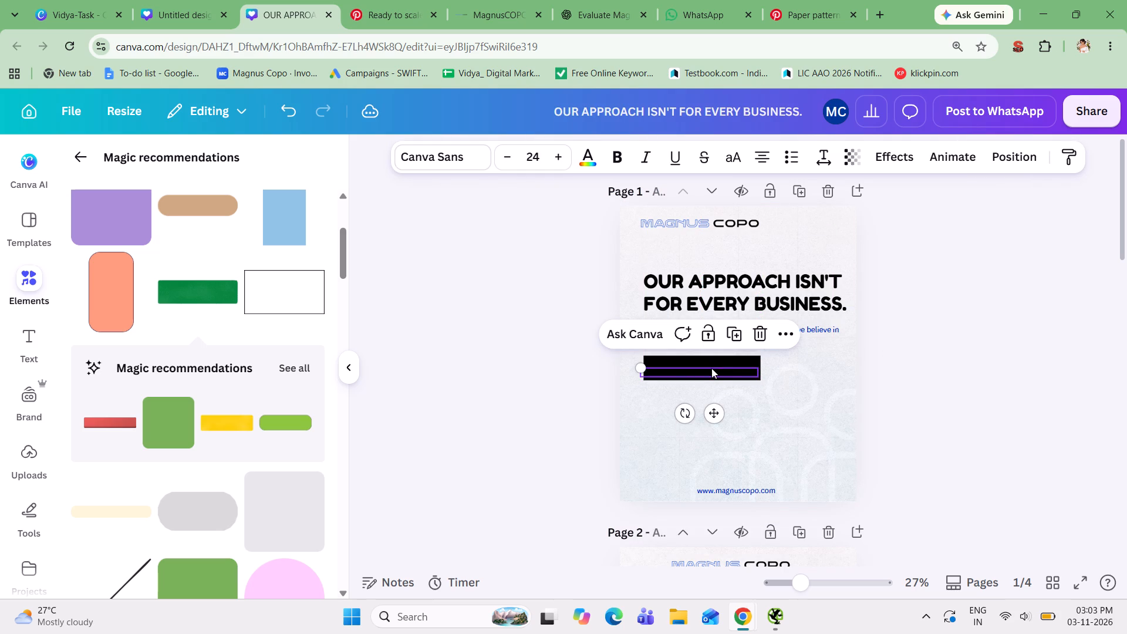
Set the colour of the "Who we work best with" text on the bar to white.
{"action": "left_click", "coordinate": [591, 154]}
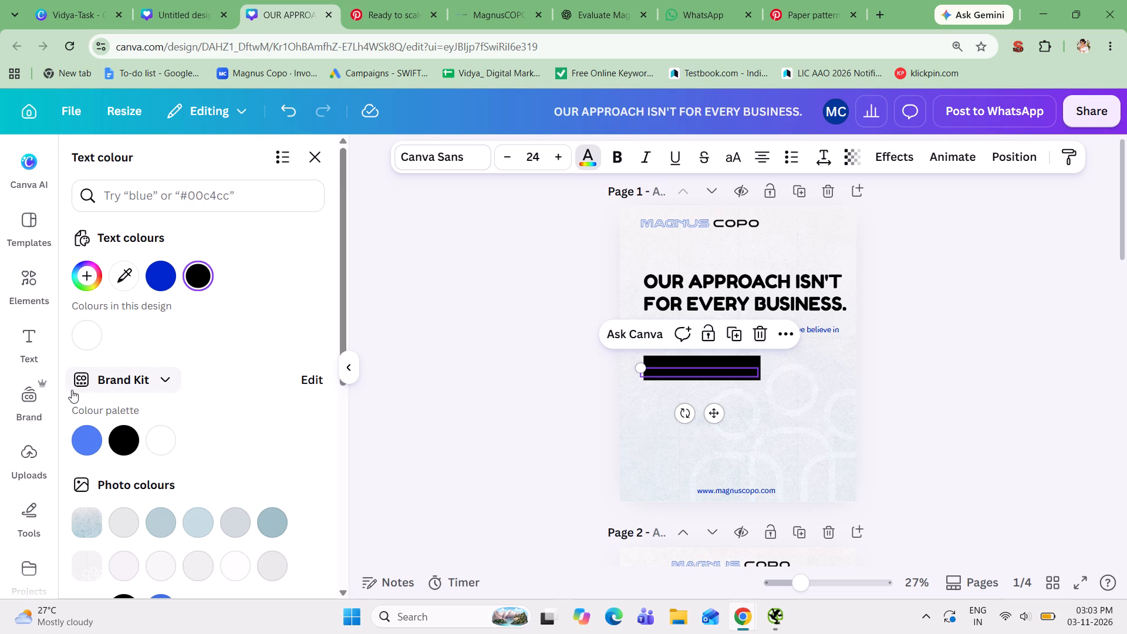
{"action": "left_click", "coordinate": [95, 338]}
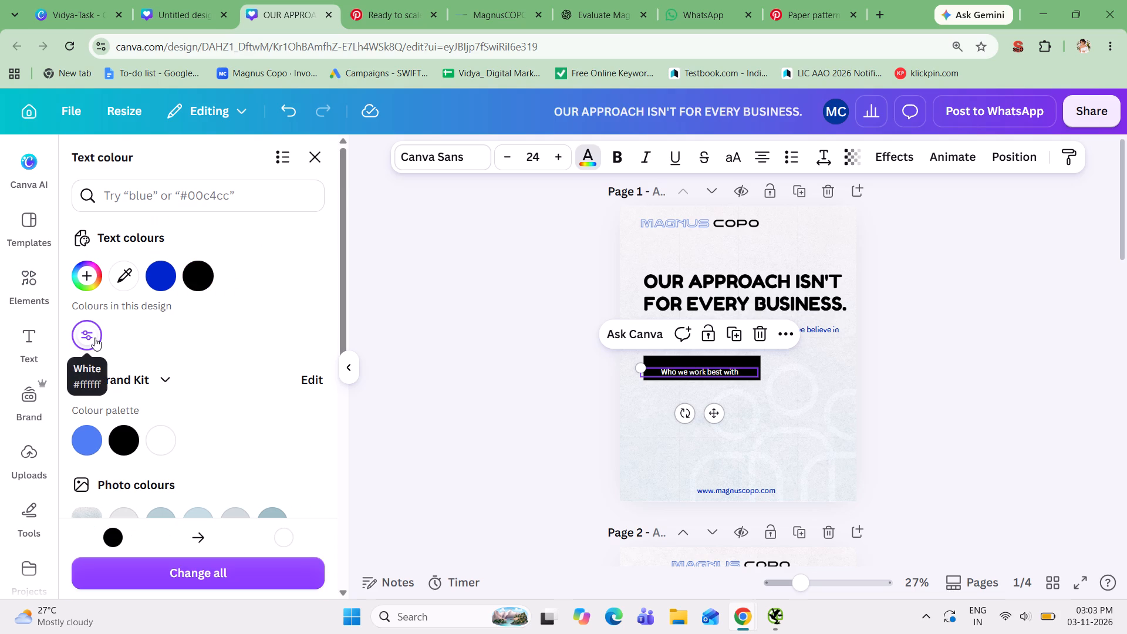
{"action": "left_click", "coordinate": [906, 342]}
{"action": "left_click", "coordinate": [906, 342]}
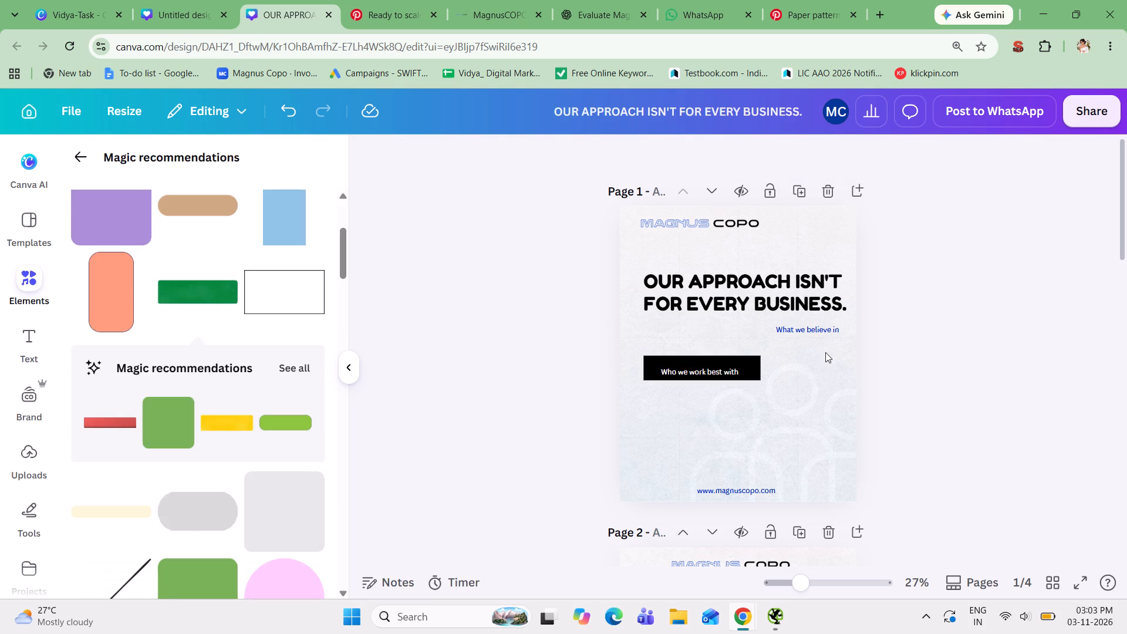
Duplicate the black bar and place the copy just below the original, aligned with its left and right edges.
{"action": "left_click", "coordinate": [747, 360]}
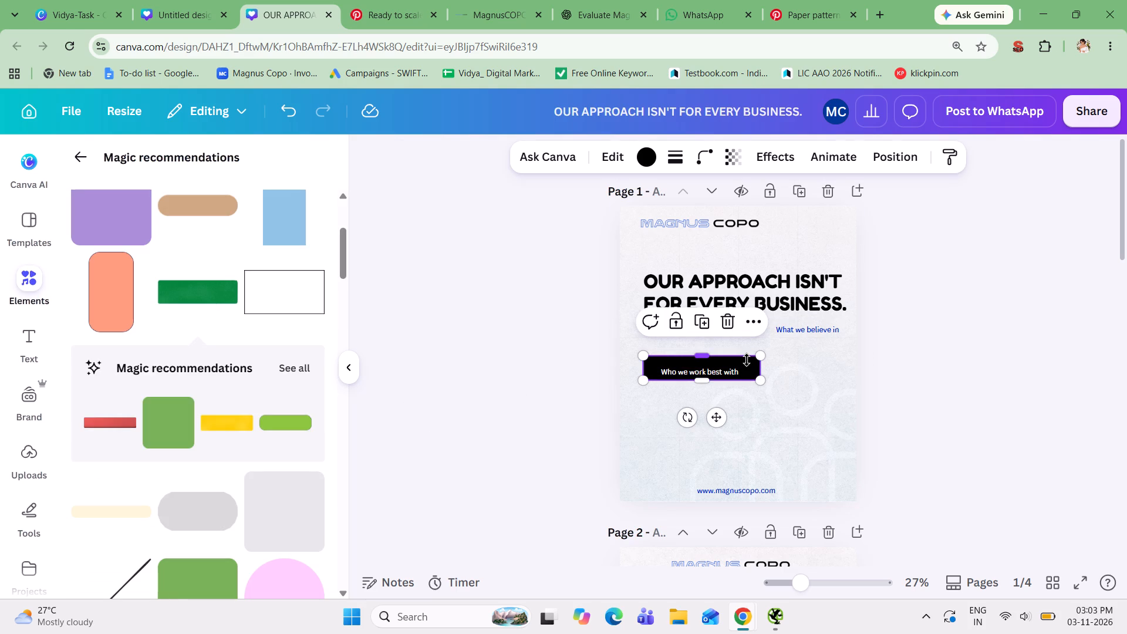
{"action": "left_click", "coordinate": [702, 316]}
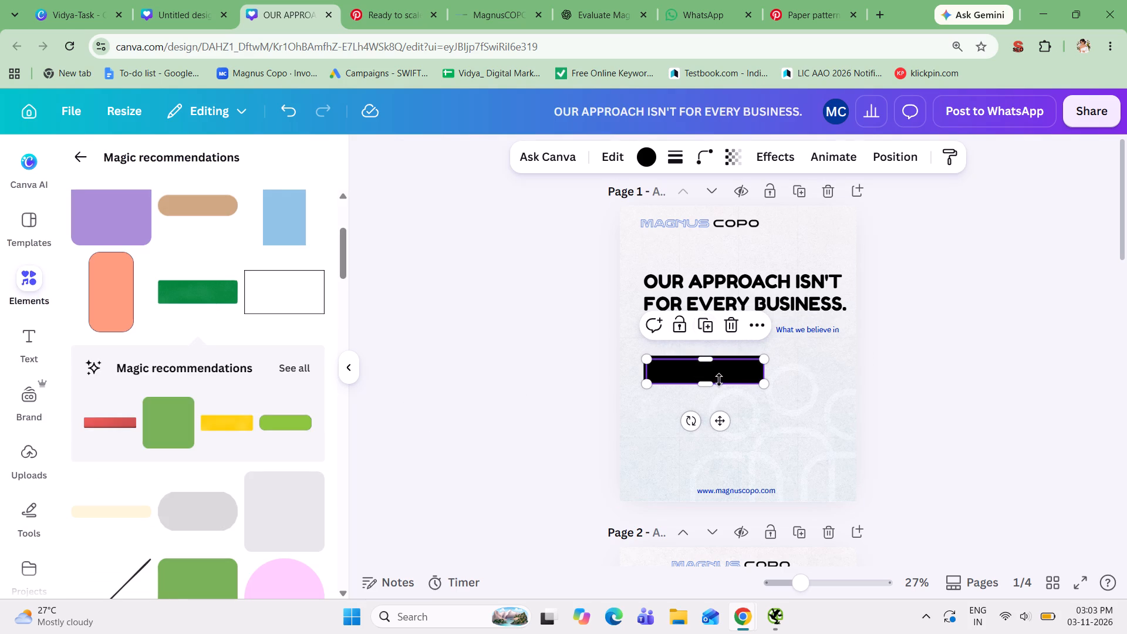
{"action": "left_click_drag", "start_coordinate": [725, 372], "coordinate": [723, 406]}
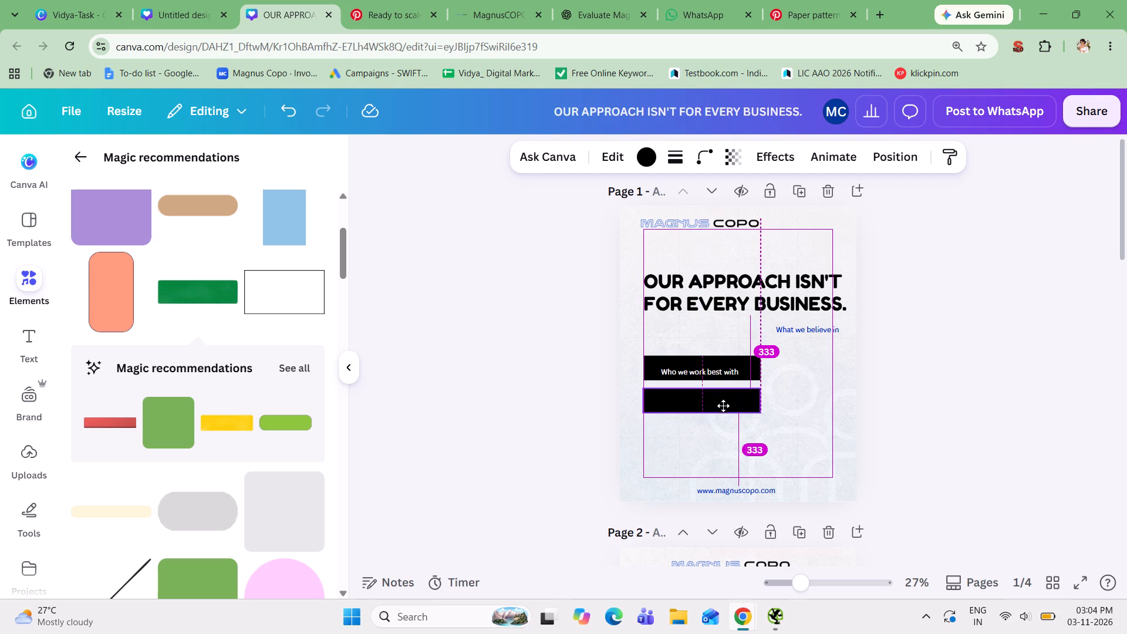
{"action": "left_click_drag", "start_coordinate": [723, 406], "coordinate": [723, 405]}
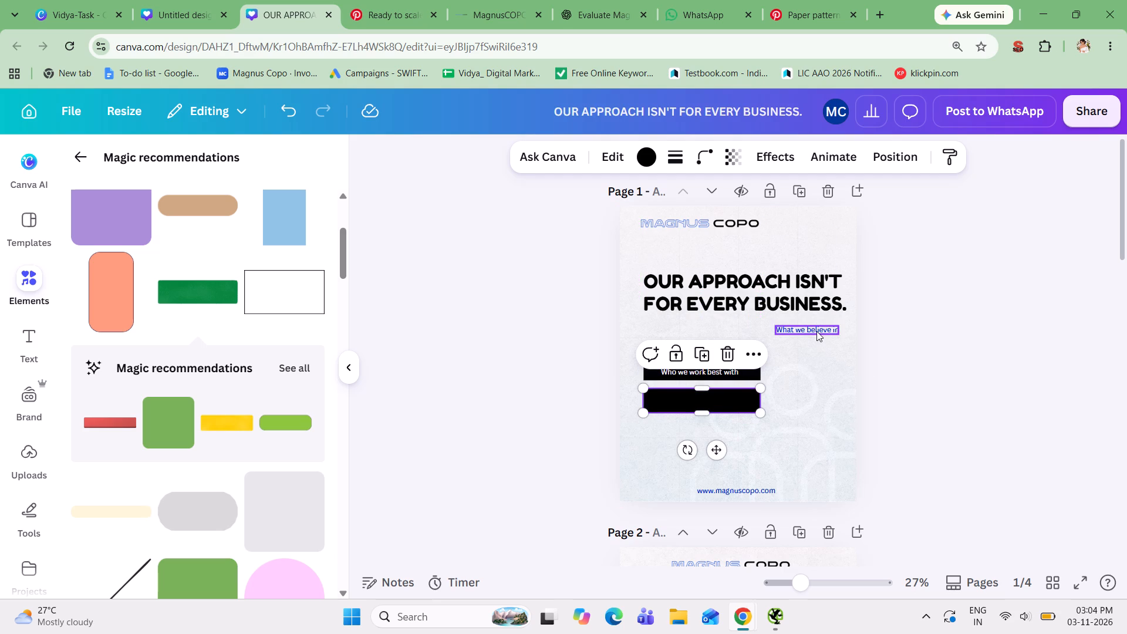
Move the "What we believe in" text onto the lower black bar and set its colour to white.
{"action": "left_click_drag", "start_coordinate": [816, 331], "coordinate": [720, 402]}
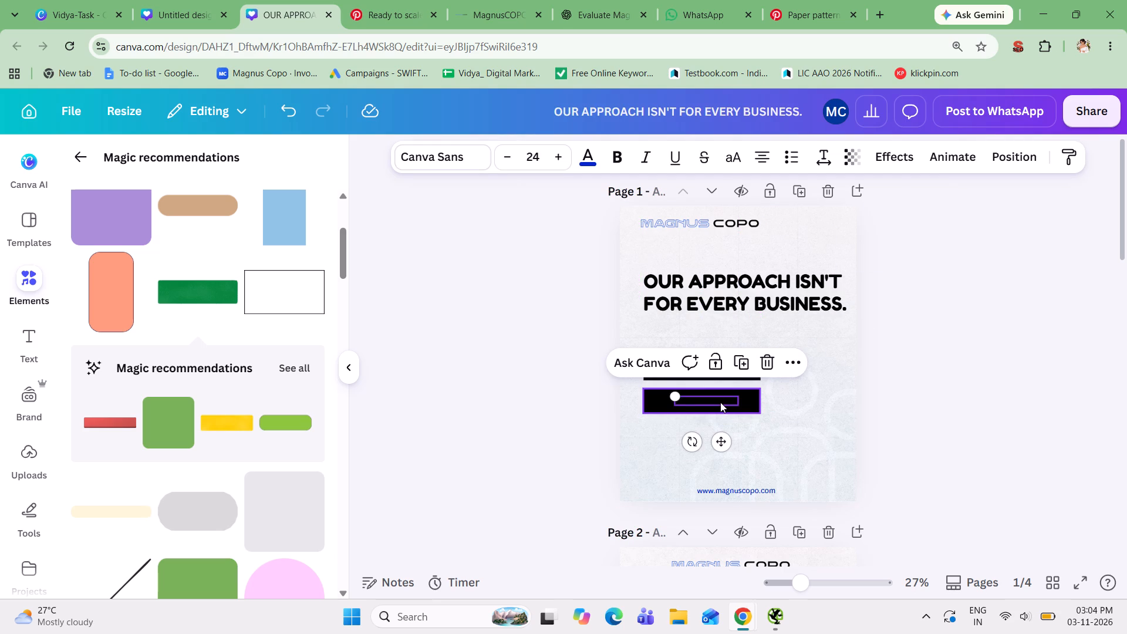
{"action": "left_click", "coordinate": [593, 157]}
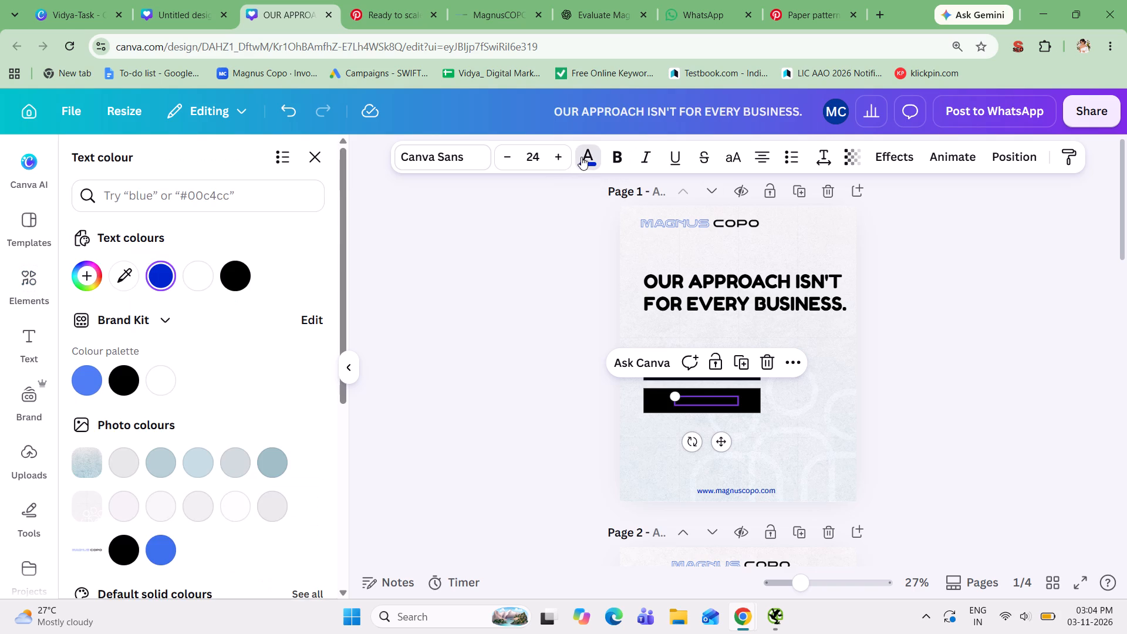
{"action": "left_click", "coordinate": [202, 274]}
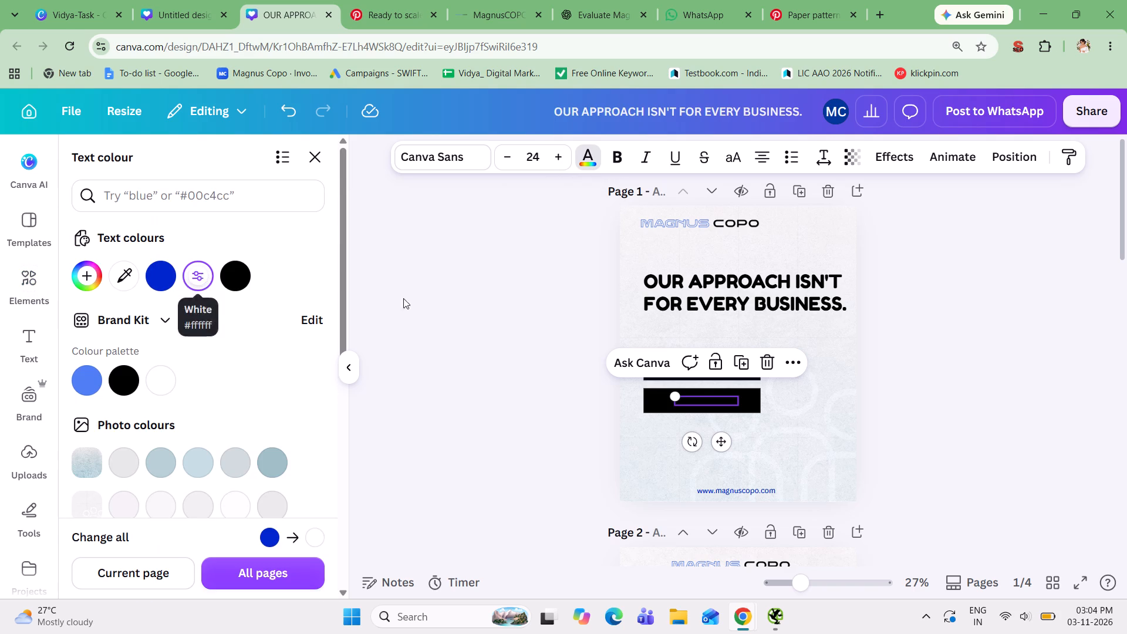
Duplicate the white "What we believe in" text, place the copy on the lower black bar, and delete the original beside it.
{"action": "left_click_drag", "start_coordinate": [709, 400], "coordinate": [797, 407]}
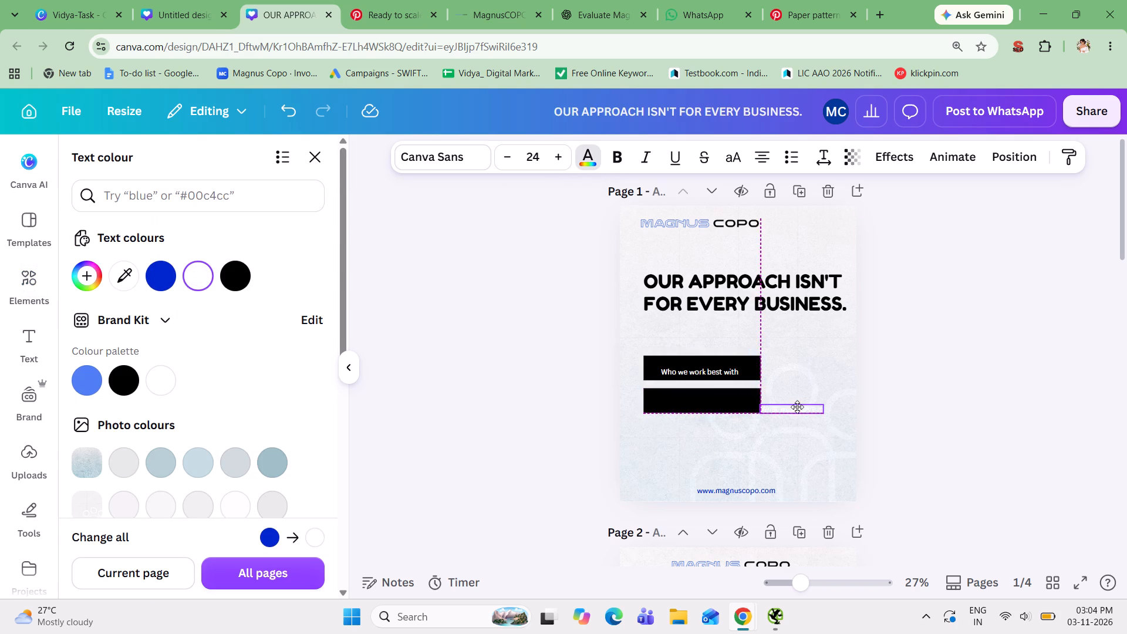
{"action": "left_click_drag", "start_coordinate": [797, 407], "coordinate": [798, 407]}
{"action": "left_click", "coordinate": [828, 375]}
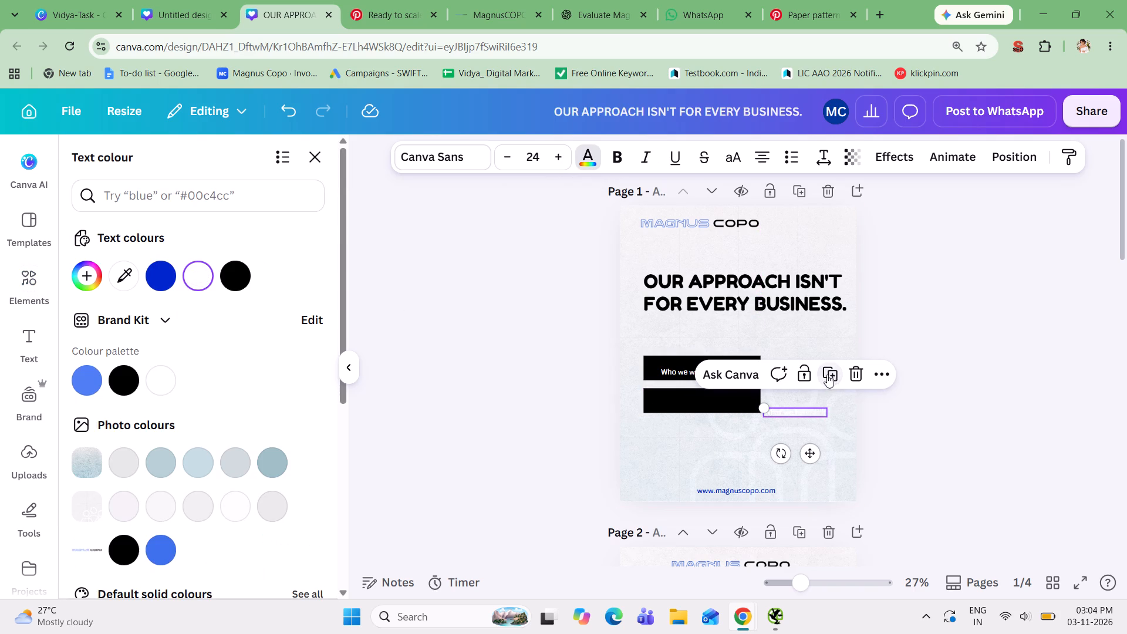
{"action": "left_click_drag", "start_coordinate": [787, 413], "coordinate": [687, 403]}
{"action": "left_click", "coordinate": [793, 409]}
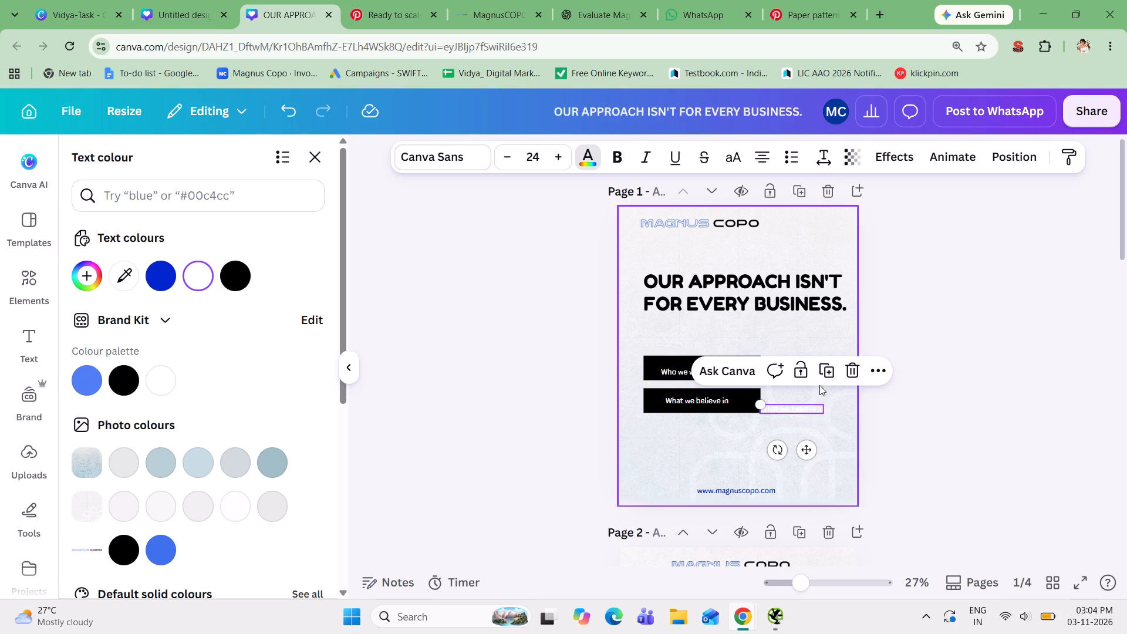
{"action": "left_click", "coordinate": [852, 369]}
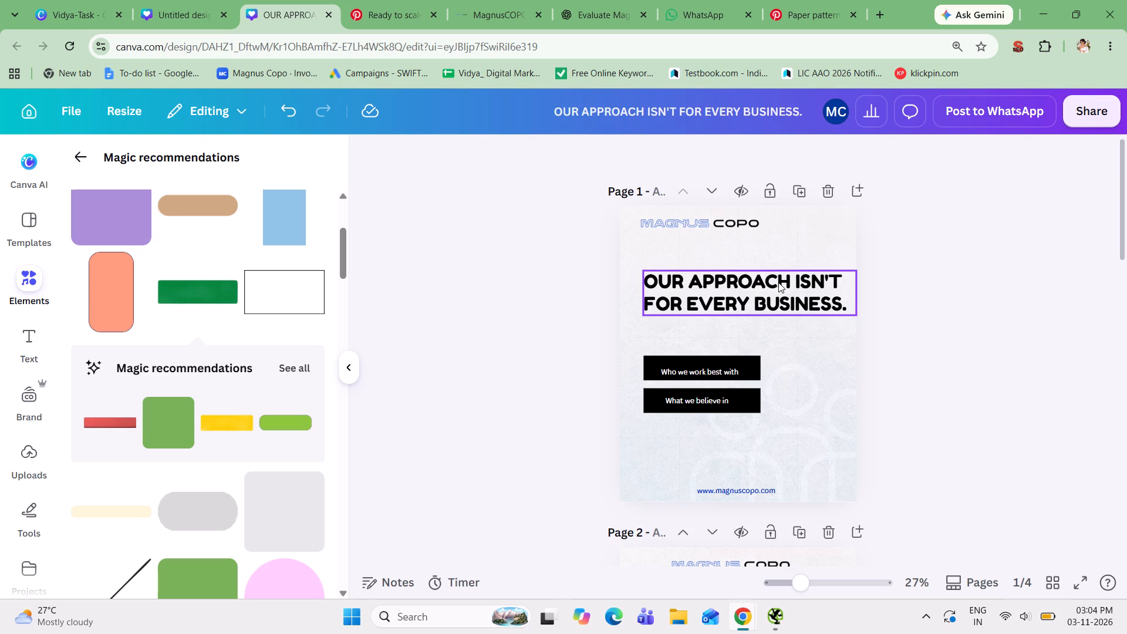
Shift the page 1 headline and the MAGNUS COPO logo left so their left edges line up.
{"action": "left_click_drag", "start_coordinate": [778, 282], "coordinate": [767, 282]}
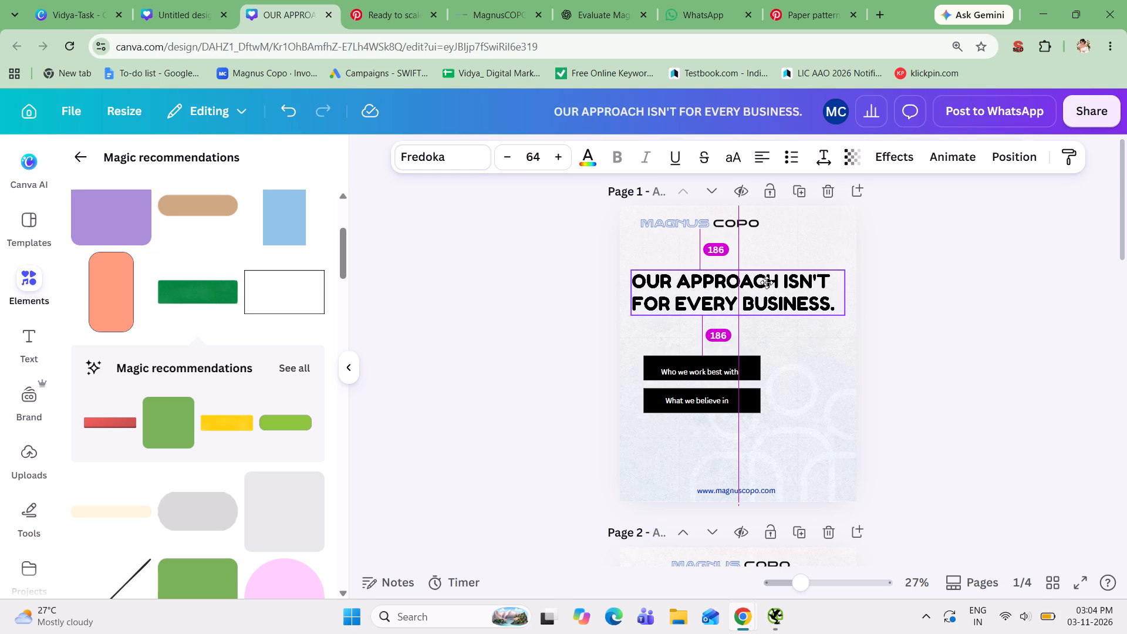
{"action": "left_click_drag", "start_coordinate": [767, 282], "coordinate": [768, 280]}
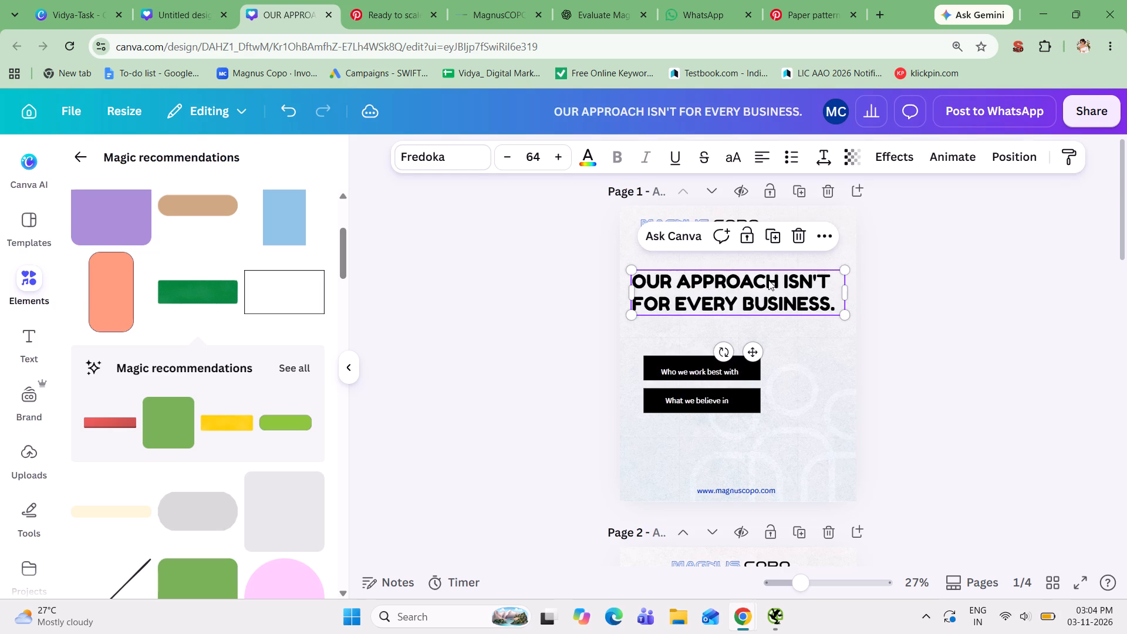
{"action": "left_click", "coordinate": [973, 268]}
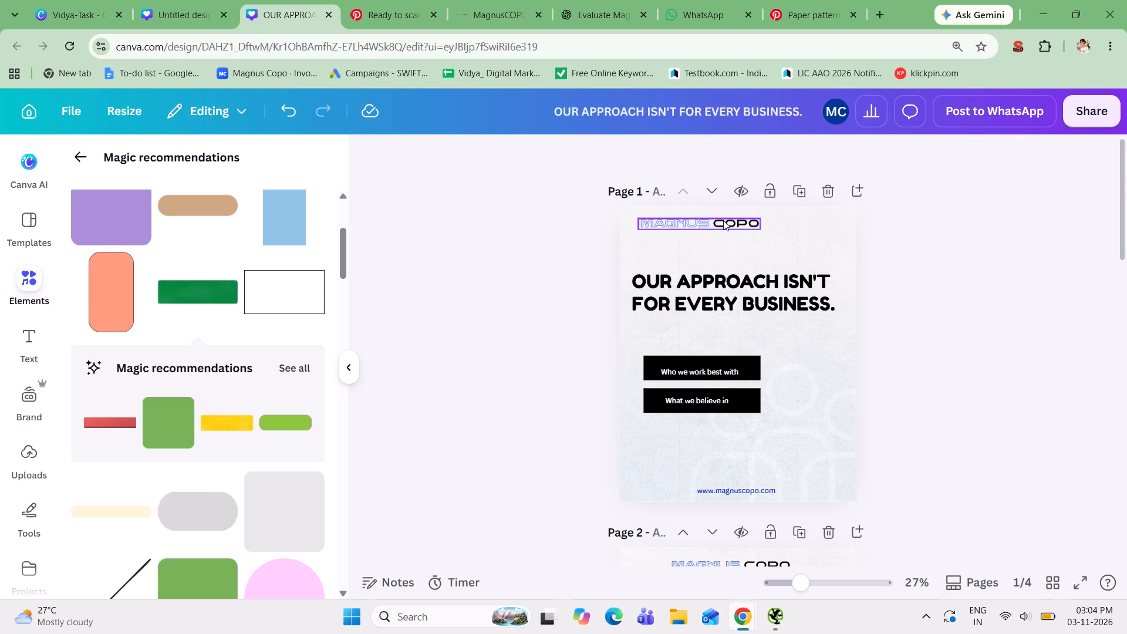
{"action": "left_click_drag", "start_coordinate": [720, 227], "coordinate": [710, 227]}
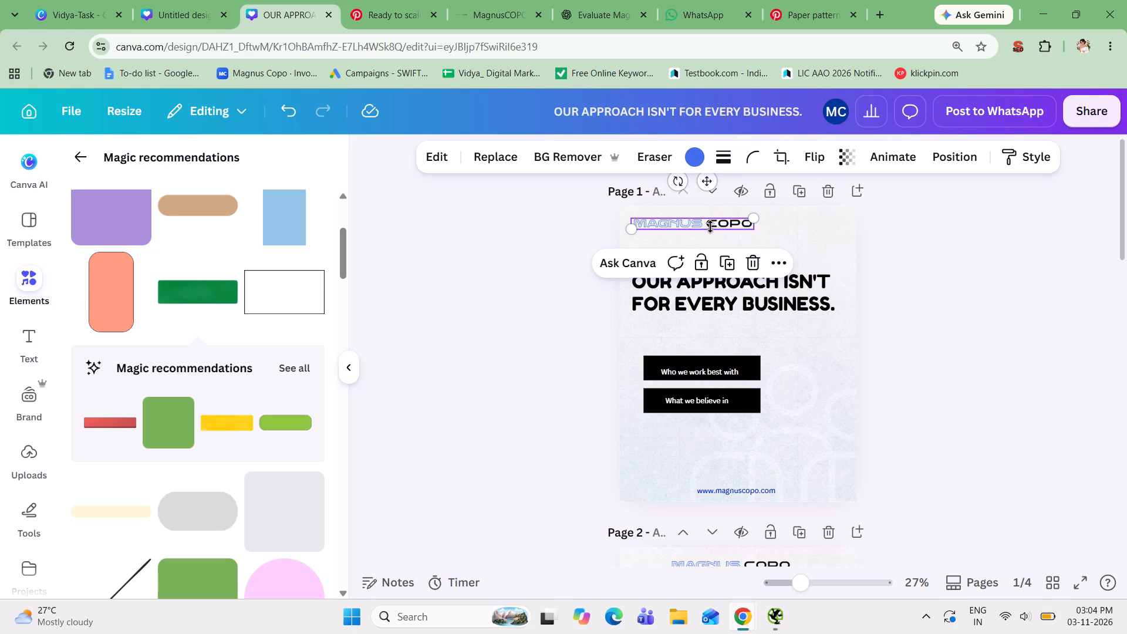
Shrink both black bars on page 1 to a matching width of about 471 and a slightly lower height.
{"action": "left_click", "coordinate": [748, 358]}
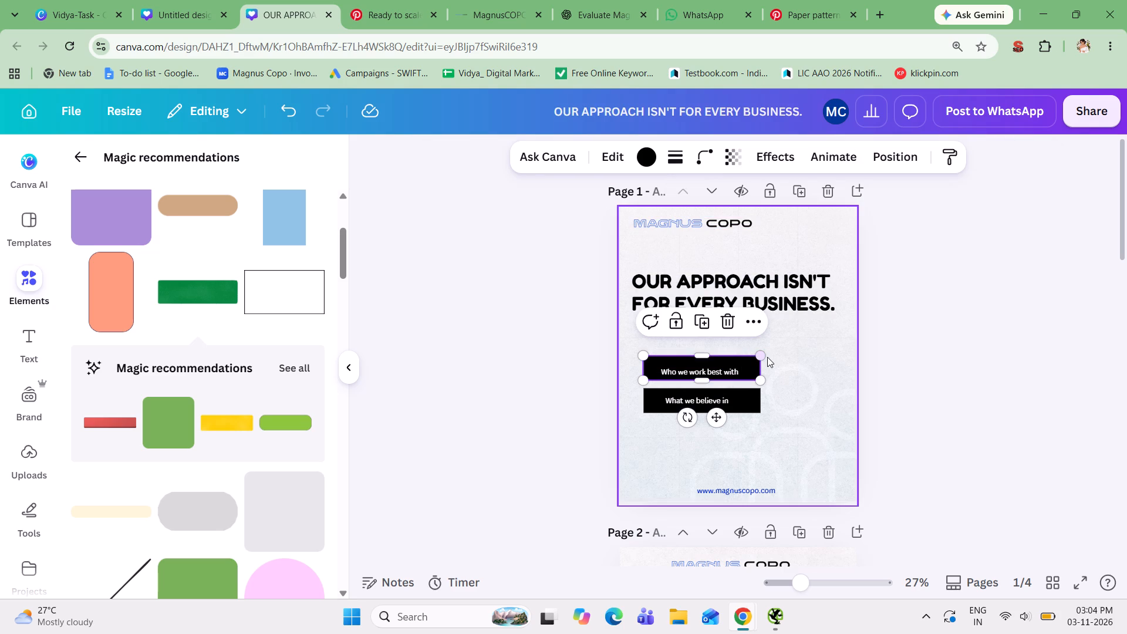
{"action": "left_click_drag", "start_coordinate": [761, 355], "coordinate": [747, 359]}
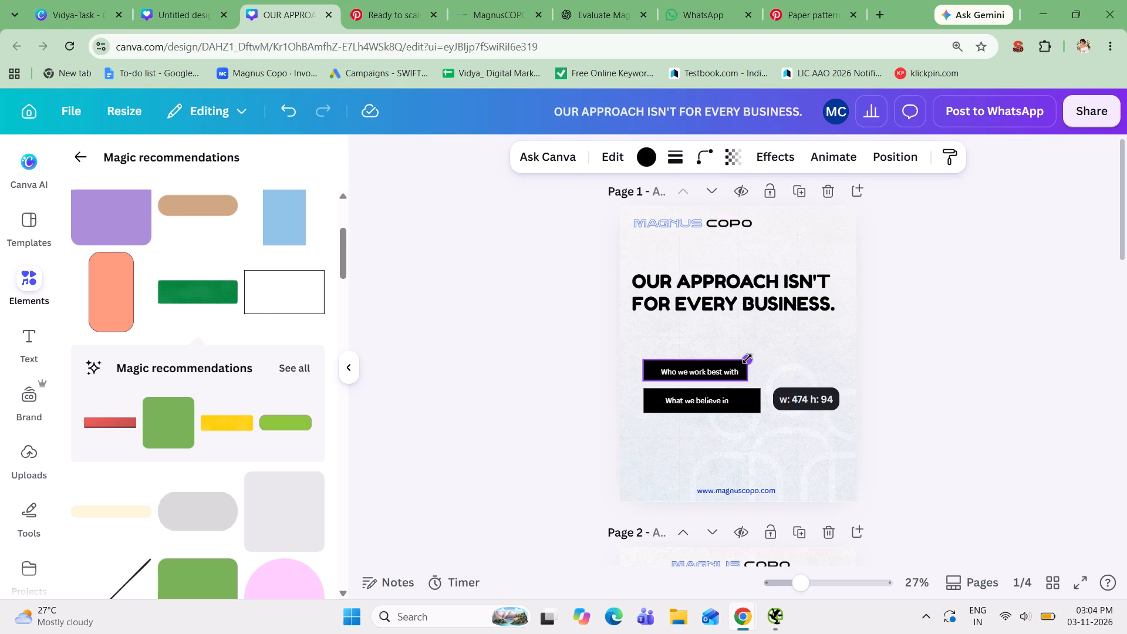
{"action": "left_click_drag", "start_coordinate": [747, 359], "coordinate": [747, 359]}
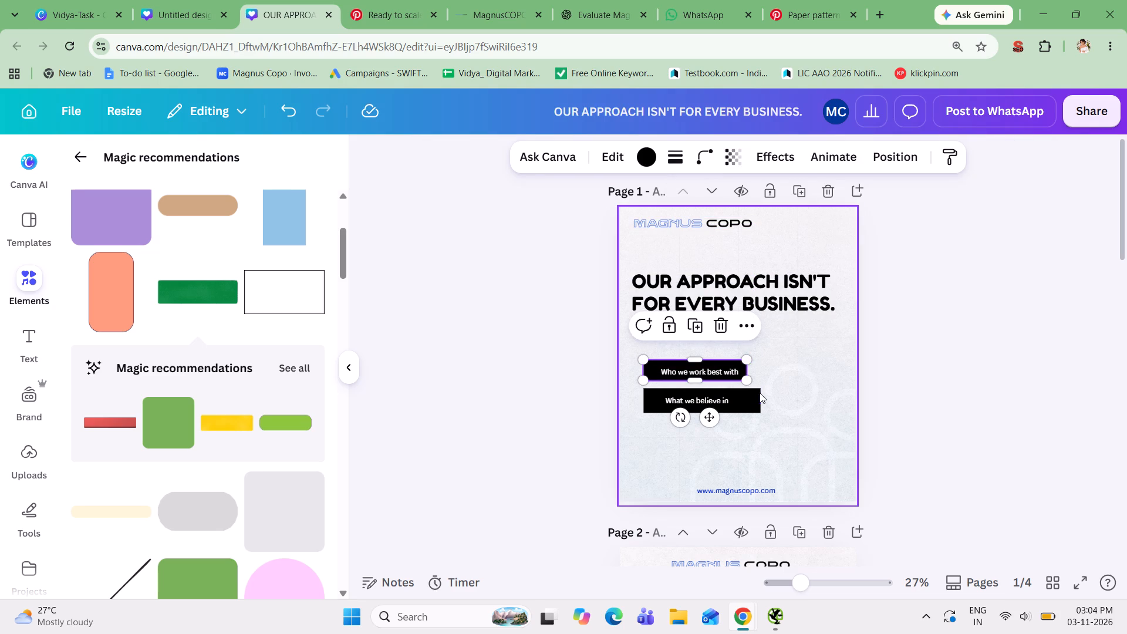
{"action": "left_click", "coordinate": [758, 393]}
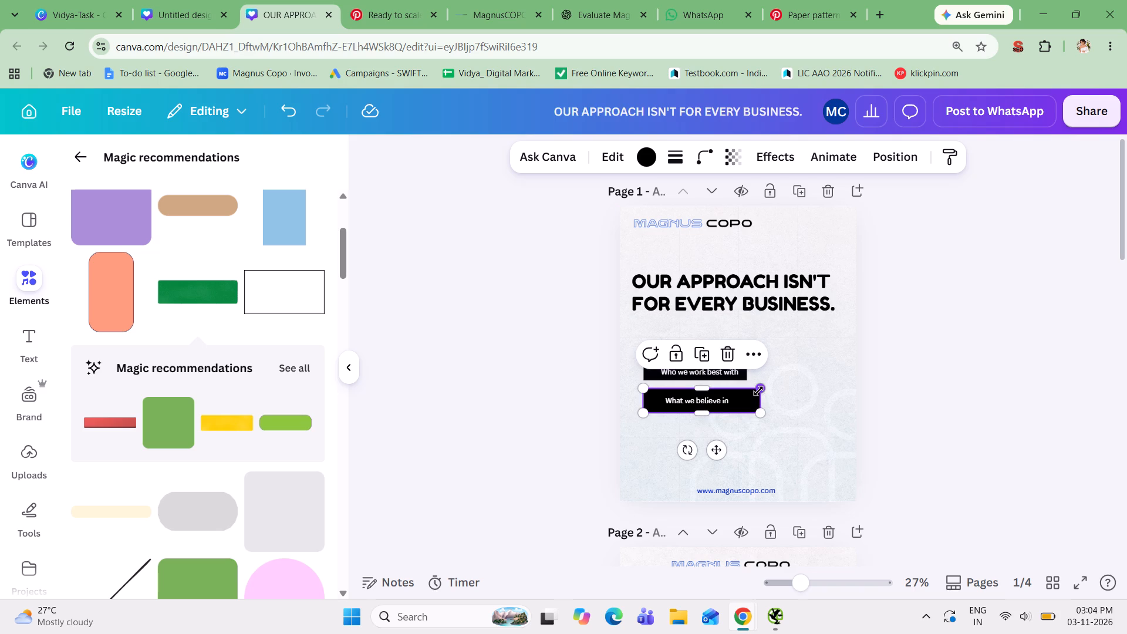
{"action": "left_click_drag", "start_coordinate": [758, 391], "coordinate": [749, 392]}
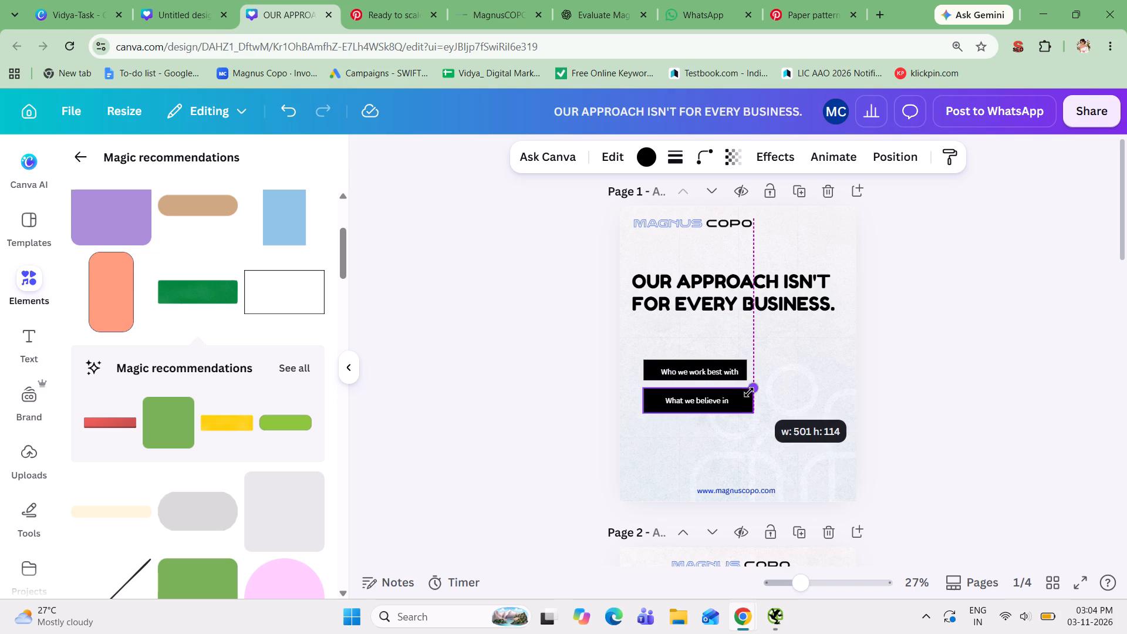
{"action": "left_click_drag", "start_coordinate": [749, 392], "coordinate": [745, 394]}
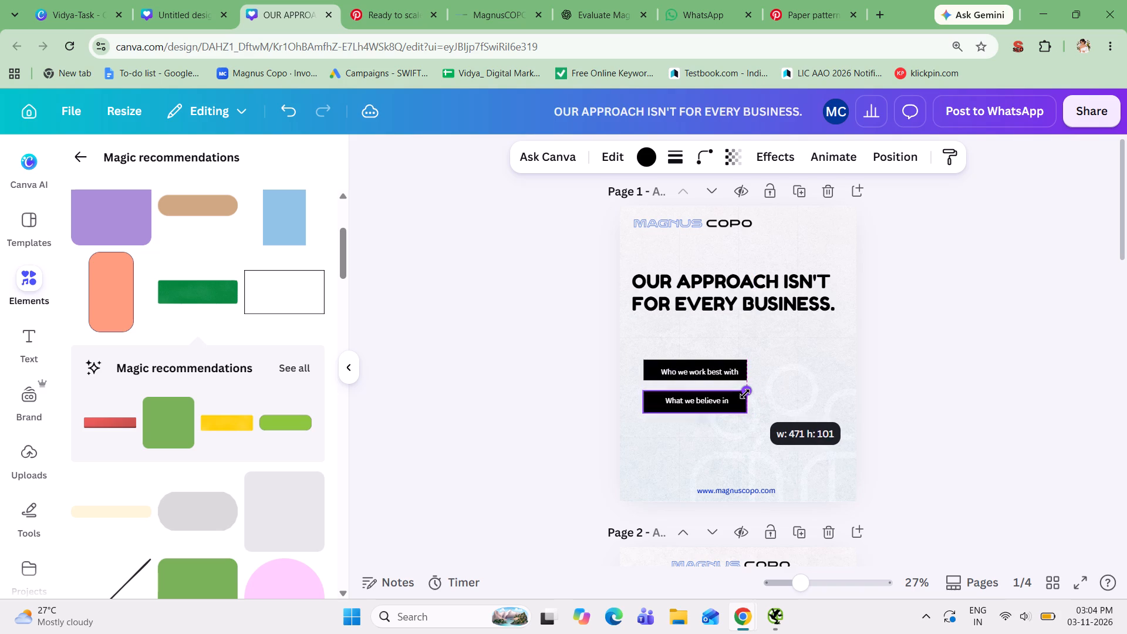
{"action": "left_click_drag", "start_coordinate": [745, 394], "coordinate": [745, 395]}
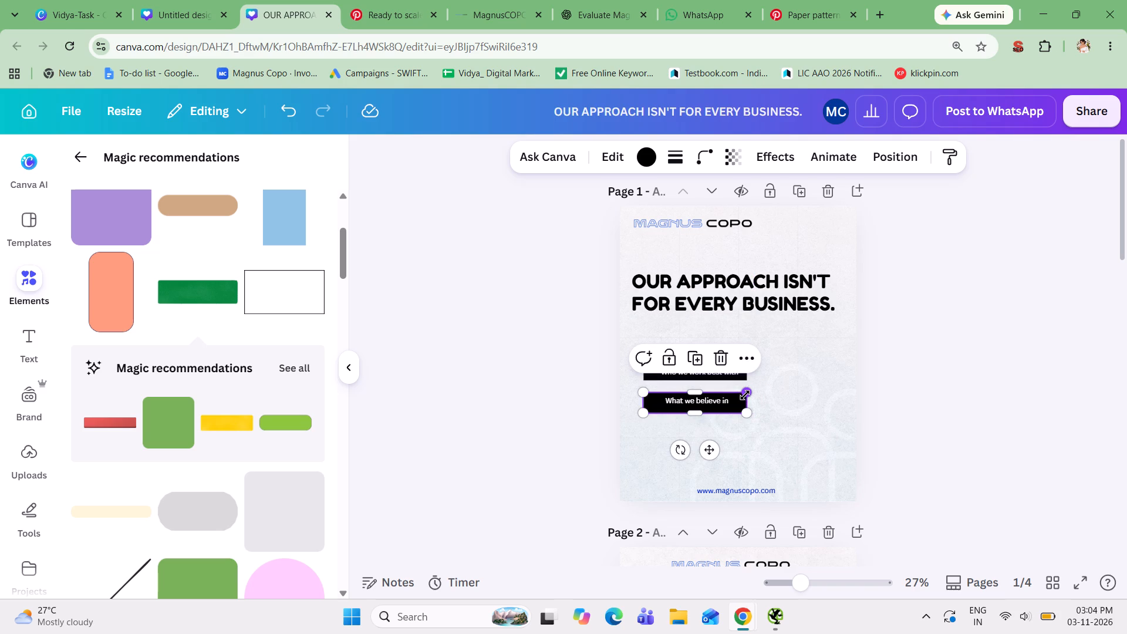
{"action": "left_click", "coordinate": [871, 380]}
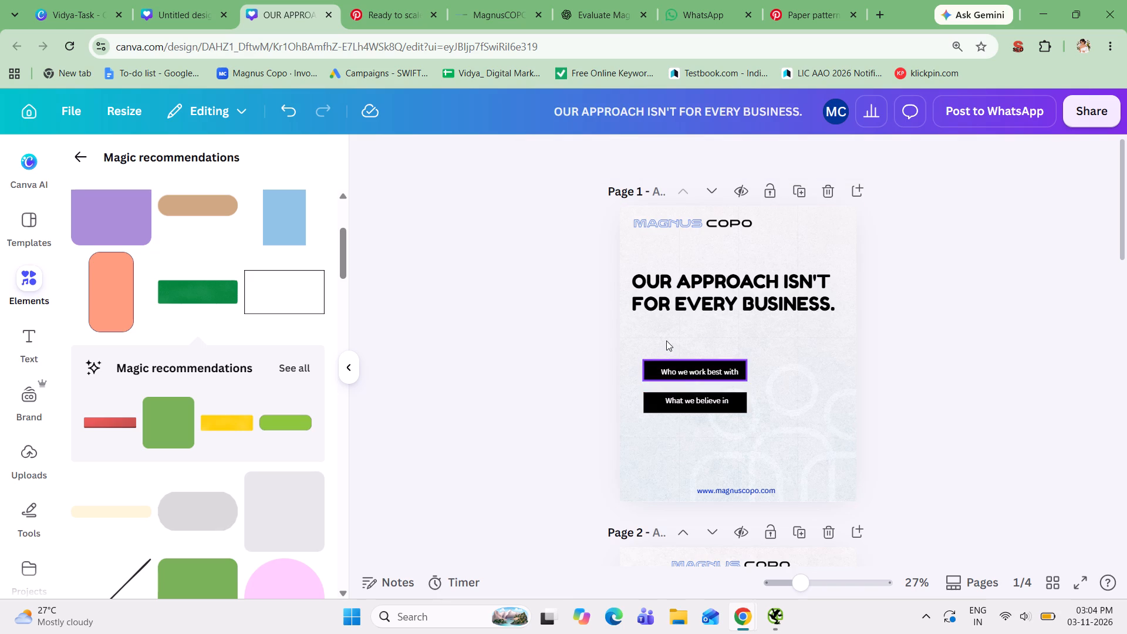
Move both black bars and their texts together up and left, aligning them with the headline's left edge.
{"action": "left_click_drag", "start_coordinate": [666, 340], "coordinate": [695, 409]}
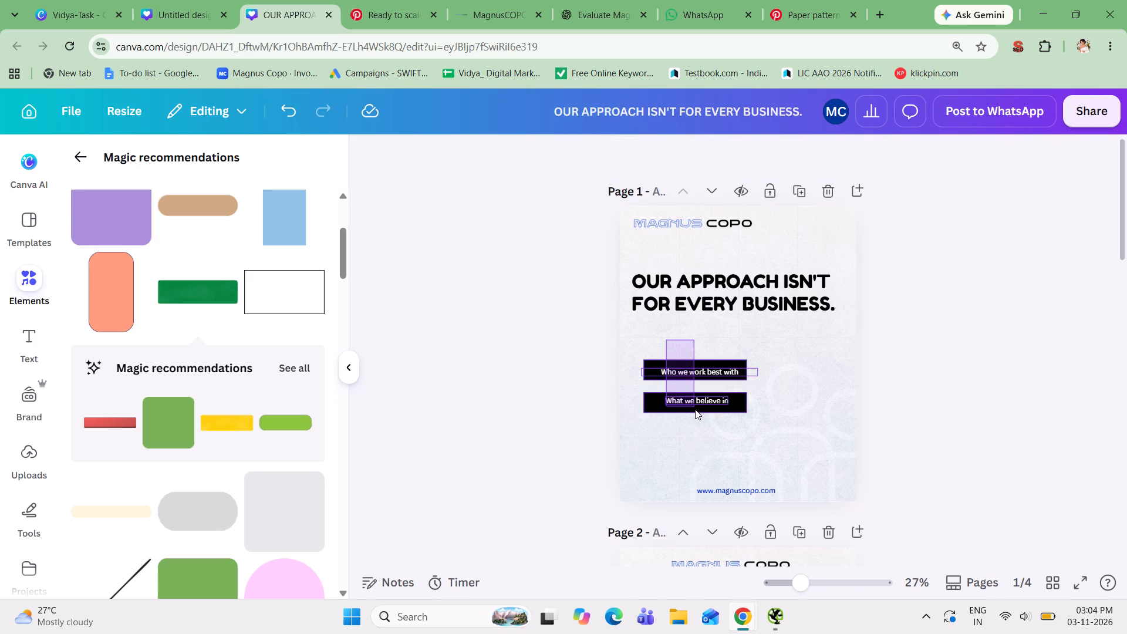
{"action": "left_click_drag", "start_coordinate": [695, 409], "coordinate": [696, 412]}
{"action": "left_click_drag", "start_coordinate": [696, 412], "coordinate": [684, 396]}
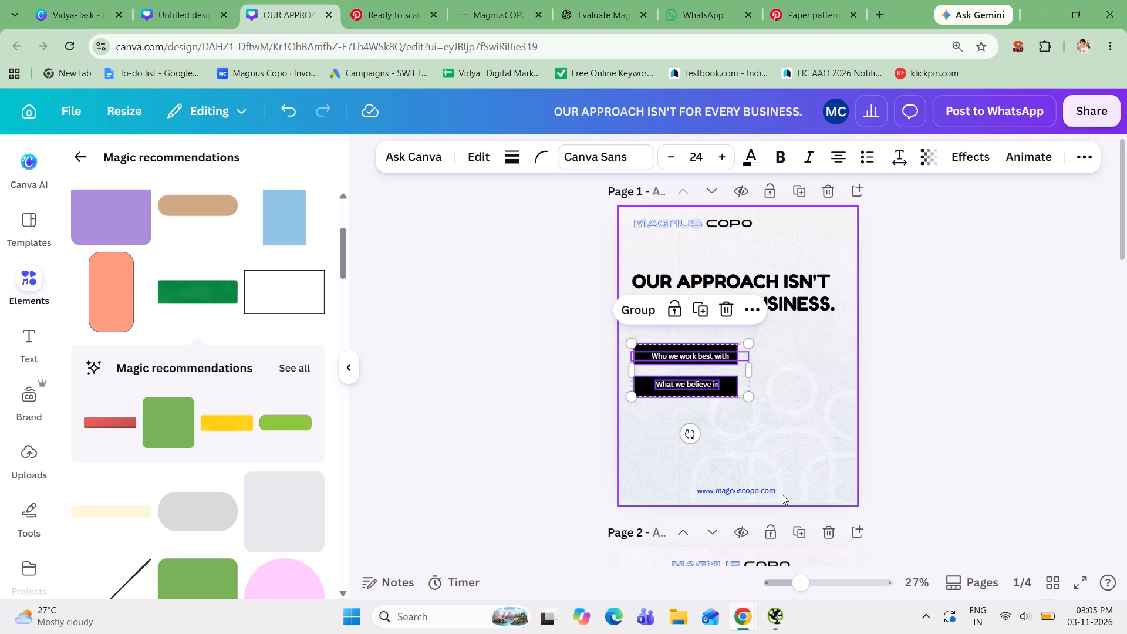
{"action": "left_click_drag", "start_coordinate": [747, 490], "coordinate": [755, 492]}
{"action": "left_click", "coordinate": [979, 439]}
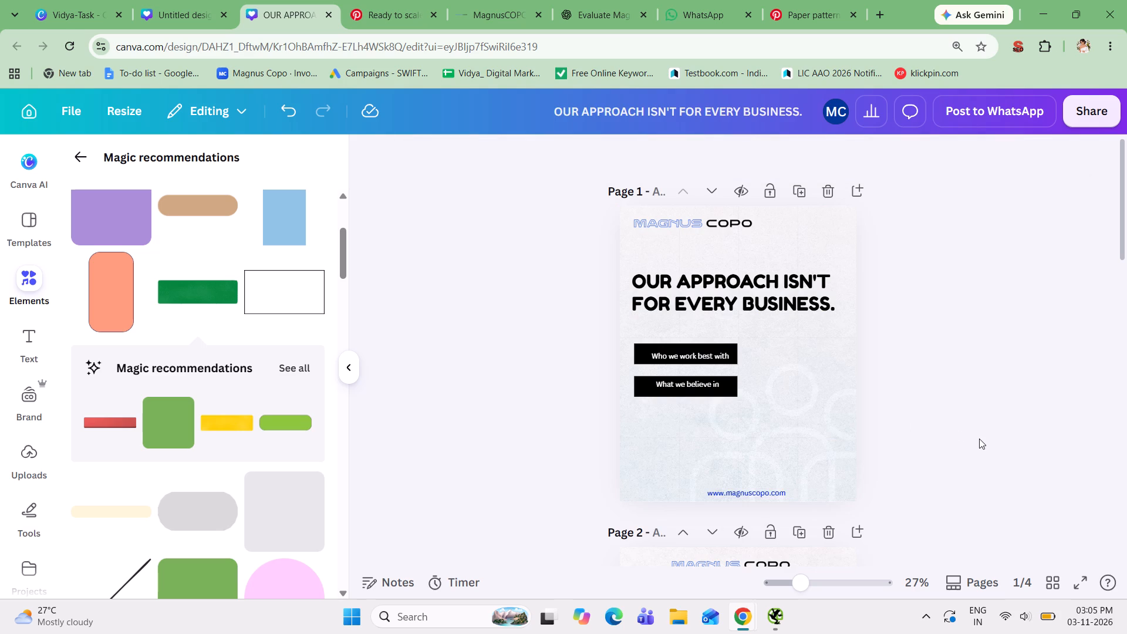
Narrow the "Who we work best with" text box on the upper bar and make the text bold at size 29.
{"action": "left_click_drag", "start_coordinate": [693, 357], "coordinate": [689, 357]}
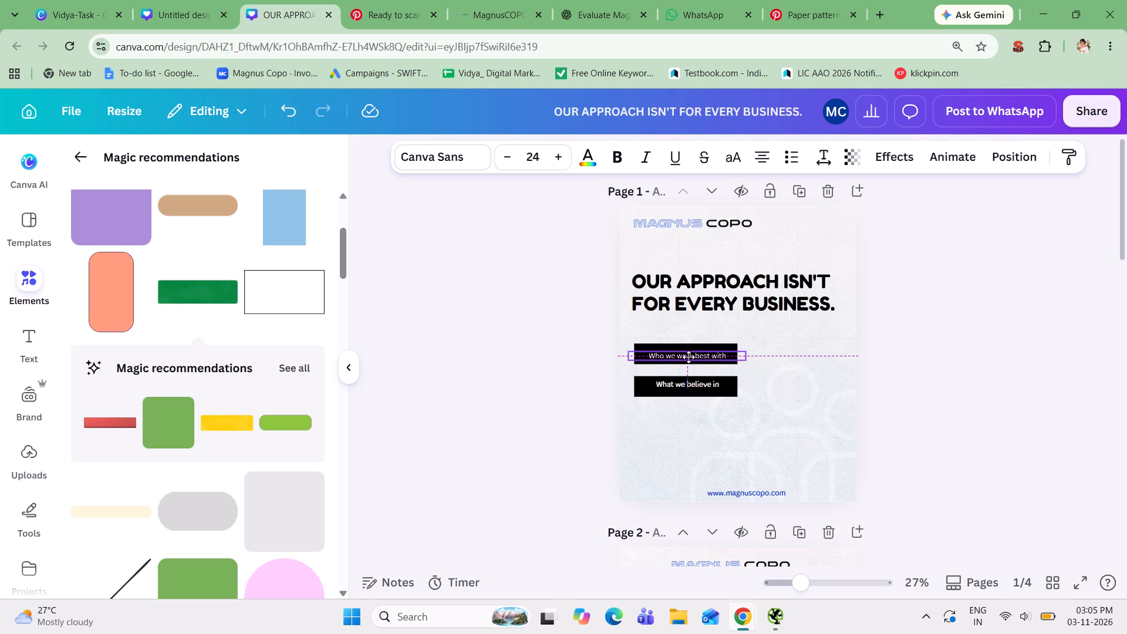
{"action": "left_click_drag", "start_coordinate": [689, 357], "coordinate": [686, 357]}
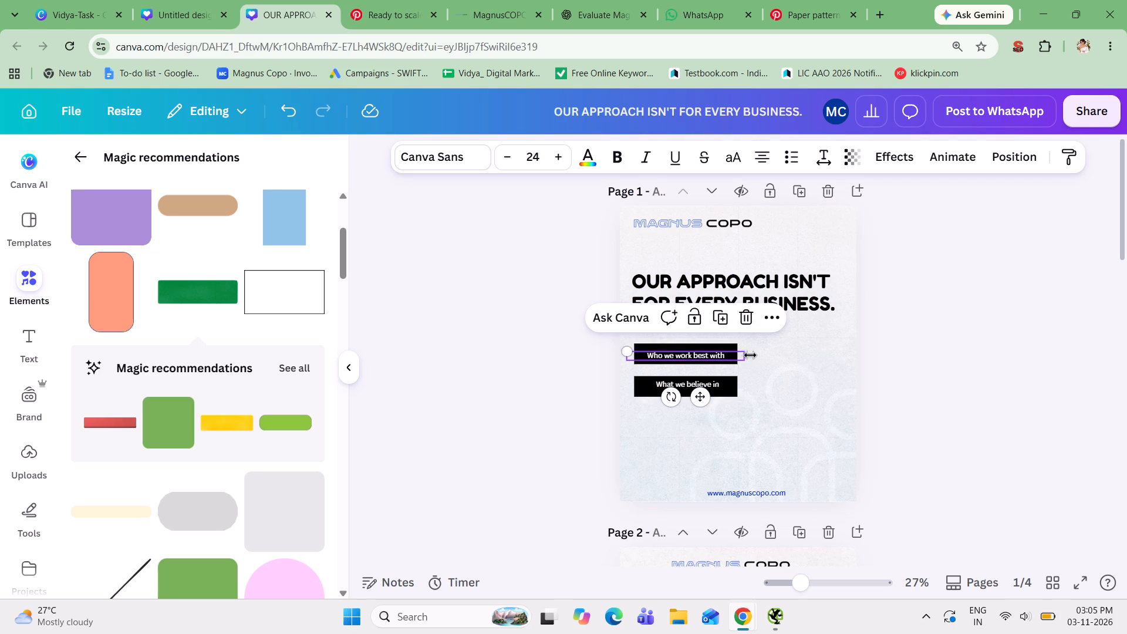
{"action": "left_click_drag", "start_coordinate": [746, 355], "coordinate": [719, 355]}
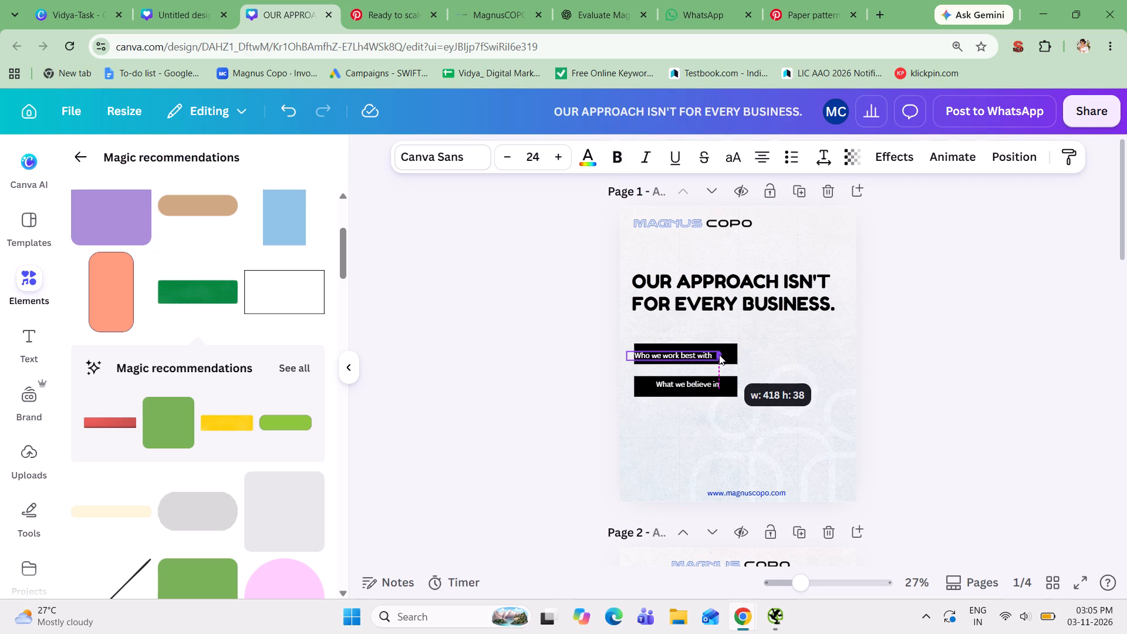
{"action": "left_click_drag", "start_coordinate": [719, 355], "coordinate": [712, 355]}
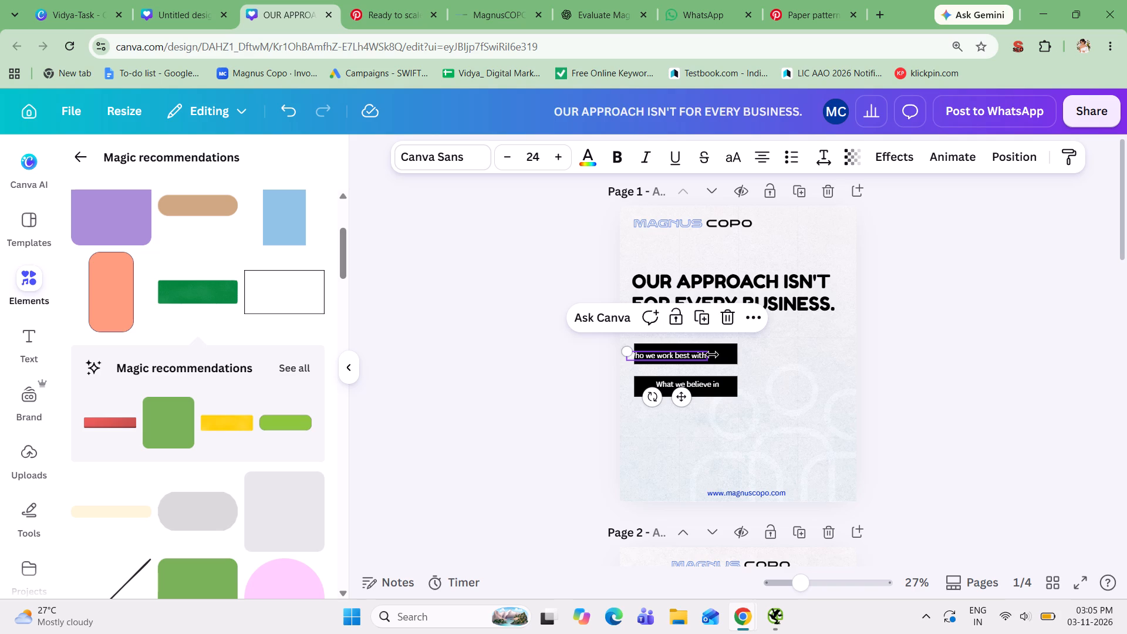
{"action": "triple_click", "coordinate": [555, 161]}
{"action": "double_click", "coordinate": [555, 161]}
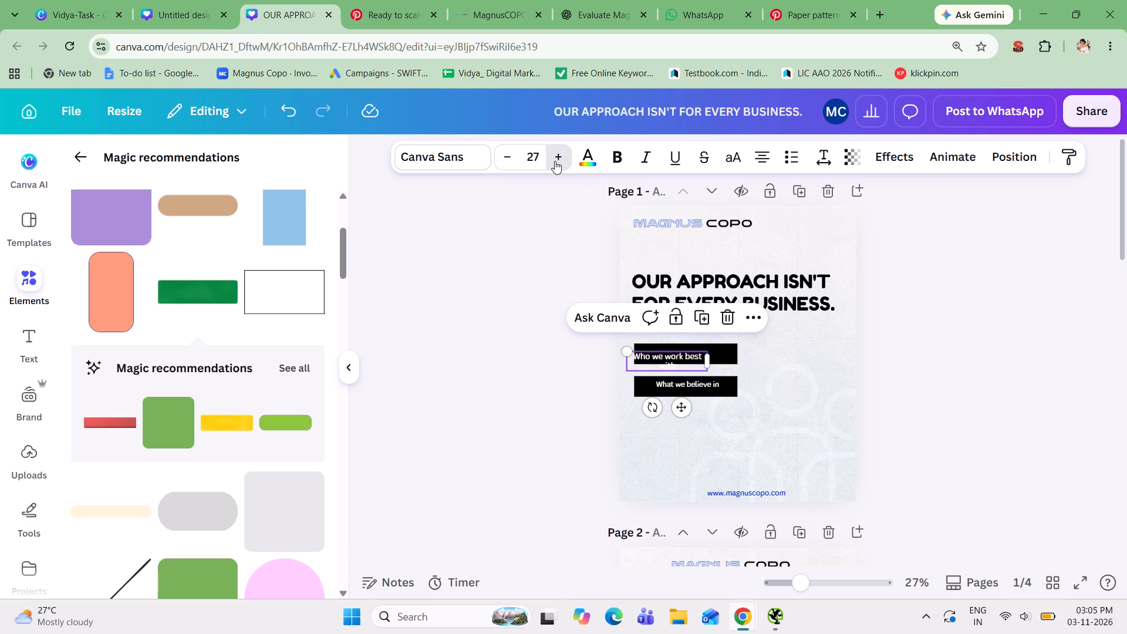
{"action": "left_click", "coordinate": [619, 157]}
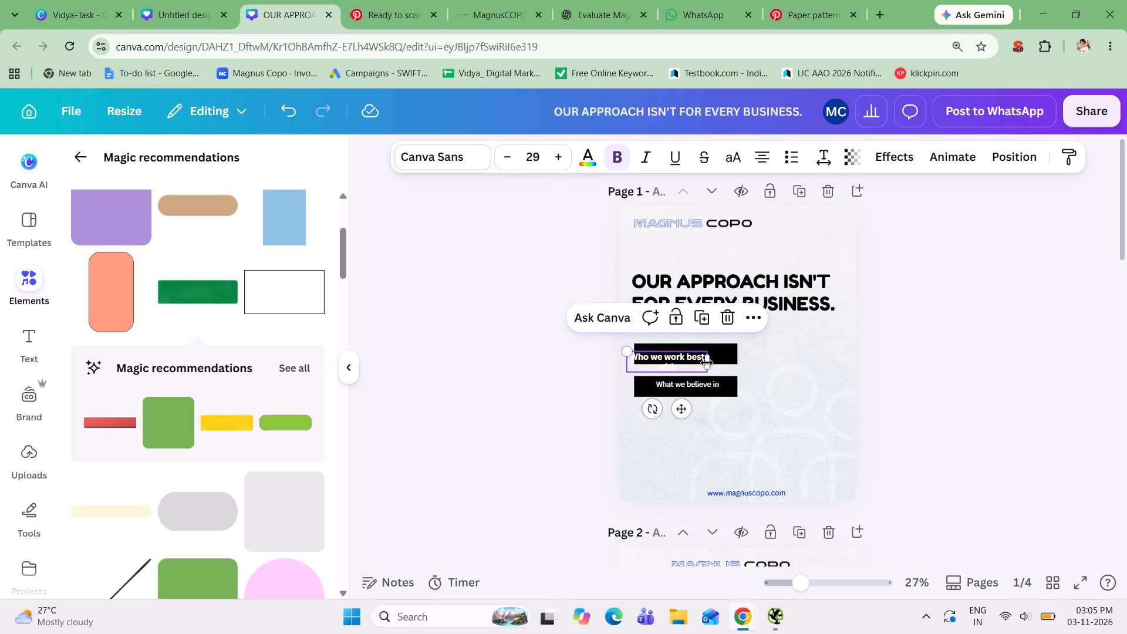
Fit the "Who we work best with" text box to a single line and centre it on the upper black bar.
{"action": "left_click_drag", "start_coordinate": [708, 362], "coordinate": [735, 363]}
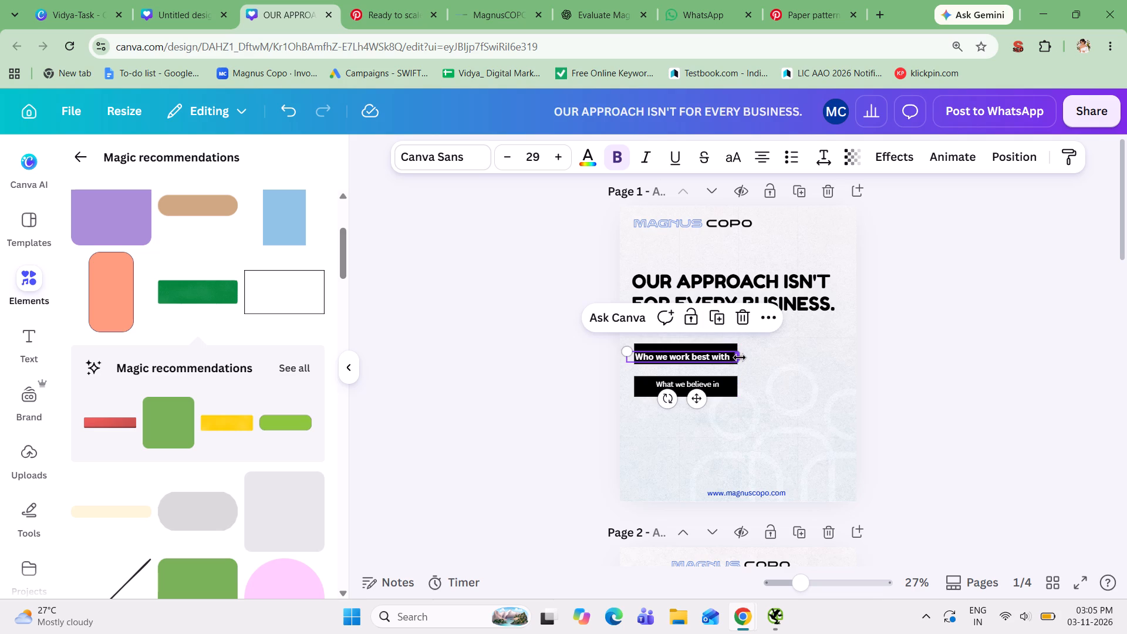
{"action": "left_click_drag", "start_coordinate": [740, 358], "coordinate": [725, 358]}
{"action": "left_click", "coordinate": [785, 372]}
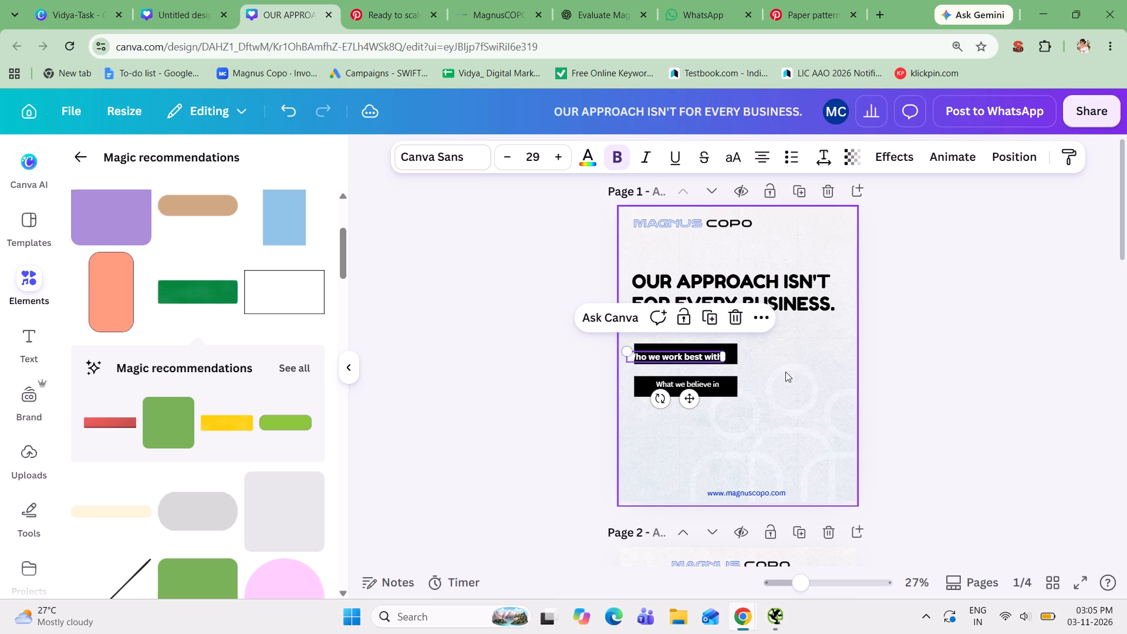
{"action": "left_click_drag", "start_coordinate": [690, 356], "coordinate": [701, 356]}
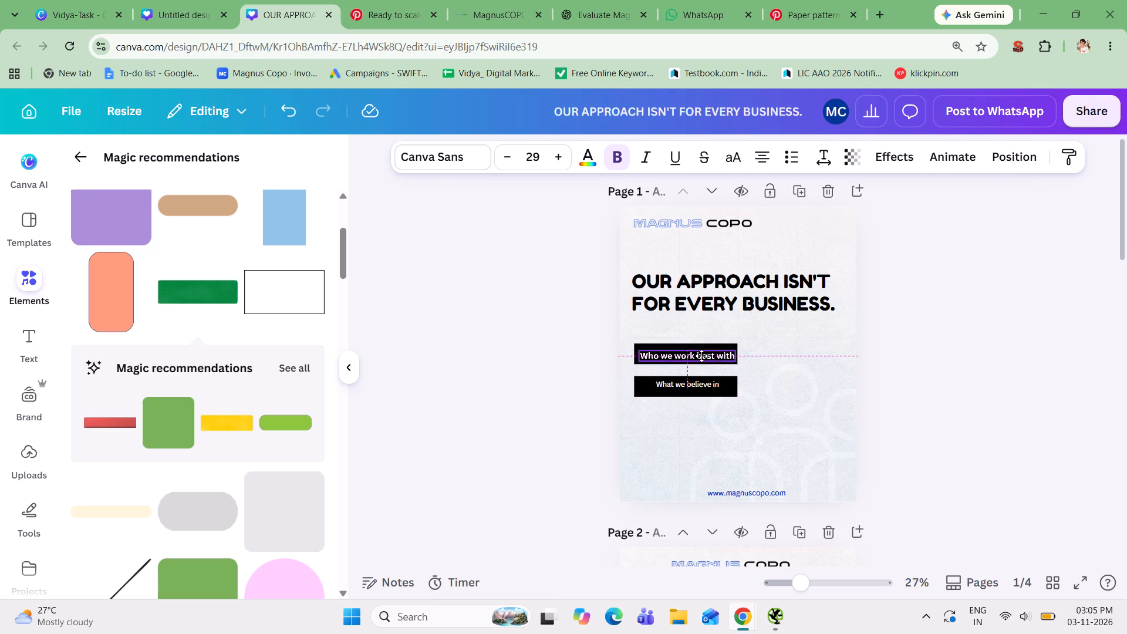
{"action": "left_click_drag", "start_coordinate": [701, 356], "coordinate": [701, 353]}
{"action": "left_click", "coordinate": [788, 370]}
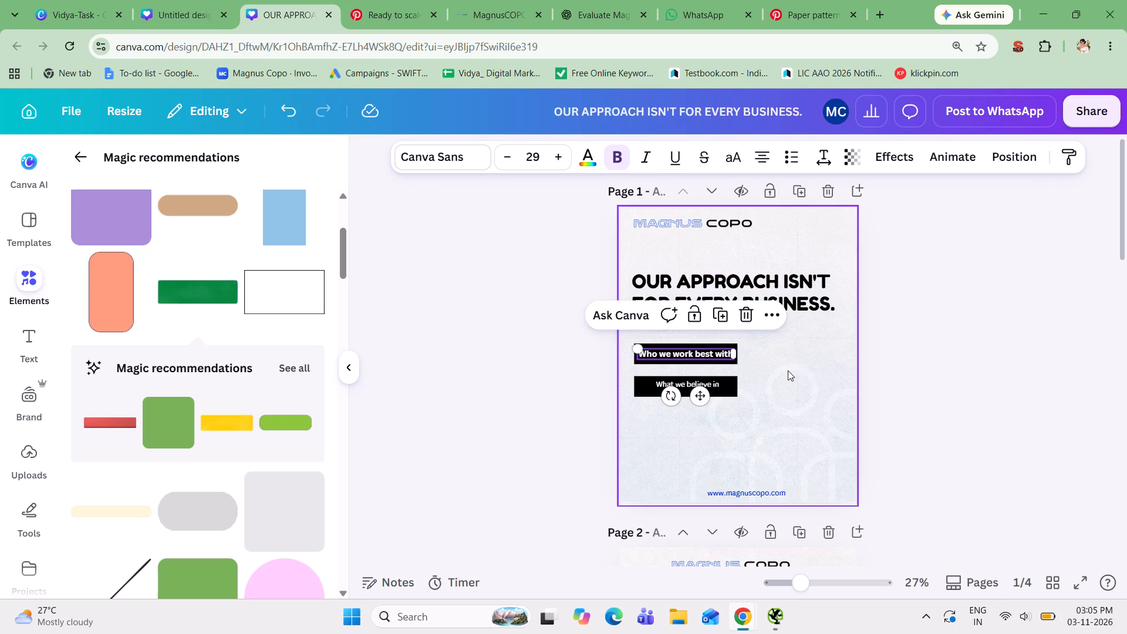
Increase the "Who we work best with" text to size 30 and widen its box to keep it on one line.
{"action": "left_click", "coordinate": [704, 350]}
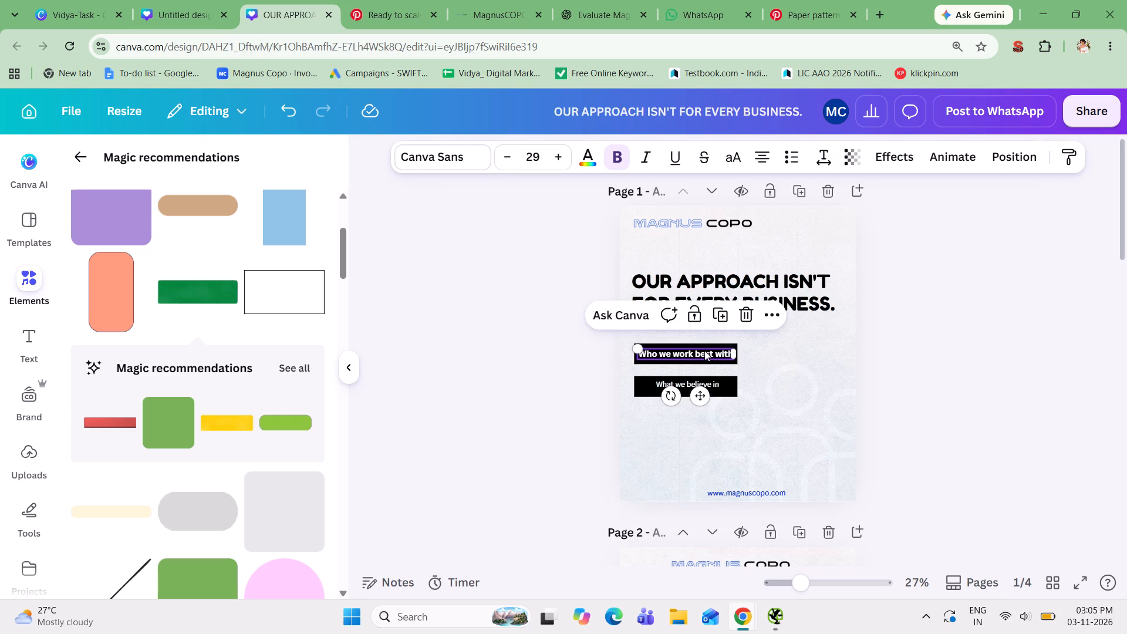
{"action": "left_click", "coordinate": [558, 154]}
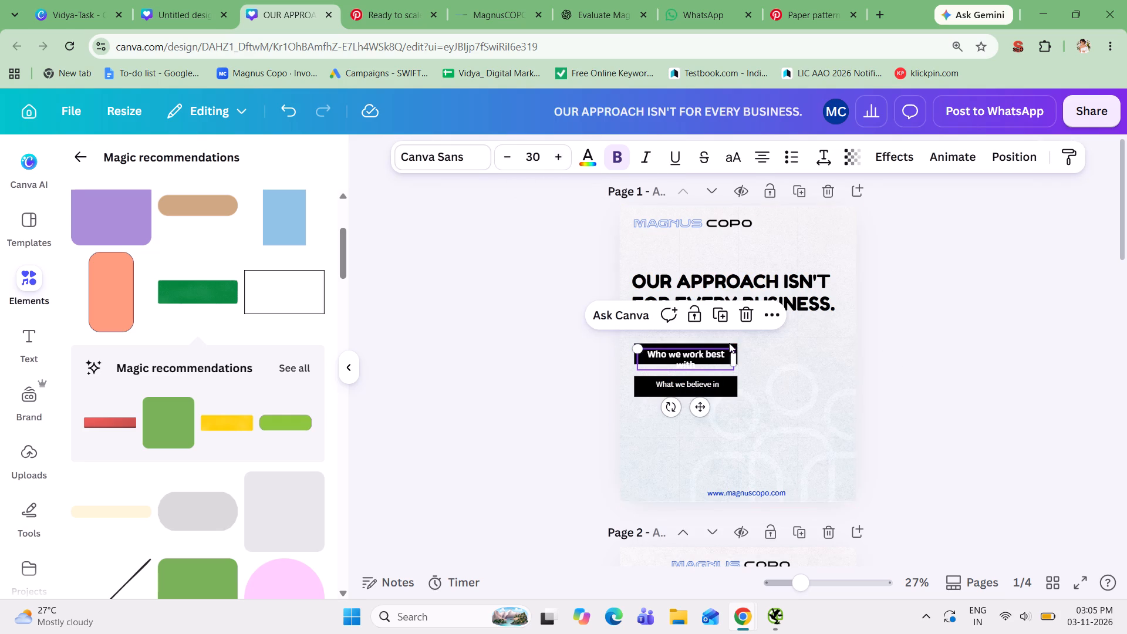
{"action": "left_click_drag", "start_coordinate": [733, 360], "coordinate": [738, 360]}
{"action": "left_click", "coordinate": [799, 366]}
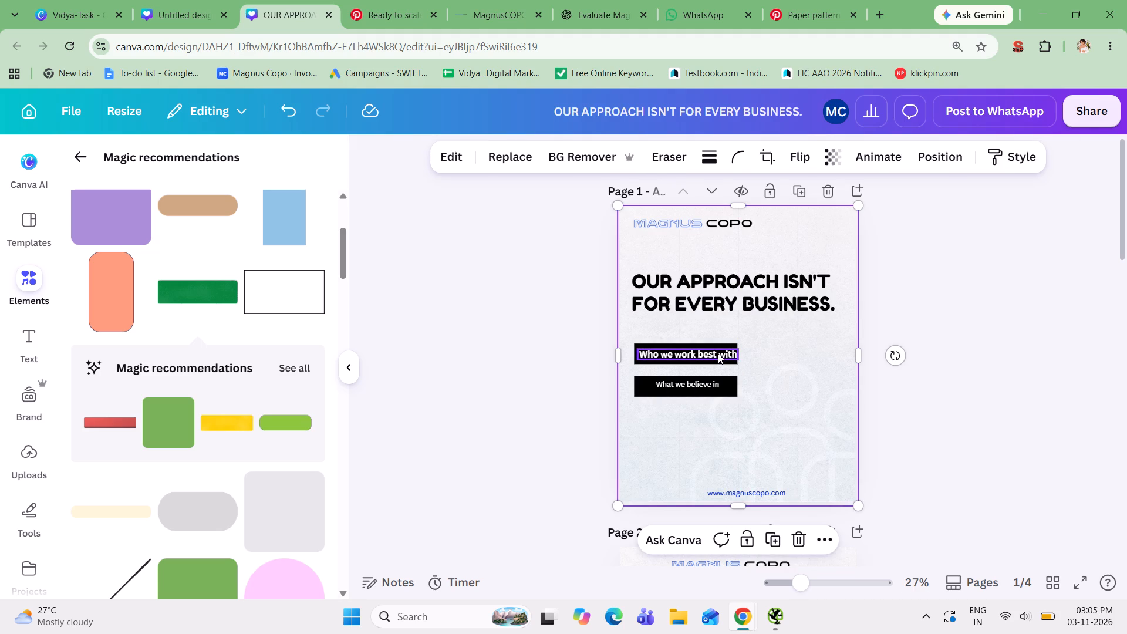
{"action": "left_click", "coordinate": [718, 353]}
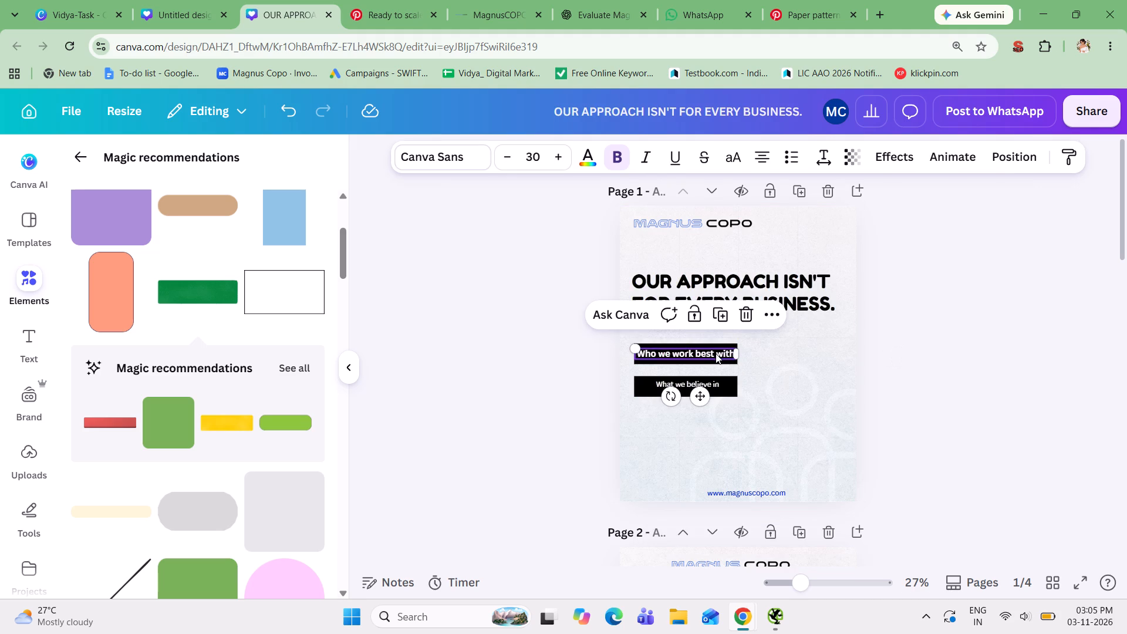
{"action": "left_click", "coordinate": [788, 362]}
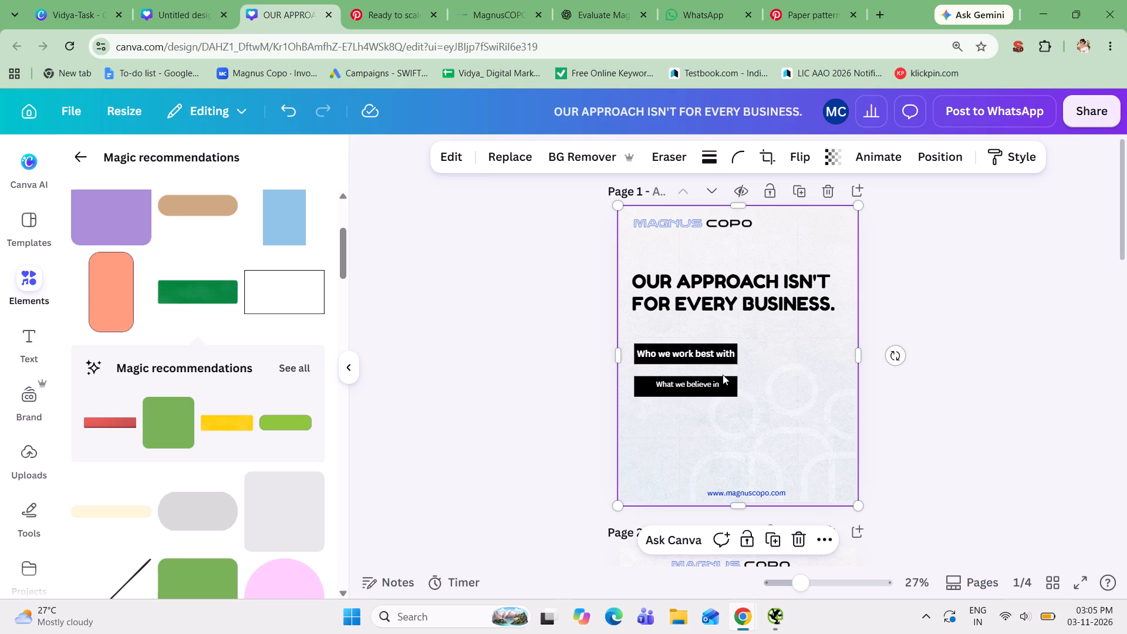
Set the "What we believe in" text on the lower black bar to size 30 and make it bold.
{"action": "left_click", "coordinate": [703, 382]}
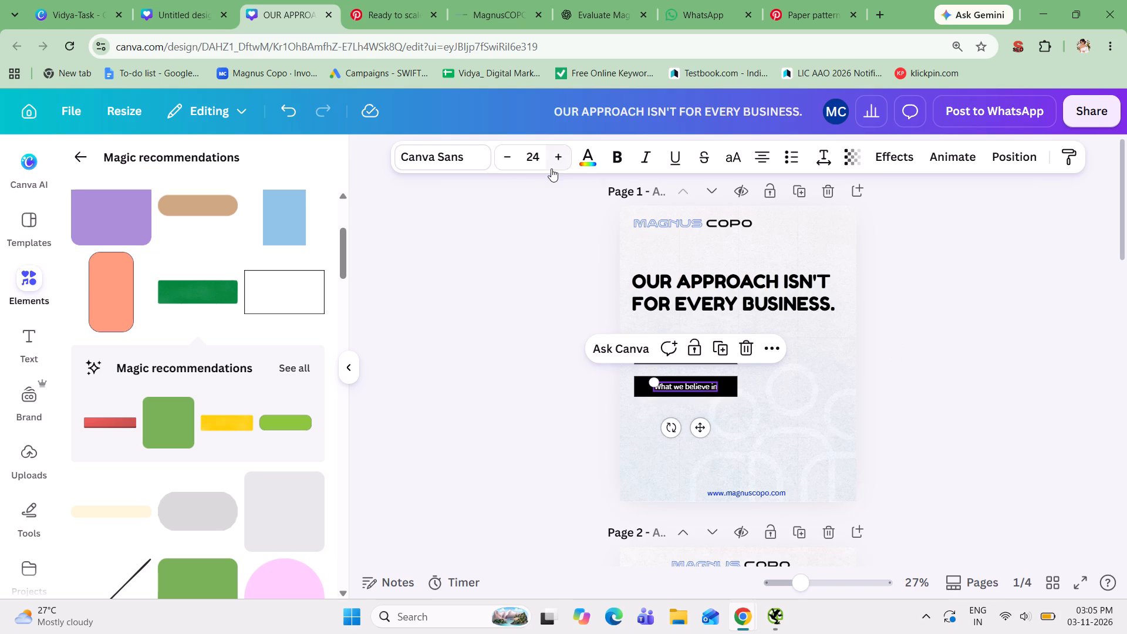
{"action": "left_click", "coordinate": [533, 158]}
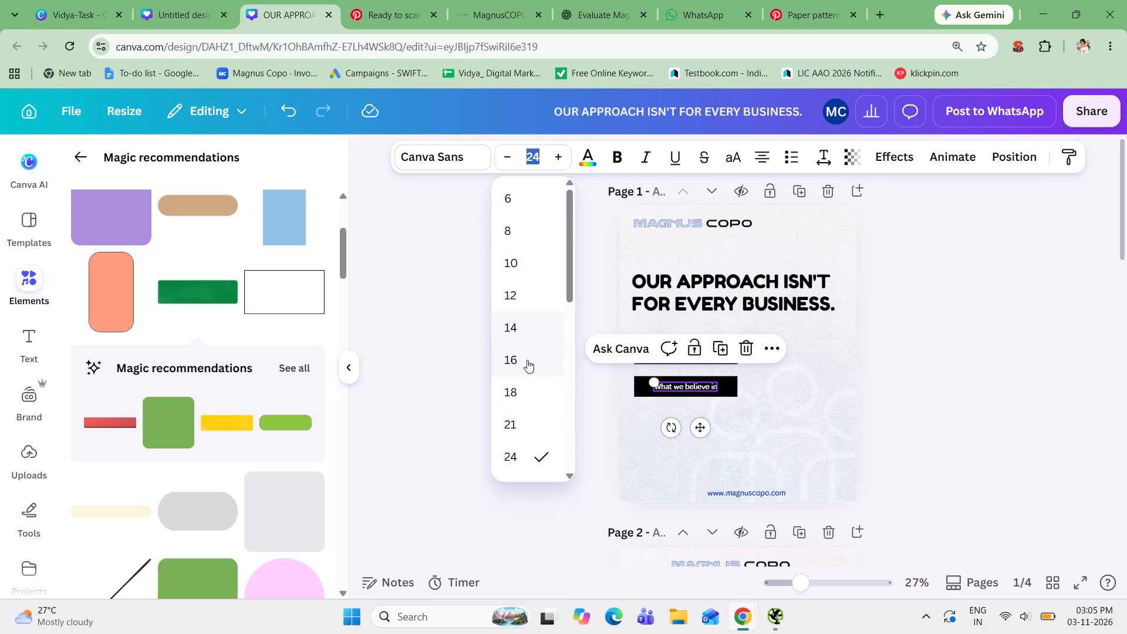
{"action": "scroll", "coordinate": [525, 384], "scroll_direction": "down", "scroll_amount": 1}
{"action": "left_click", "coordinate": [519, 381]}
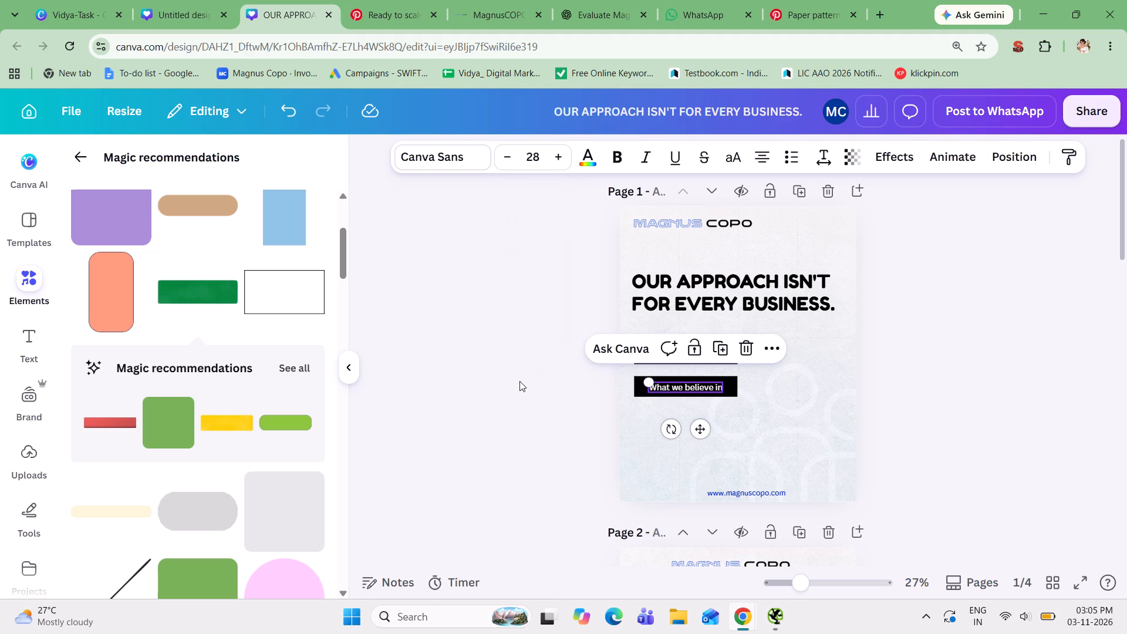
{"action": "left_click", "coordinate": [558, 154]}
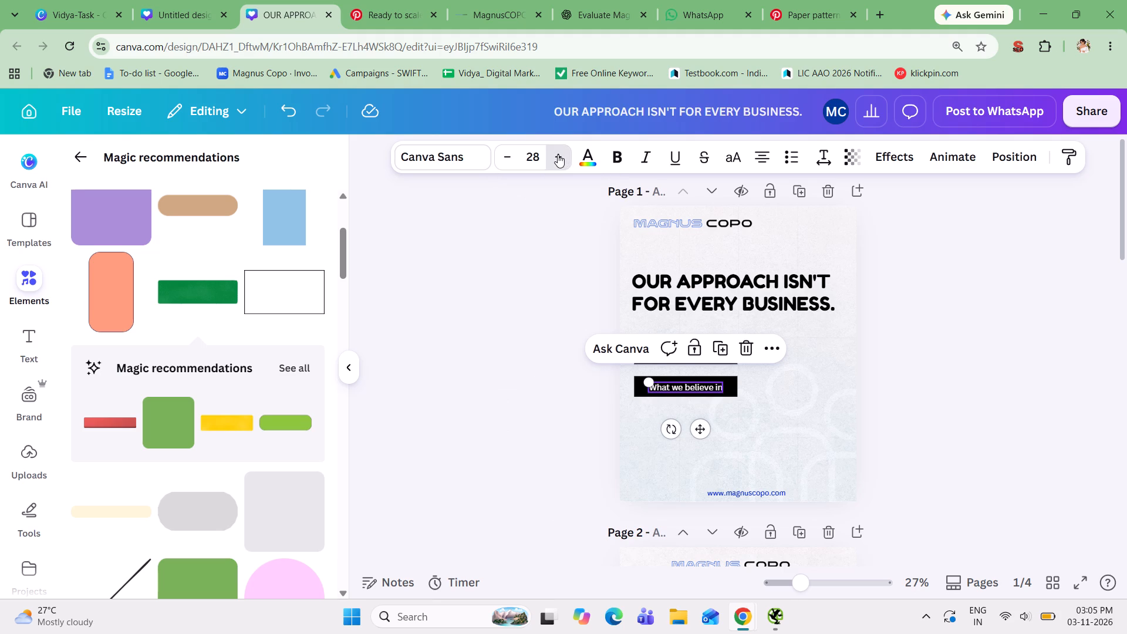
{"action": "left_click", "coordinate": [558, 154]}
{"action": "left_click", "coordinate": [618, 156]}
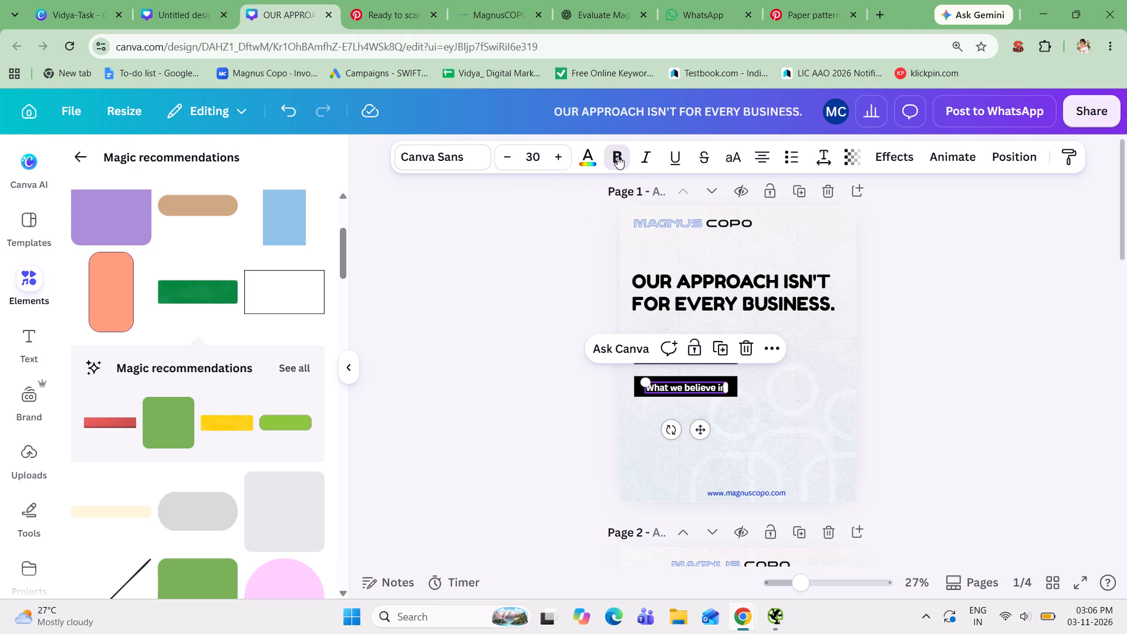
{"action": "left_click", "coordinate": [859, 404]}
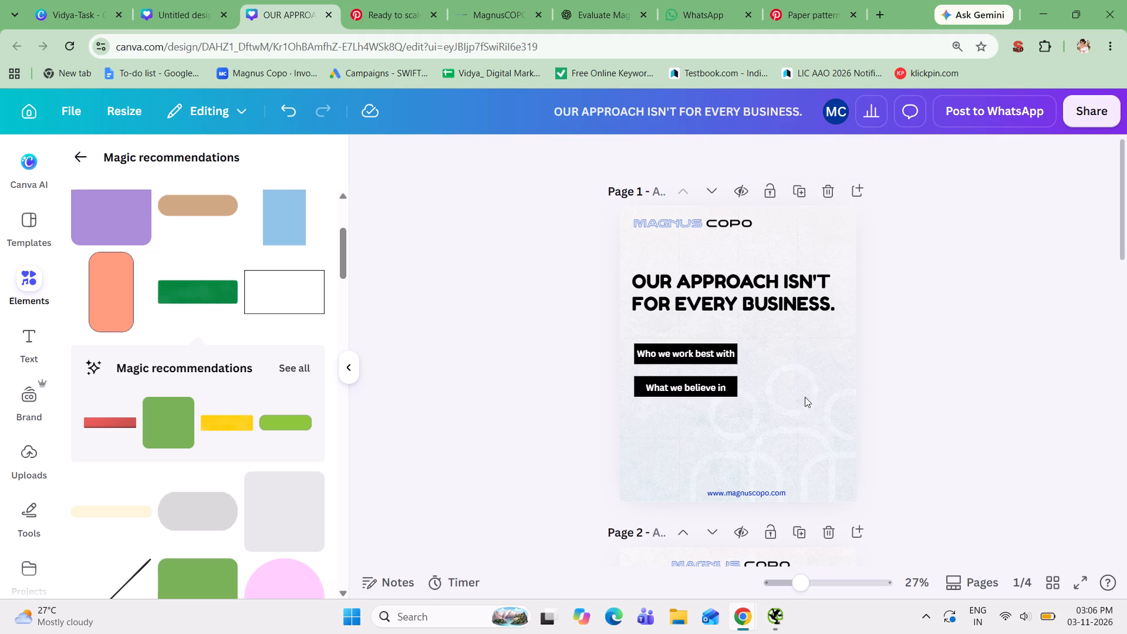
Move the "What we believe in" text to the left end of its black bar and shorten the bar to fit the text.
{"action": "left_click", "coordinate": [690, 389]}
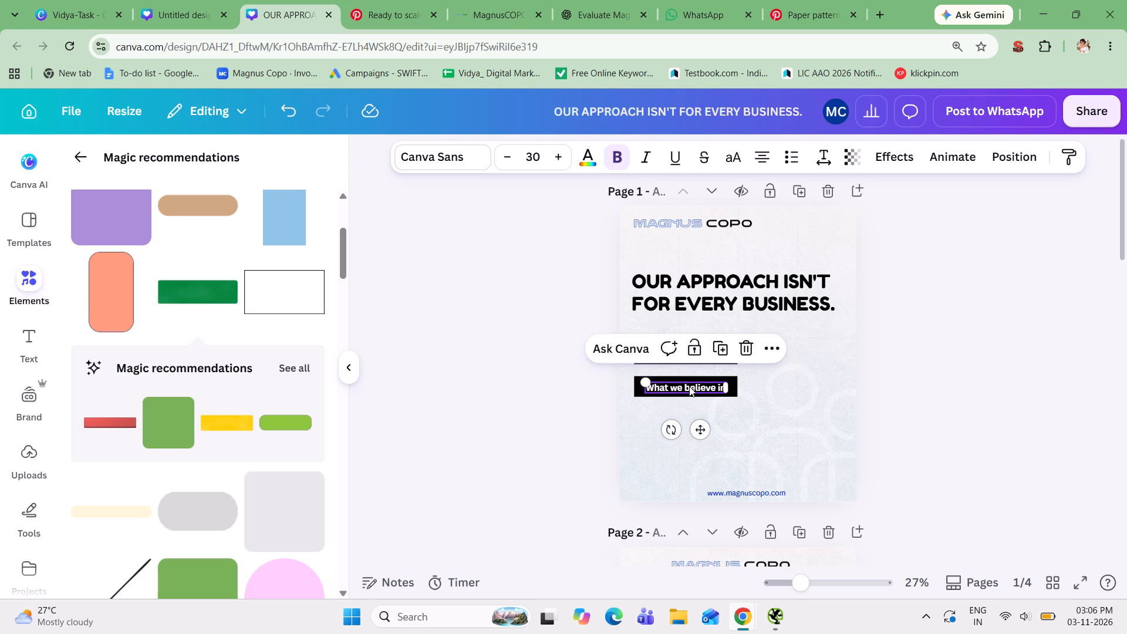
{"action": "left_click", "coordinate": [689, 386]}
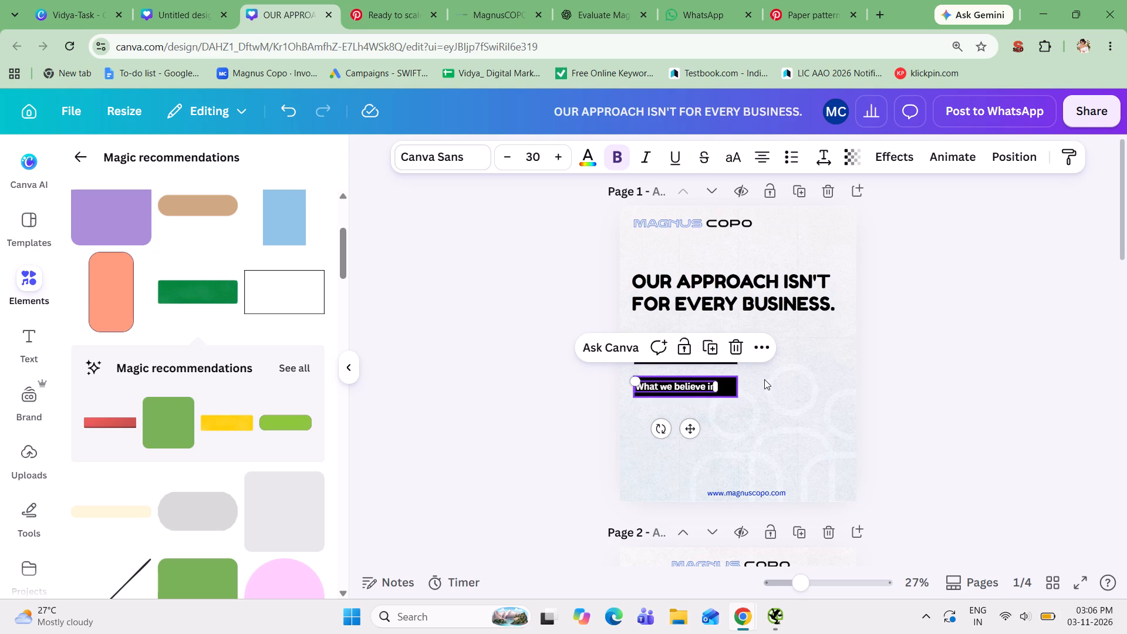
{"action": "left_click", "coordinate": [735, 387]}
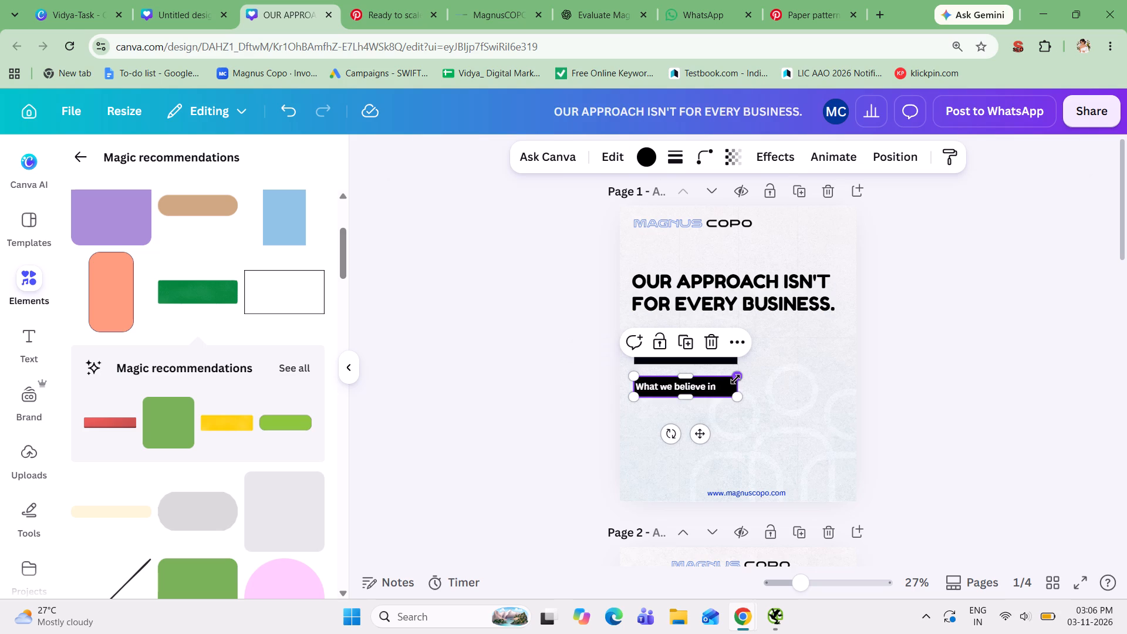
{"action": "left_click_drag", "start_coordinate": [736, 377], "coordinate": [724, 377]}
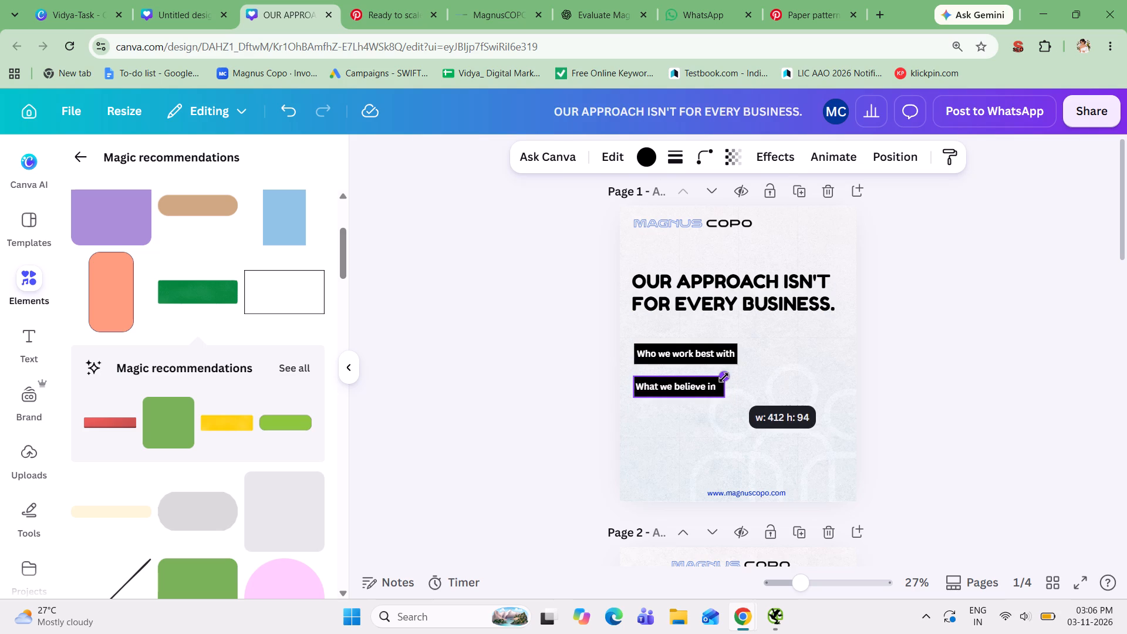
{"action": "left_click_drag", "start_coordinate": [724, 377], "coordinate": [721, 377]}
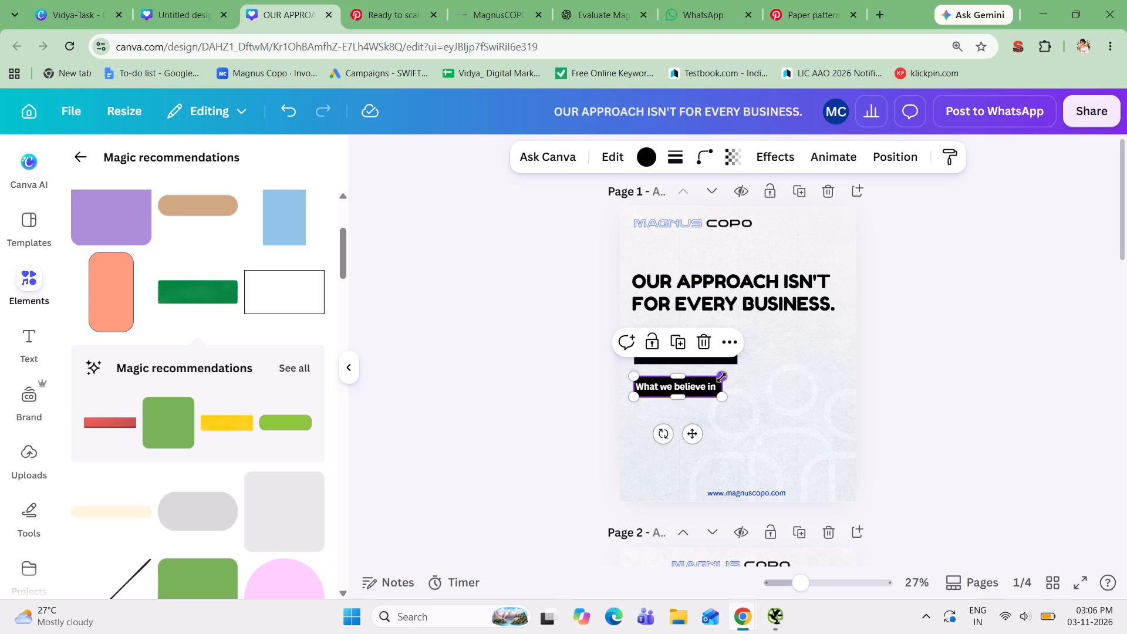
{"action": "left_click", "coordinate": [896, 391]}
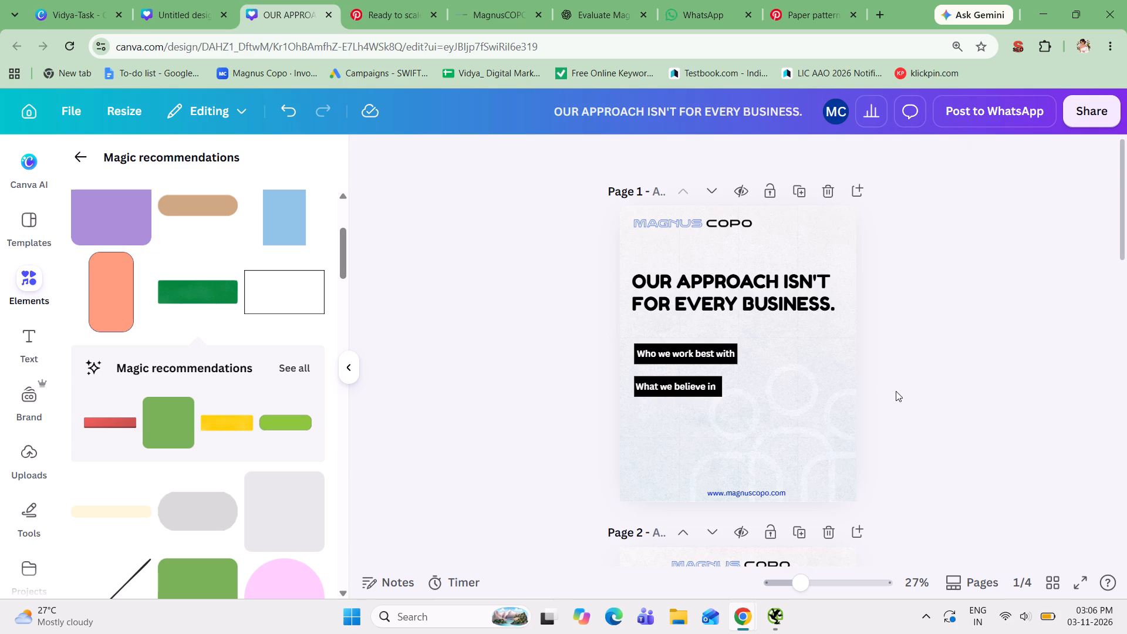
Recolour both black subheading bars on page 1 with the darkest grey-blue from the photo colours.
{"action": "left_click", "coordinate": [709, 344]}
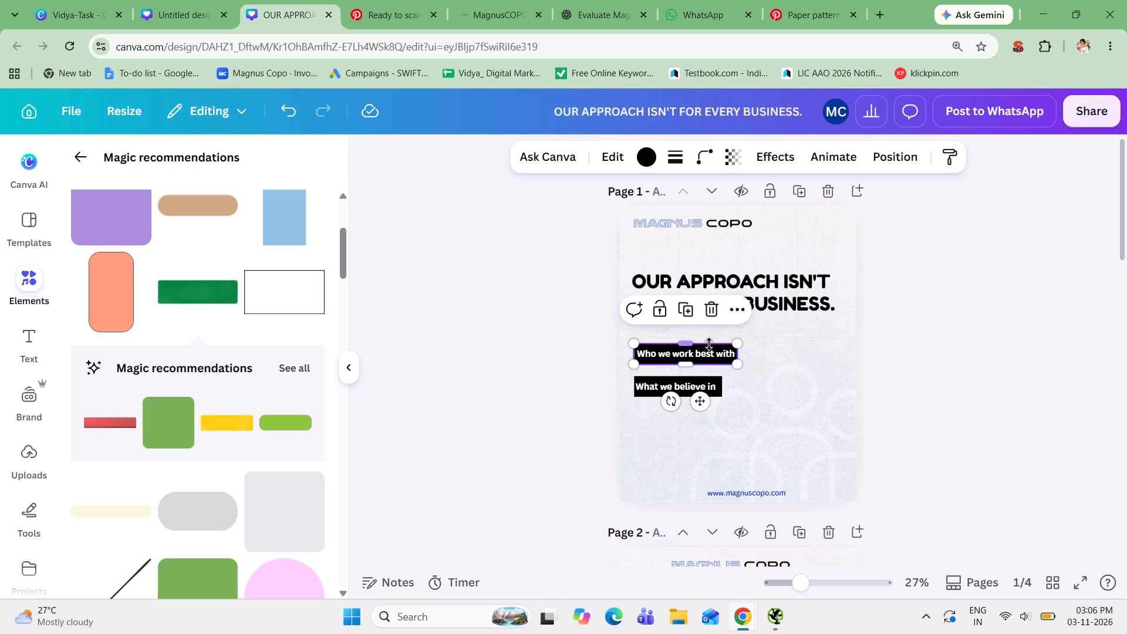
{"action": "left_click", "coordinate": [644, 166]}
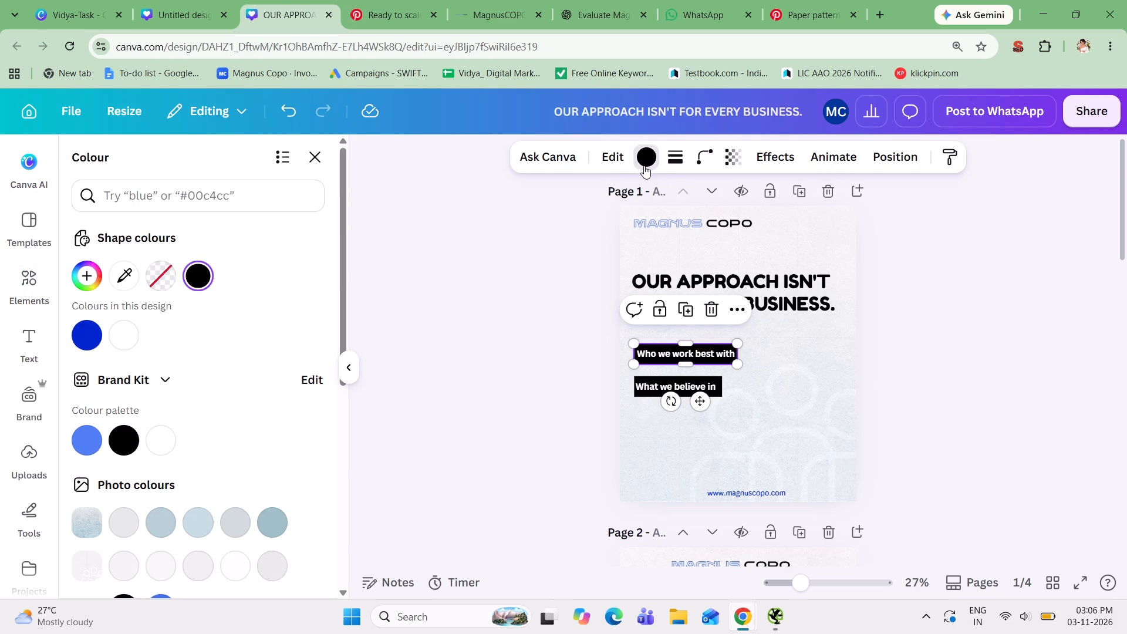
{"action": "left_click", "coordinate": [267, 522]}
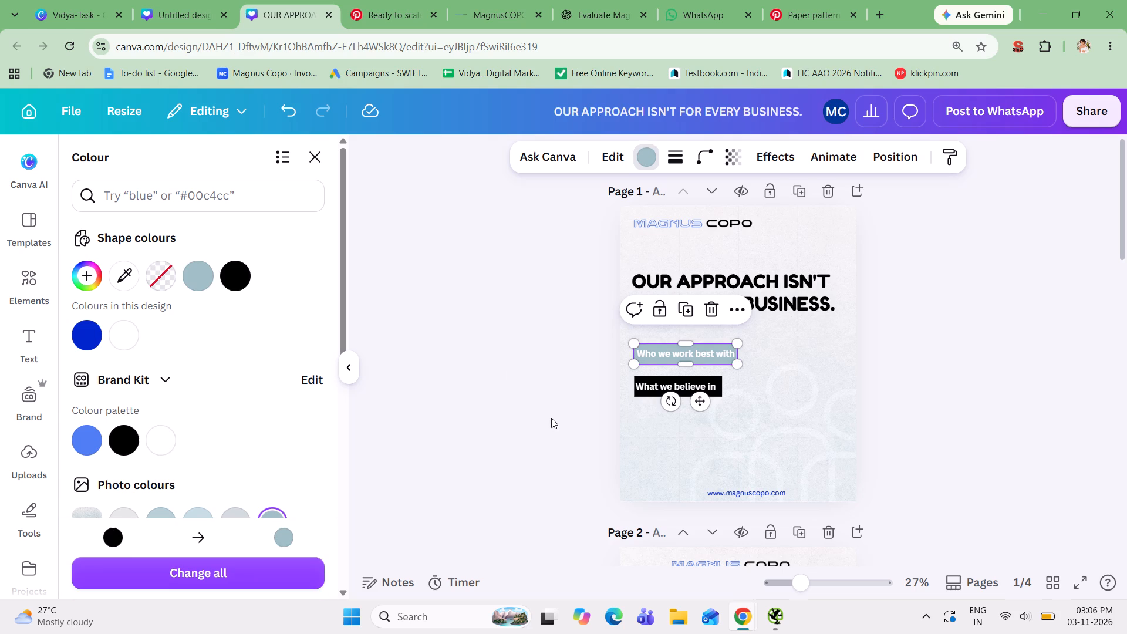
{"action": "left_click", "coordinate": [272, 572]}
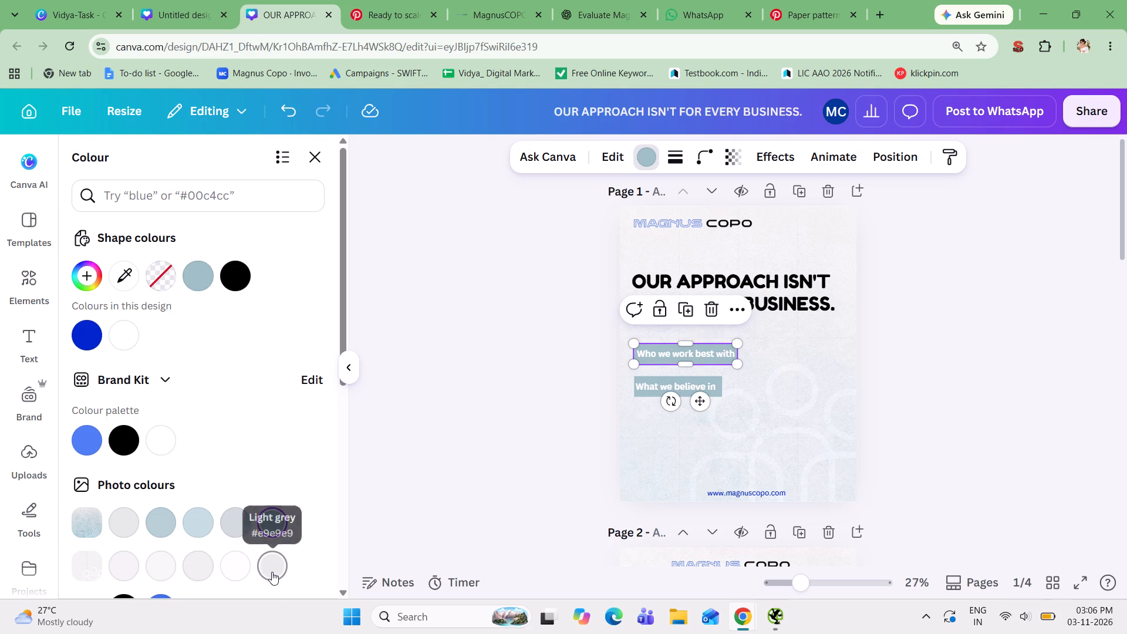
{"action": "left_click", "coordinate": [811, 419]}
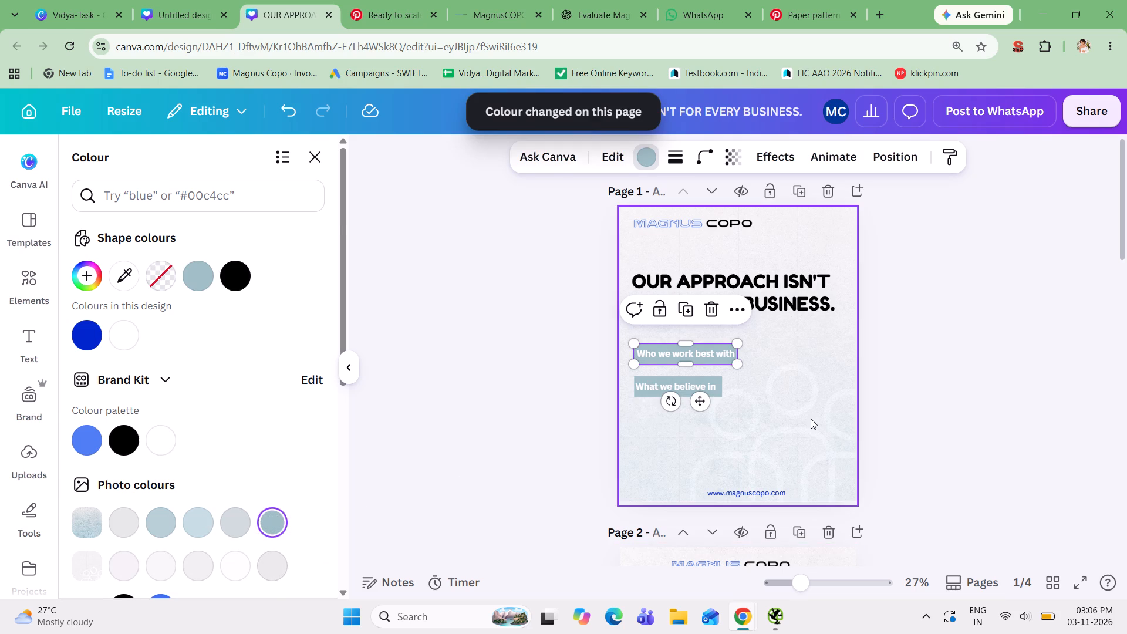
{"action": "left_click", "coordinate": [811, 419]}
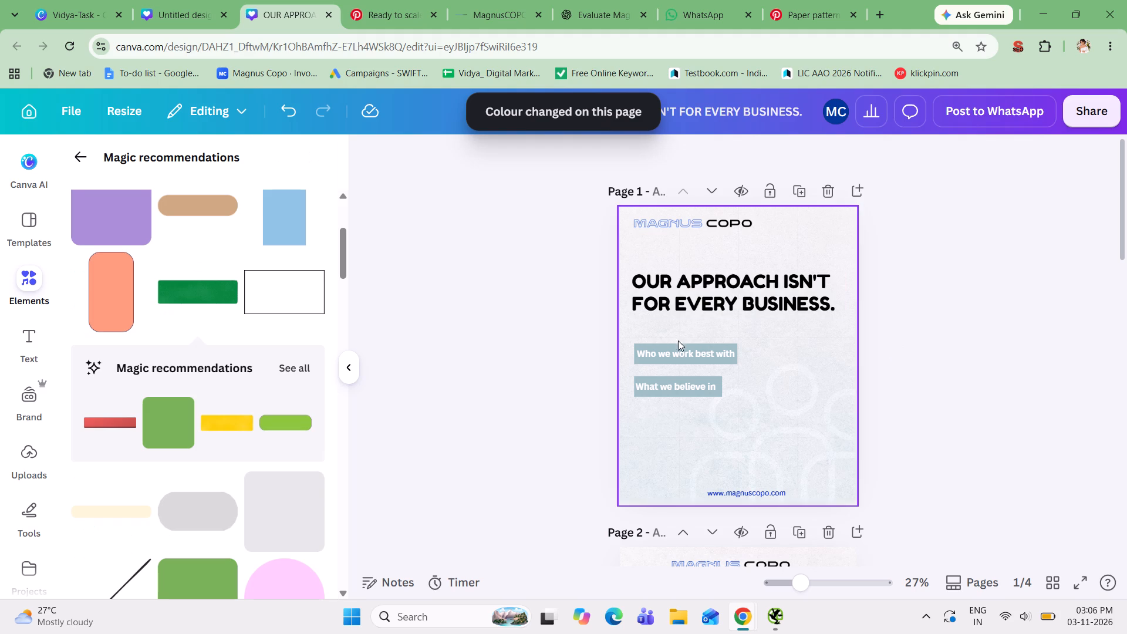
Change the "Who we work best with" and "What we believe in" texts from white to black.
{"action": "left_click", "coordinate": [679, 352]}
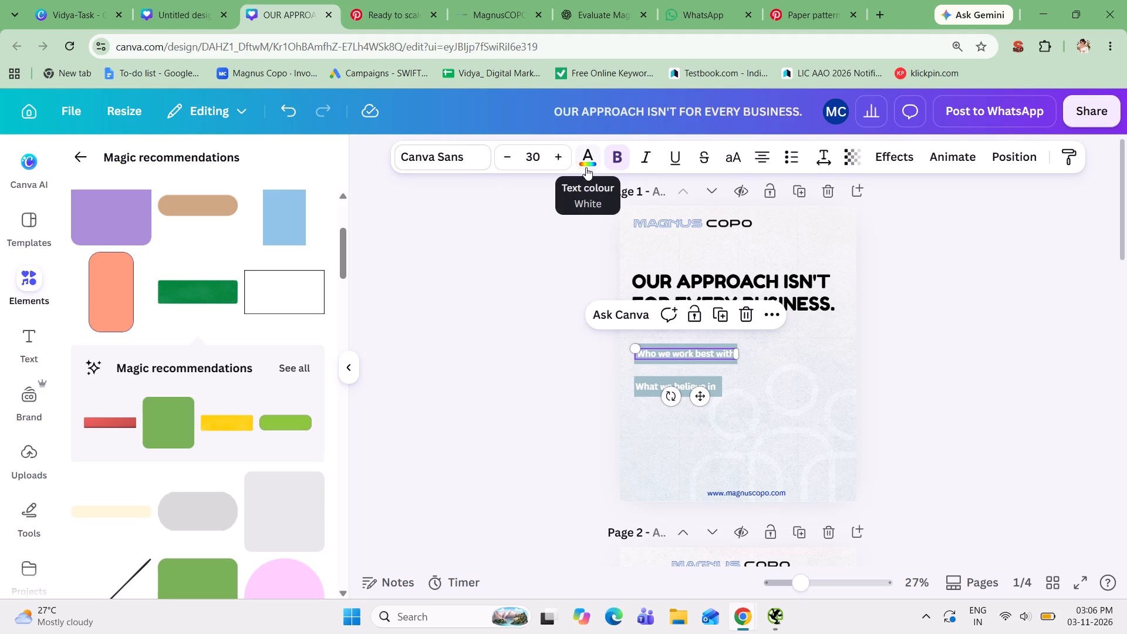
{"action": "left_click", "coordinate": [586, 167]}
{"action": "left_click", "coordinate": [228, 269]}
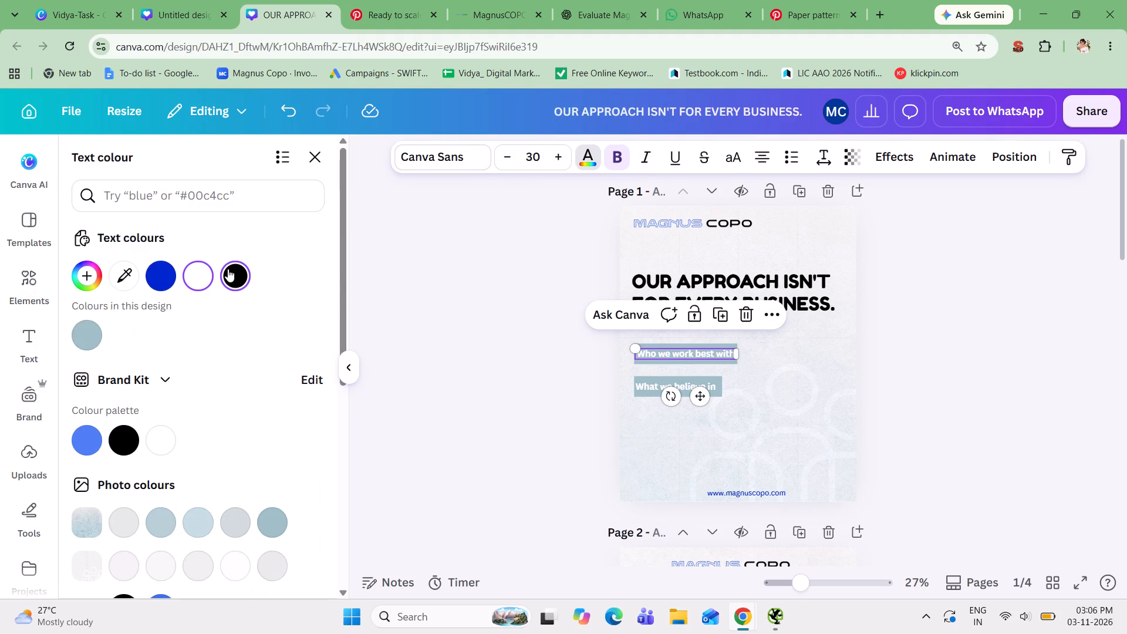
{"action": "left_click", "coordinate": [190, 569]}
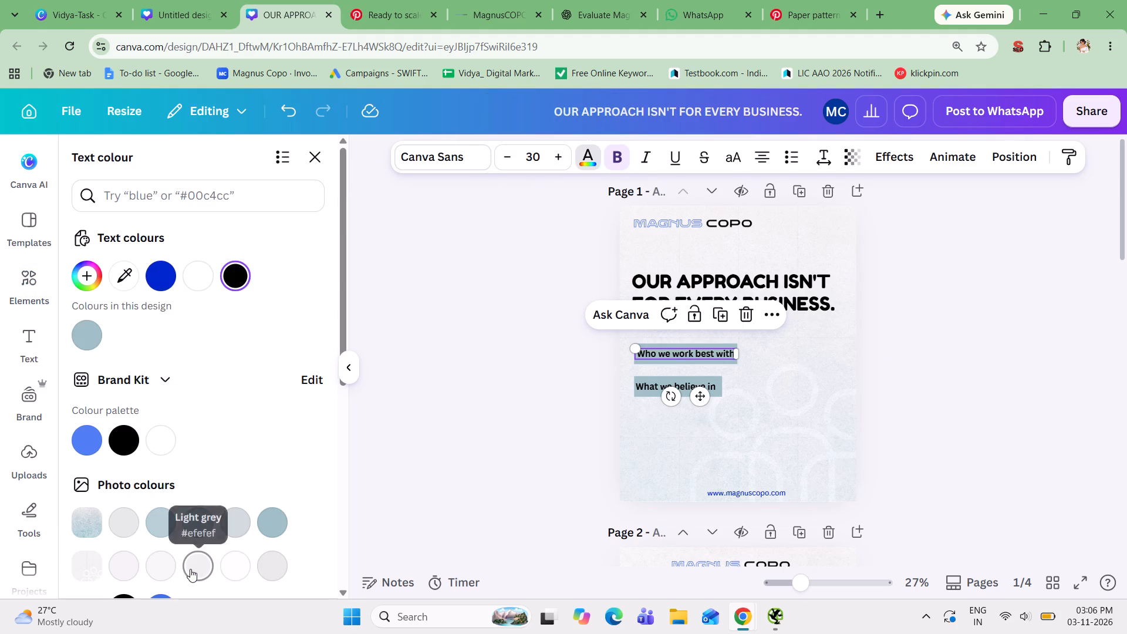
{"action": "left_click", "coordinate": [951, 403]}
{"action": "left_click", "coordinate": [951, 403]}
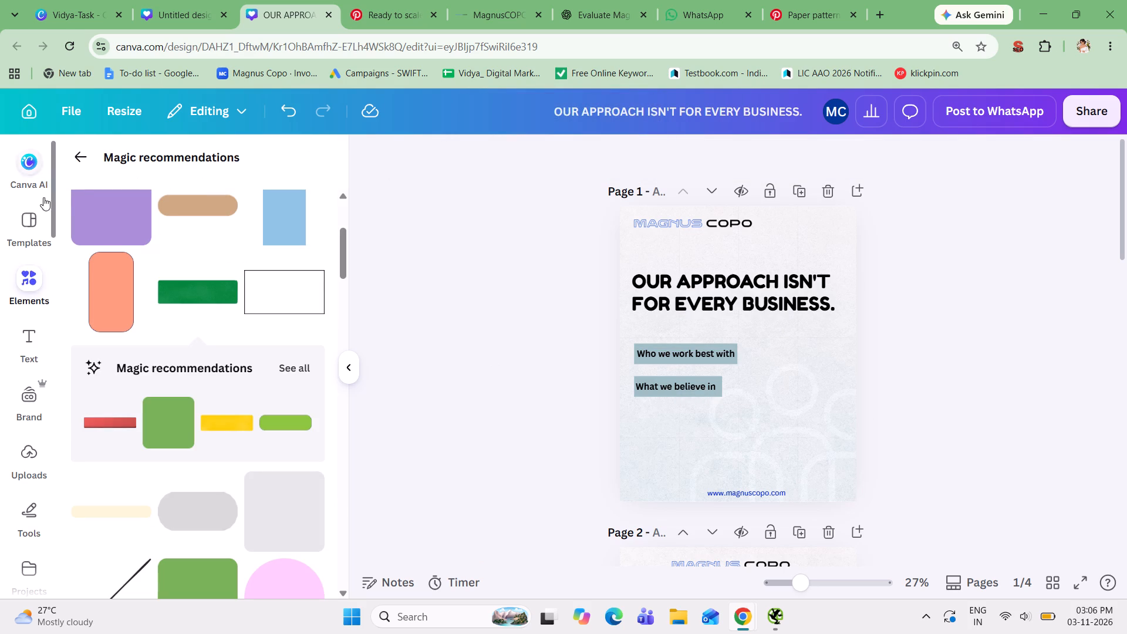
Search the elements for "arrow" and add the yellow halftone-dotted arrow graphic to page 1.
{"action": "left_click", "coordinate": [88, 158]}
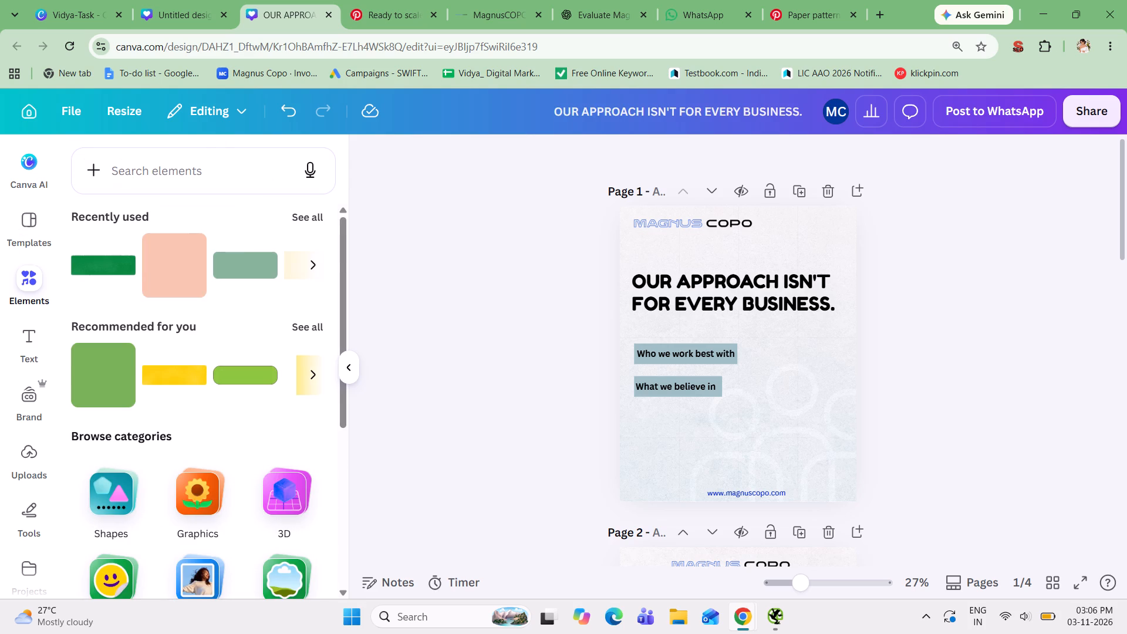
{"action": "left_click", "coordinate": [201, 168]}
{"action": "type", "text": "arr"}
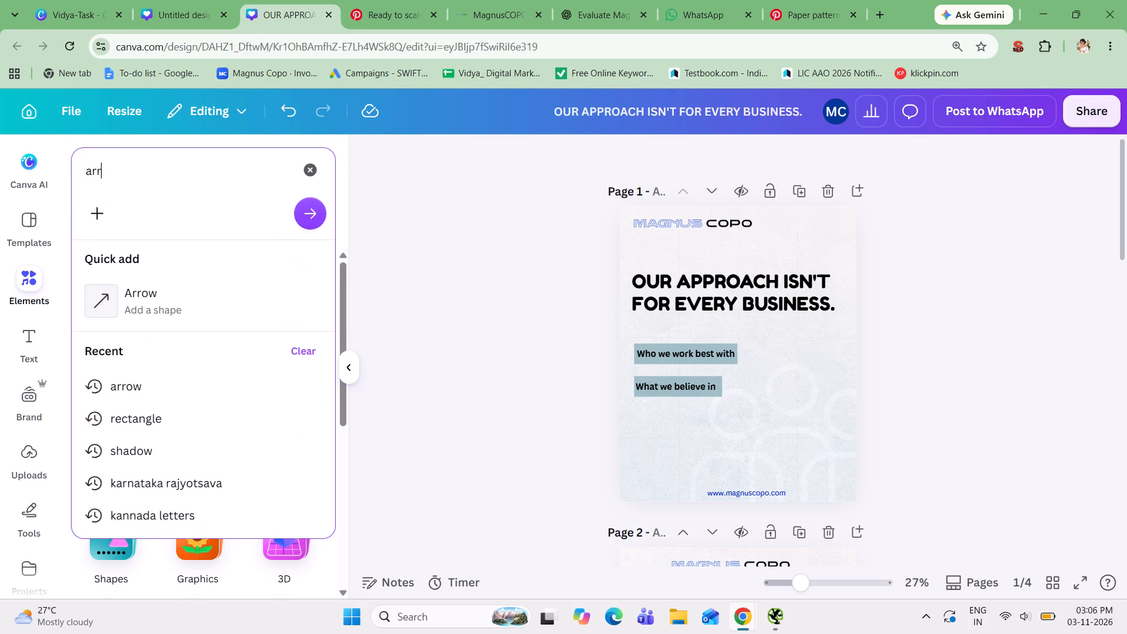
{"action": "left_click", "coordinate": [155, 383]}
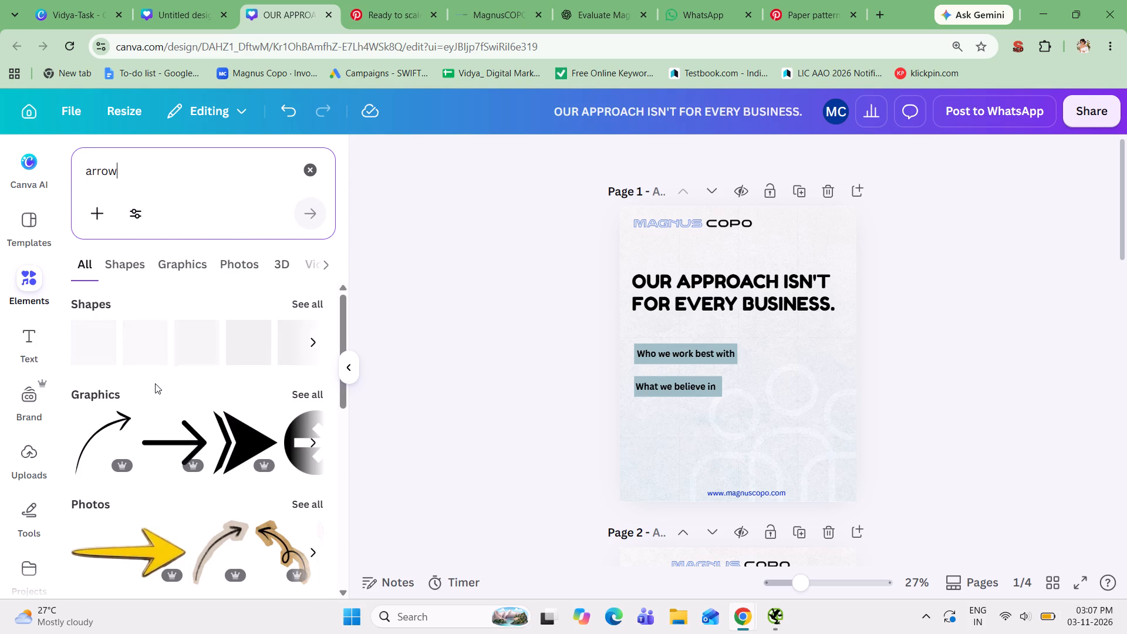
{"action": "left_click", "coordinate": [305, 390]}
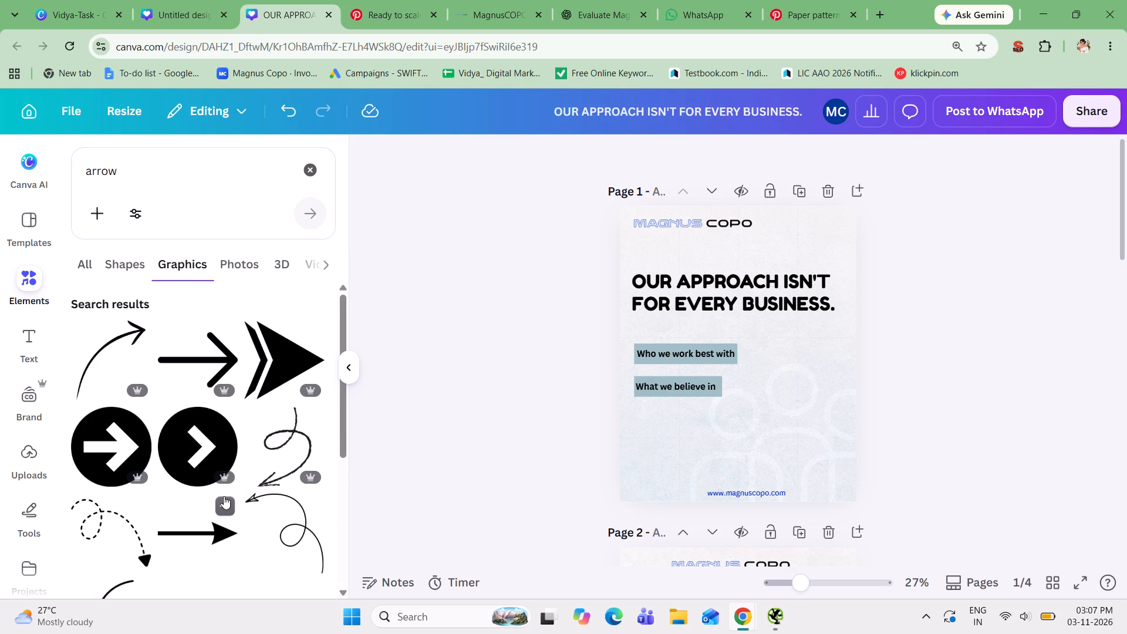
{"action": "scroll", "coordinate": [224, 496], "scroll_direction": "down", "scroll_amount": 5}
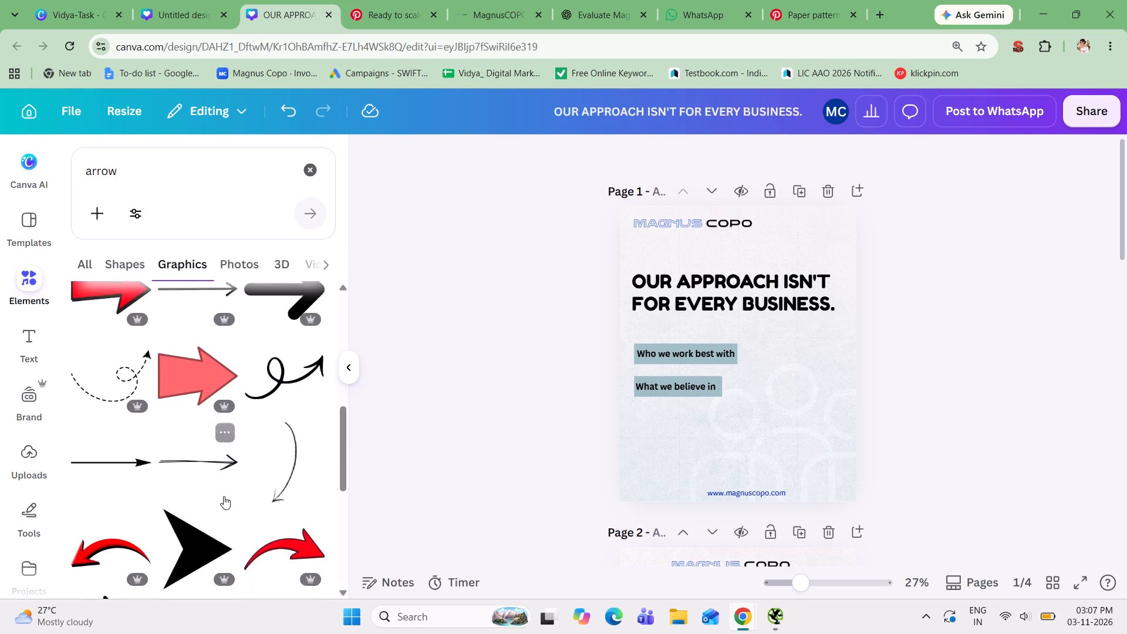
{"action": "scroll", "coordinate": [224, 496], "scroll_direction": "down", "scroll_amount": 3}
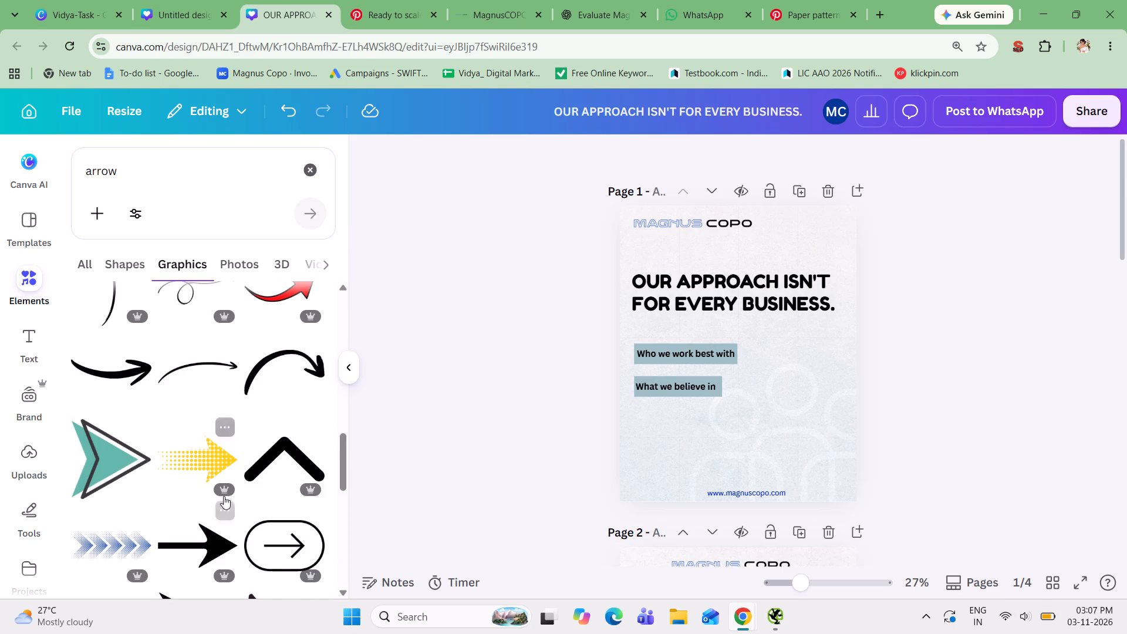
{"action": "scroll", "coordinate": [224, 496], "scroll_direction": "down", "scroll_amount": 1}
{"action": "left_click", "coordinate": [196, 389]}
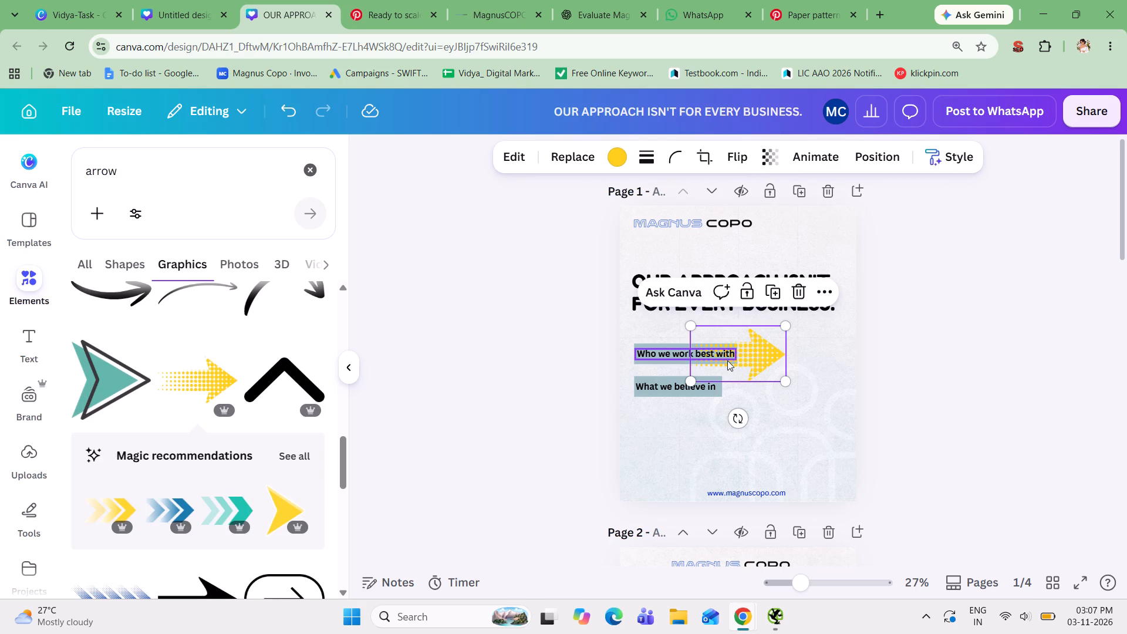
Shrink the yellow dotted arrow to about half its size and place it just below the "What we believe in" bar, aligned with the bar's left edge.
{"action": "left_click_drag", "start_coordinate": [759, 353], "coordinate": [697, 429]}
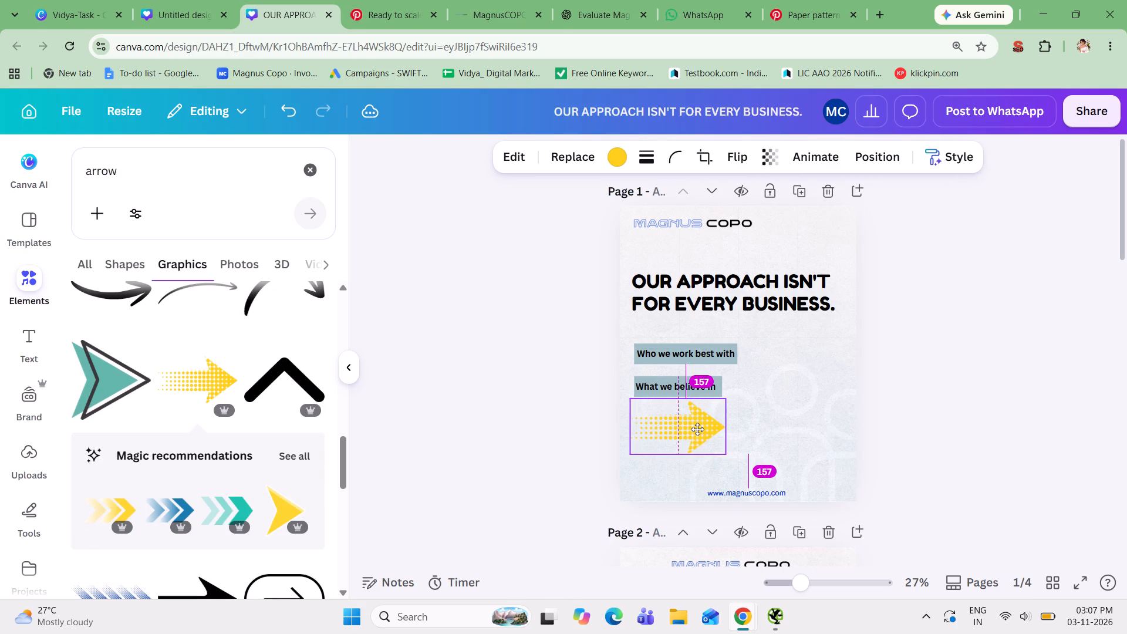
{"action": "left_click_drag", "start_coordinate": [697, 429], "coordinate": [697, 430]}
{"action": "left_click_drag", "start_coordinate": [626, 402], "coordinate": [680, 424]}
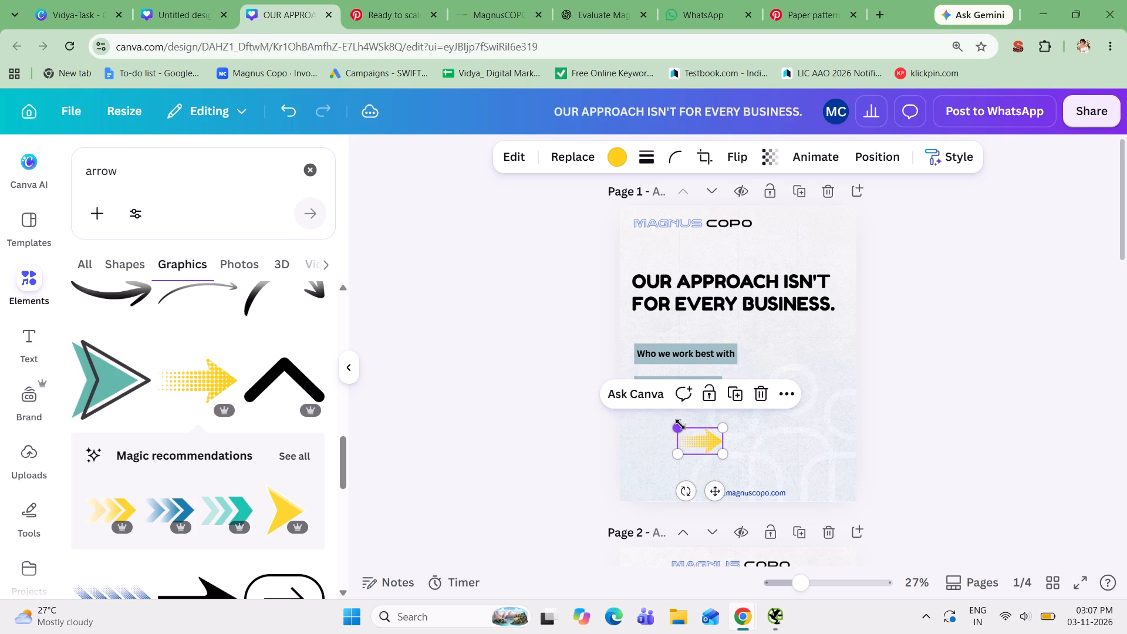
{"action": "left_click", "coordinate": [957, 401]}
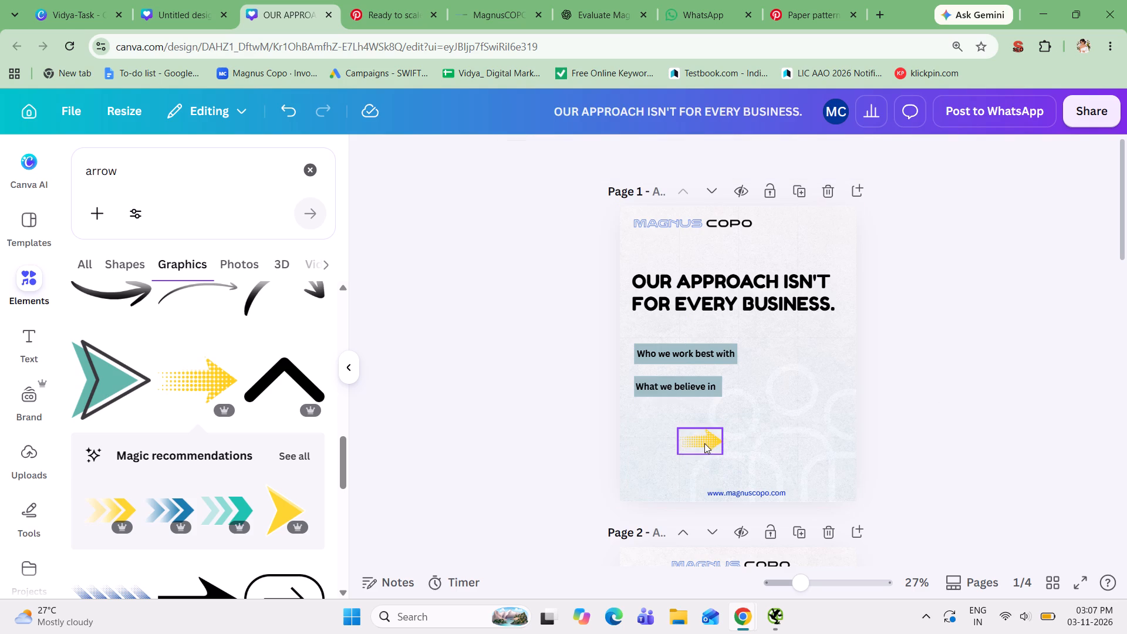
{"action": "left_click_drag", "start_coordinate": [704, 443], "coordinate": [662, 417]}
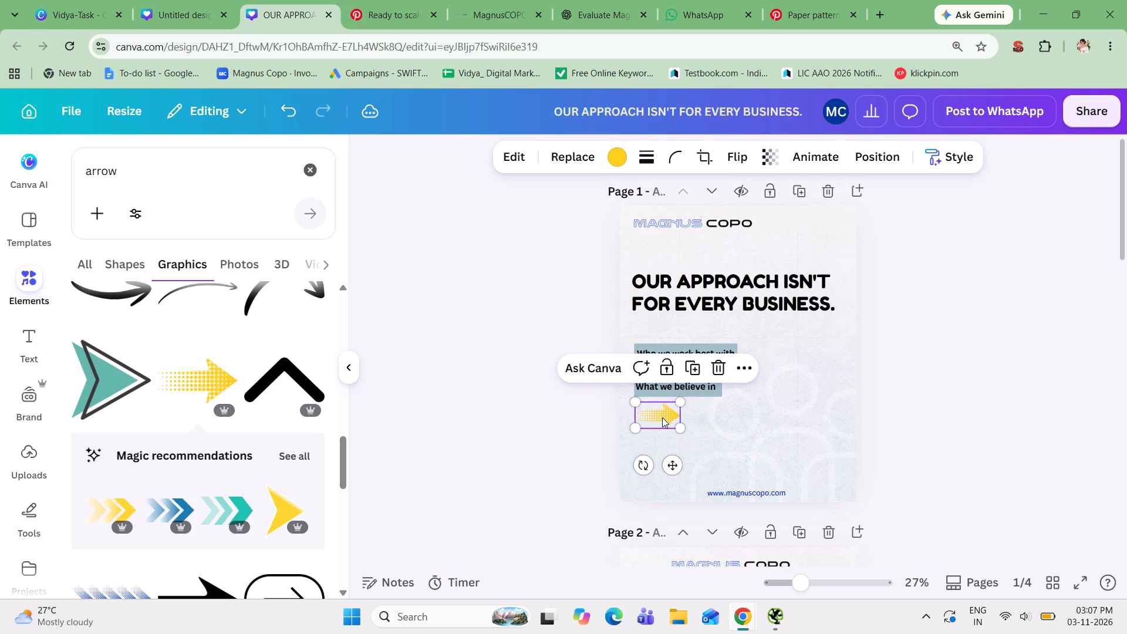
Recolour the dotted arrow white (#ffffff).
{"action": "left_click", "coordinate": [612, 160]}
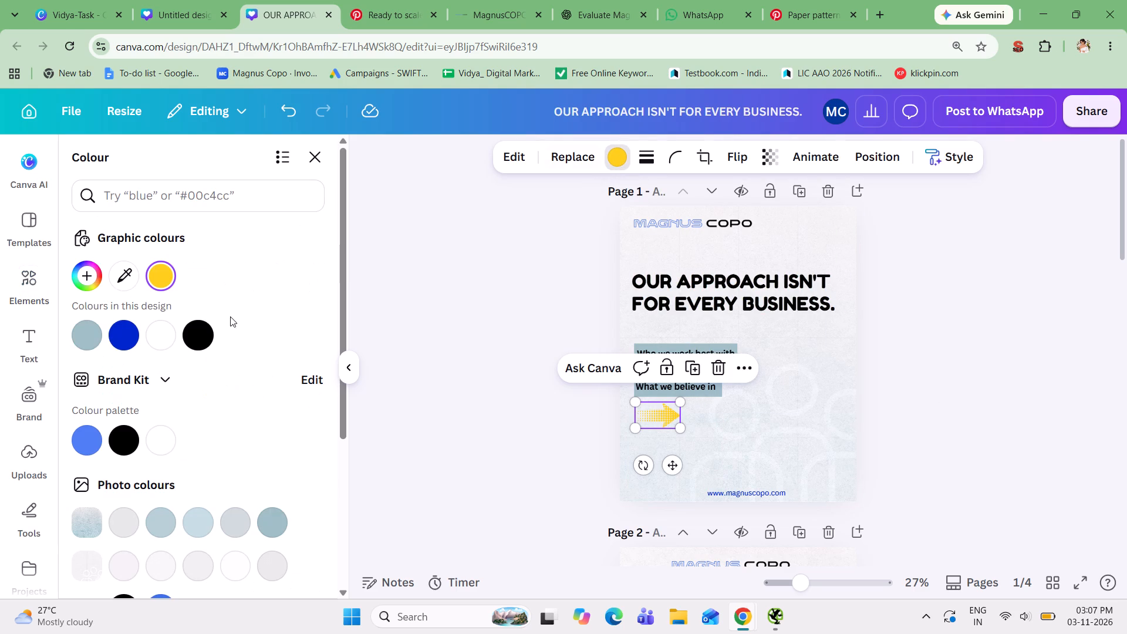
{"action": "left_click", "coordinate": [161, 331]}
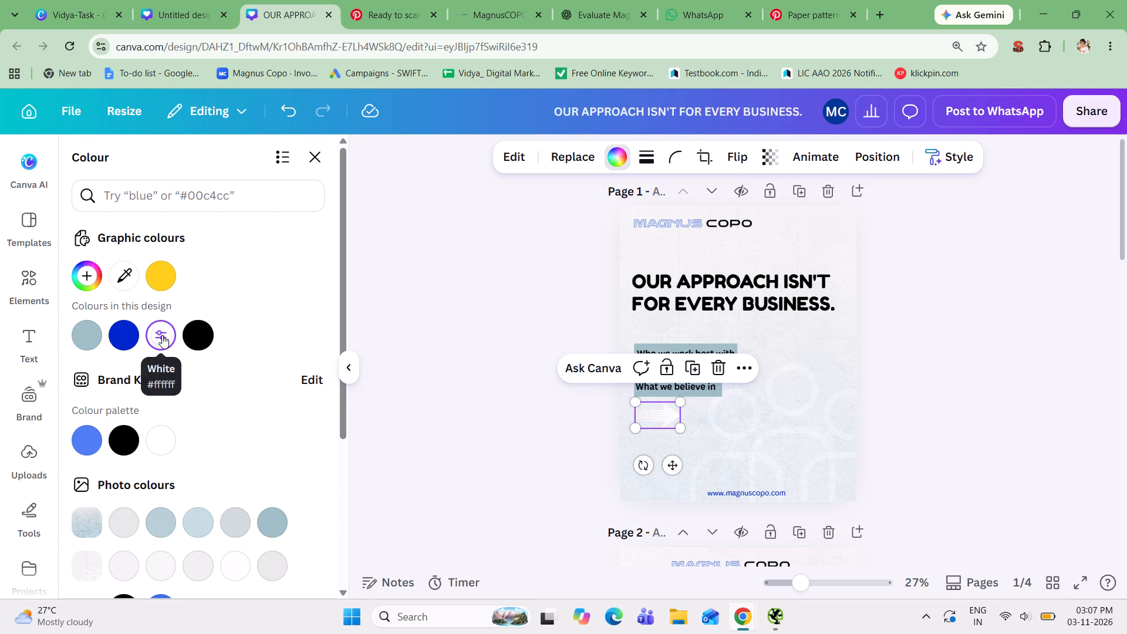
Recolour the dotted arrow with the grey-blue photo colour that matches the subheading bars.
{"action": "left_click", "coordinate": [269, 523]}
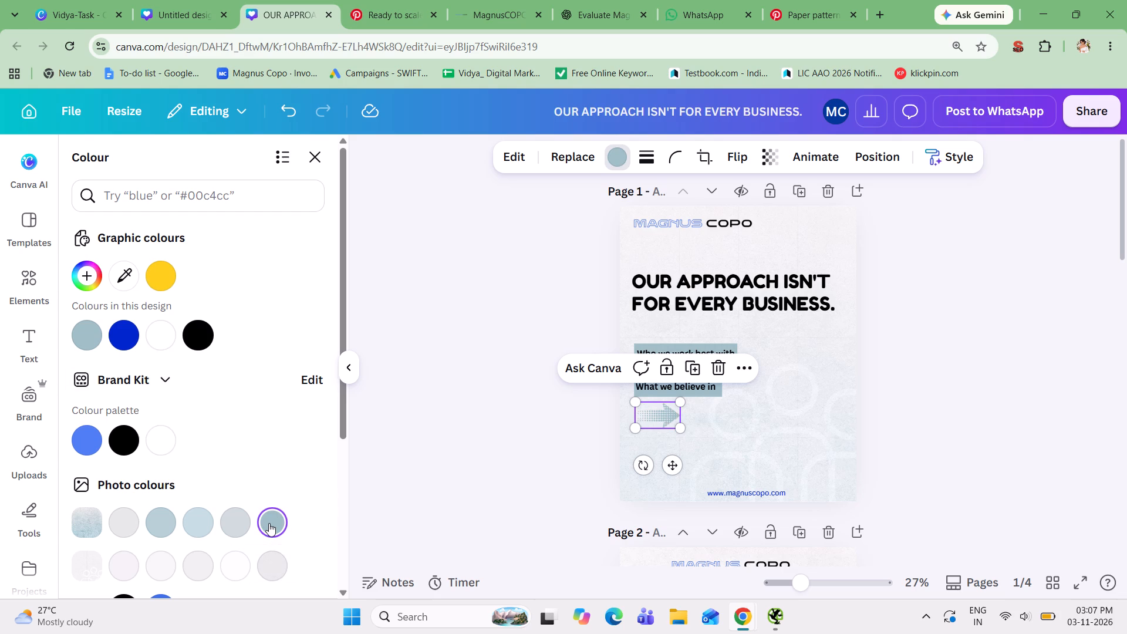
{"action": "left_click", "coordinate": [923, 453]}
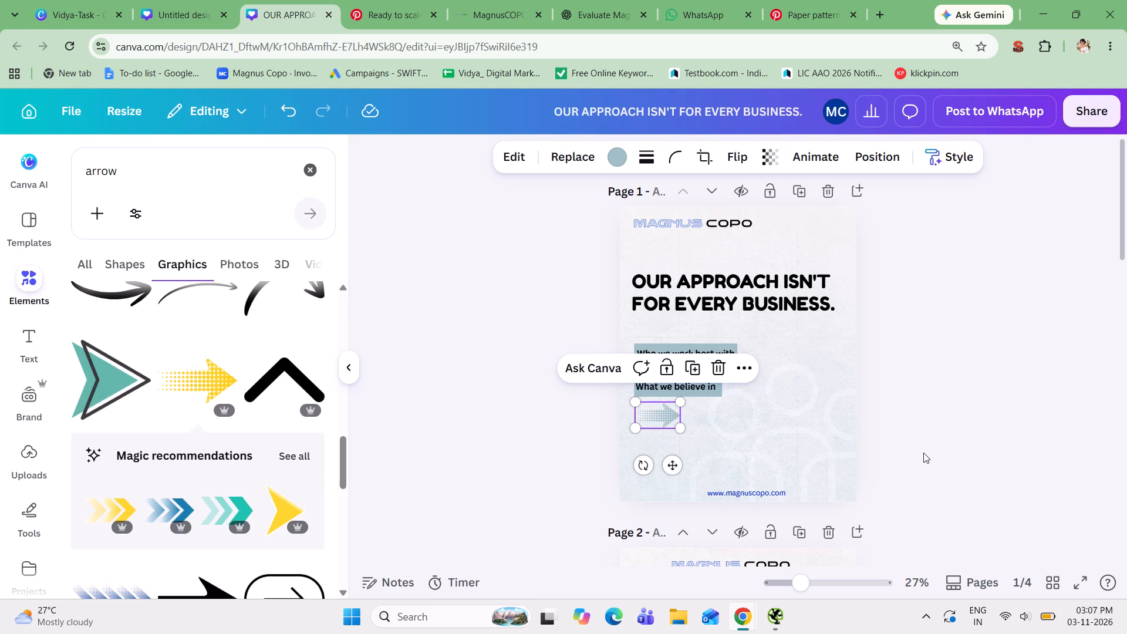
{"action": "left_click", "coordinate": [923, 453]}
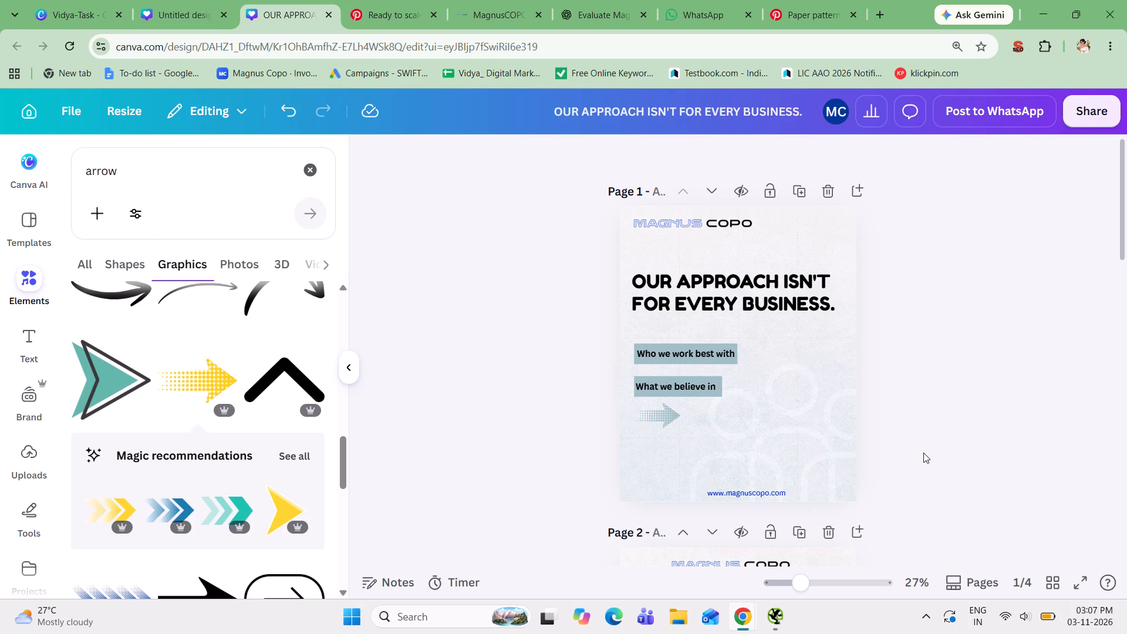
Narrow the text box of the "OUR APPROACH ISN'T FOR EVERY BUSINESS." headline on page 1 so it wraps onto five lines.
{"action": "left_click", "coordinate": [791, 288]}
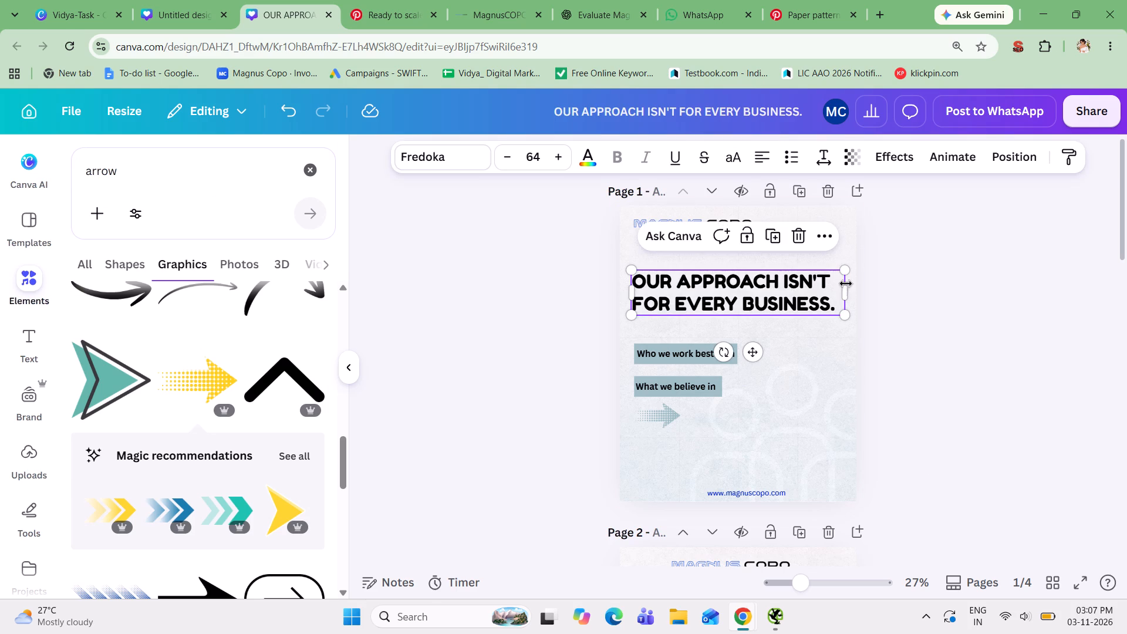
{"action": "left_click_drag", "start_coordinate": [851, 290], "coordinate": [806, 292]}
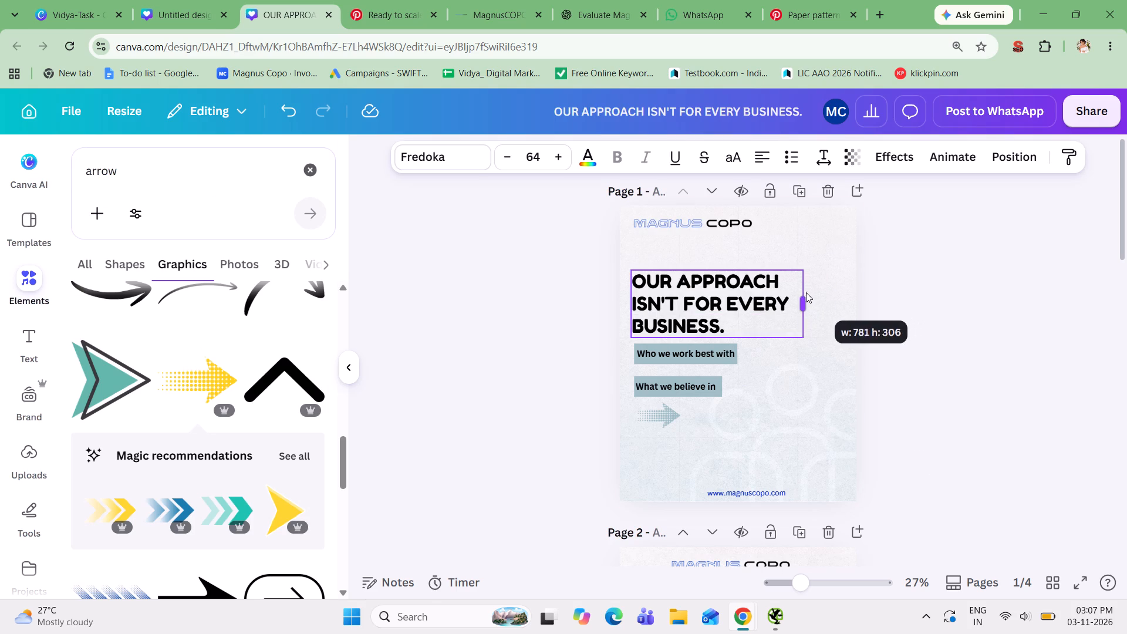
{"action": "left_click_drag", "start_coordinate": [806, 292], "coordinate": [779, 293]}
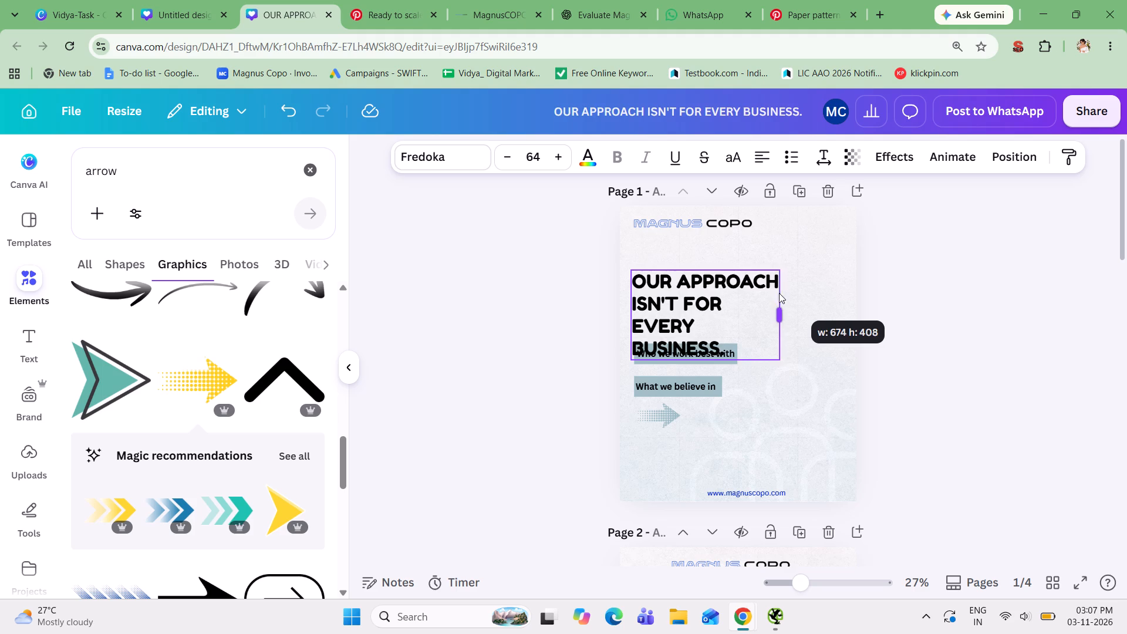
{"action": "left_click_drag", "start_coordinate": [779, 293], "coordinate": [769, 294]}
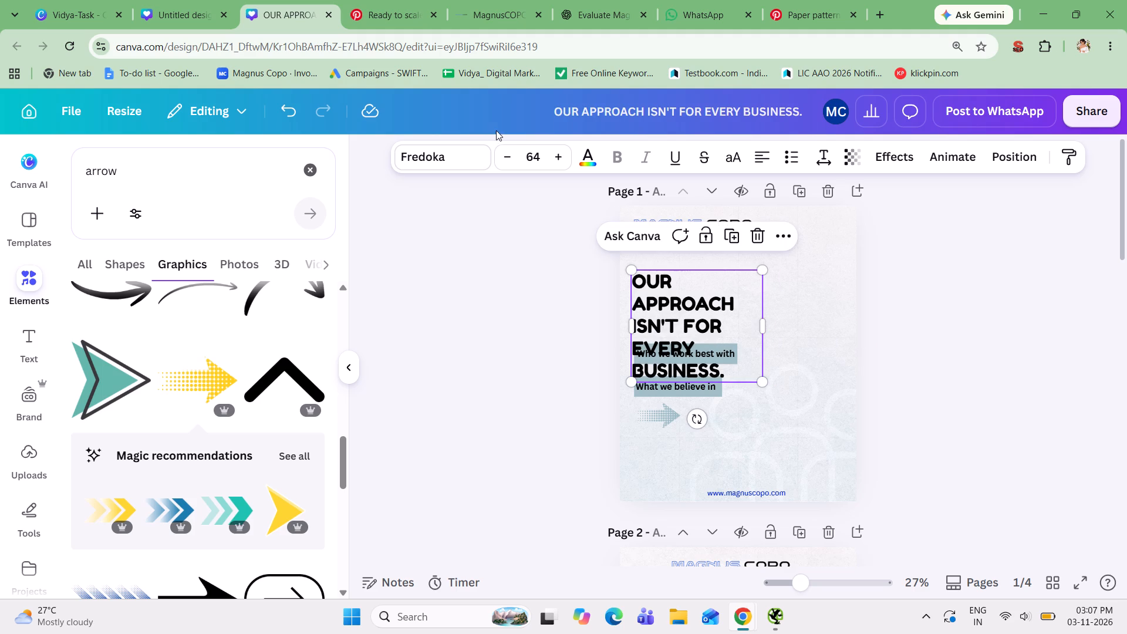
Increase the page 1 headline's font size to 94.
{"action": "triple_click", "coordinate": [559, 154]}
{"action": "triple_click", "coordinate": [559, 154]}
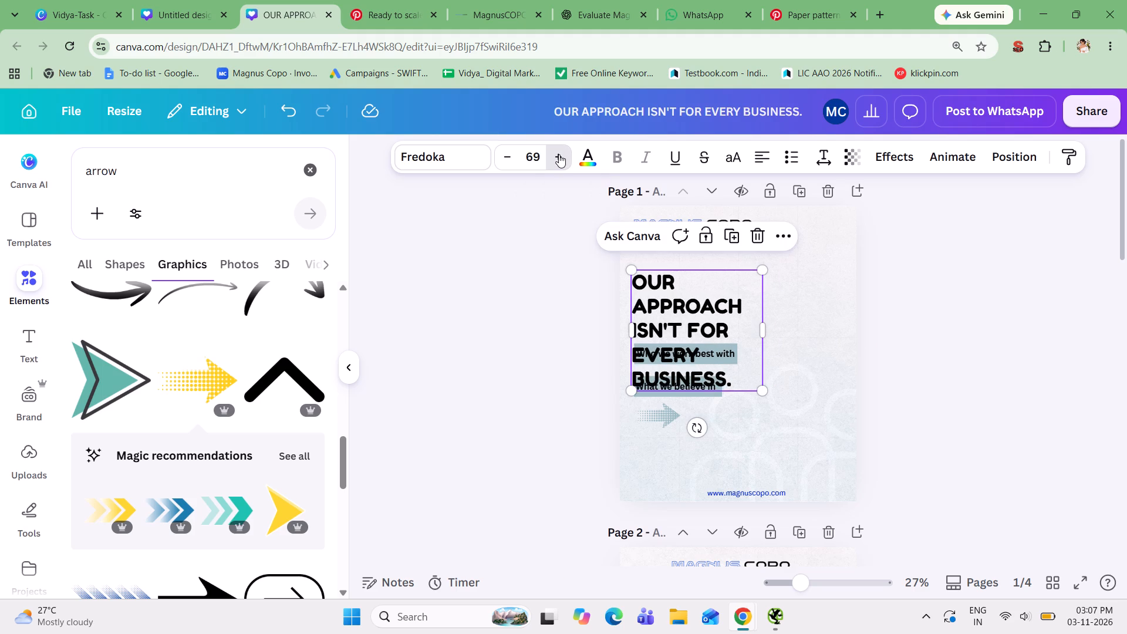
{"action": "triple_click", "coordinate": [559, 154]}
{"action": "triple_click", "coordinate": [559, 154]}
{"action": "triple_click", "coordinate": [559, 154]}
{"action": "triple_click", "coordinate": [559, 154]}
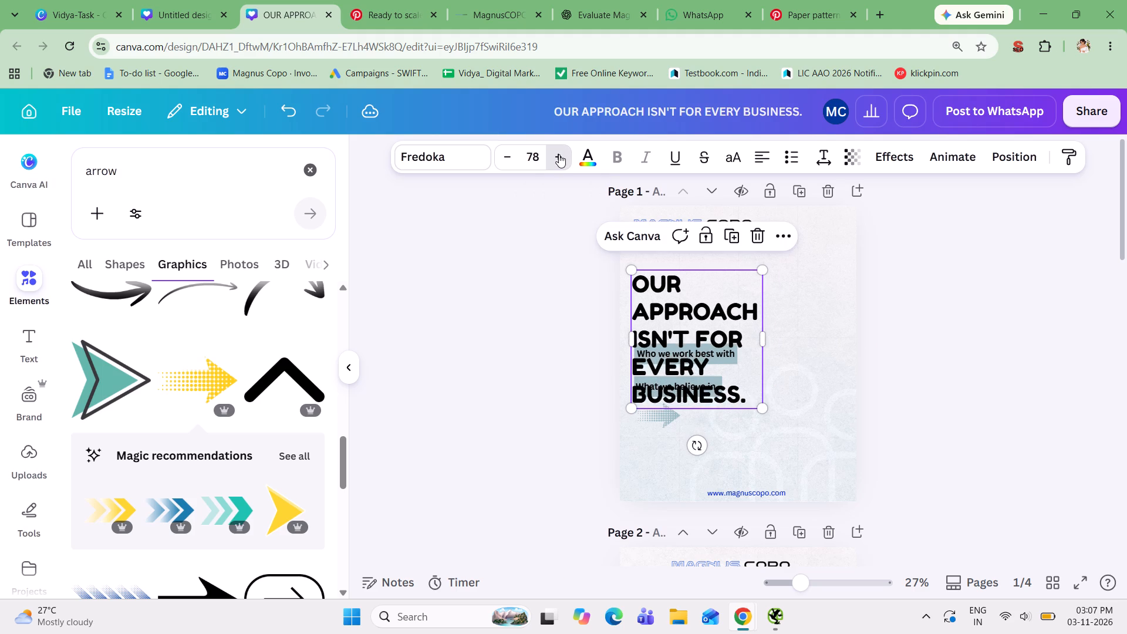
{"action": "triple_click", "coordinate": [559, 154]}
{"action": "triple_click", "coordinate": [559, 154]}
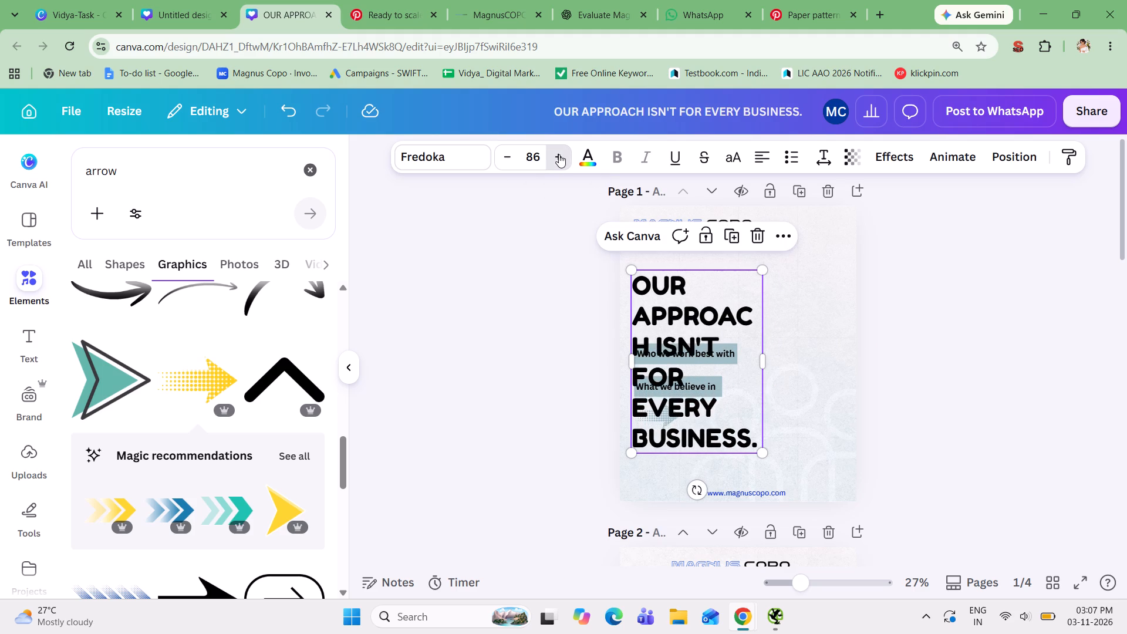
{"action": "triple_click", "coordinate": [559, 154]}
{"action": "double_click", "coordinate": [559, 154]}
{"action": "left_click", "coordinate": [559, 154]}
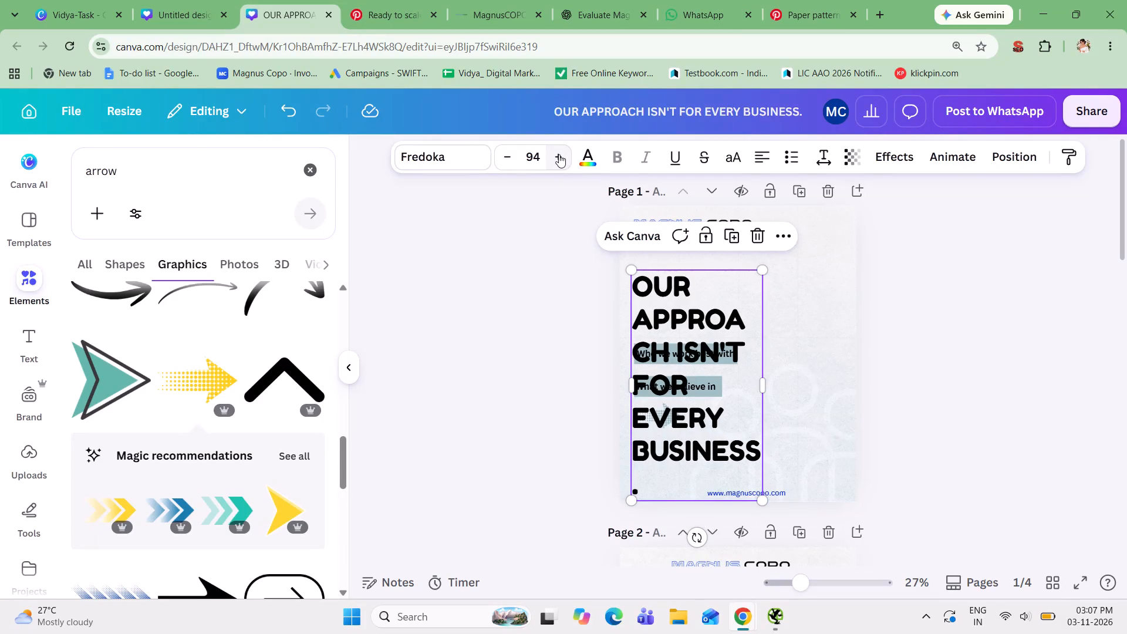
Widen the headline's text box so "APPROACH" and "BUSINESS." each fit unbroken on a line, keeping five lines in all.
{"action": "left_click_drag", "start_coordinate": [764, 385], "coordinate": [767, 385]}
{"action": "left_click_drag", "start_coordinate": [767, 385], "coordinate": [794, 386]}
{"action": "left_click", "coordinate": [940, 323]}
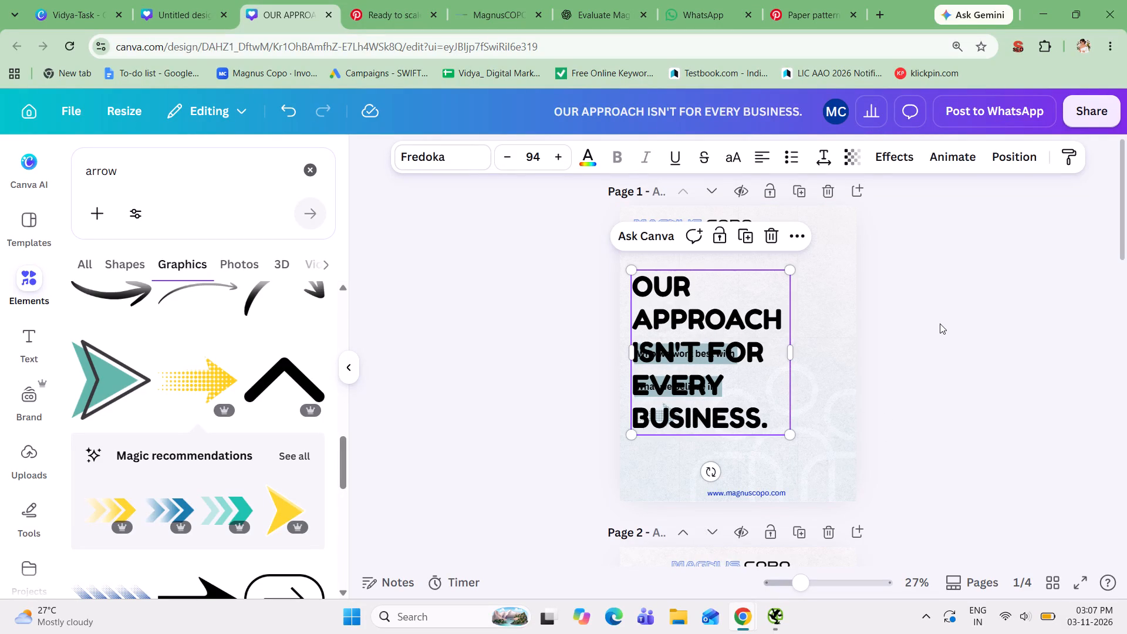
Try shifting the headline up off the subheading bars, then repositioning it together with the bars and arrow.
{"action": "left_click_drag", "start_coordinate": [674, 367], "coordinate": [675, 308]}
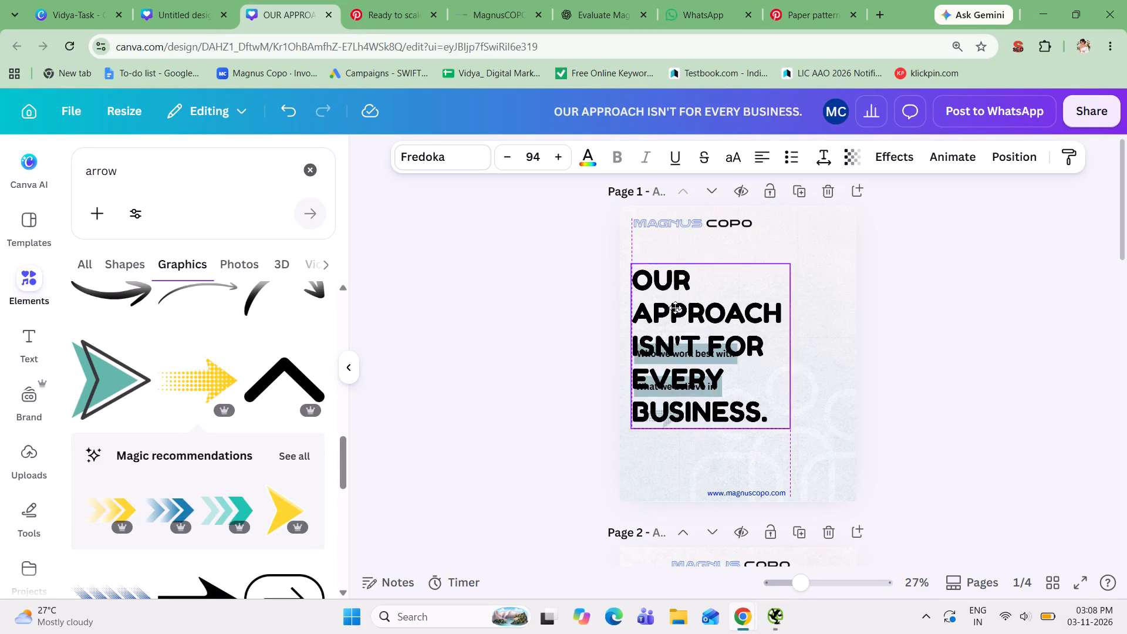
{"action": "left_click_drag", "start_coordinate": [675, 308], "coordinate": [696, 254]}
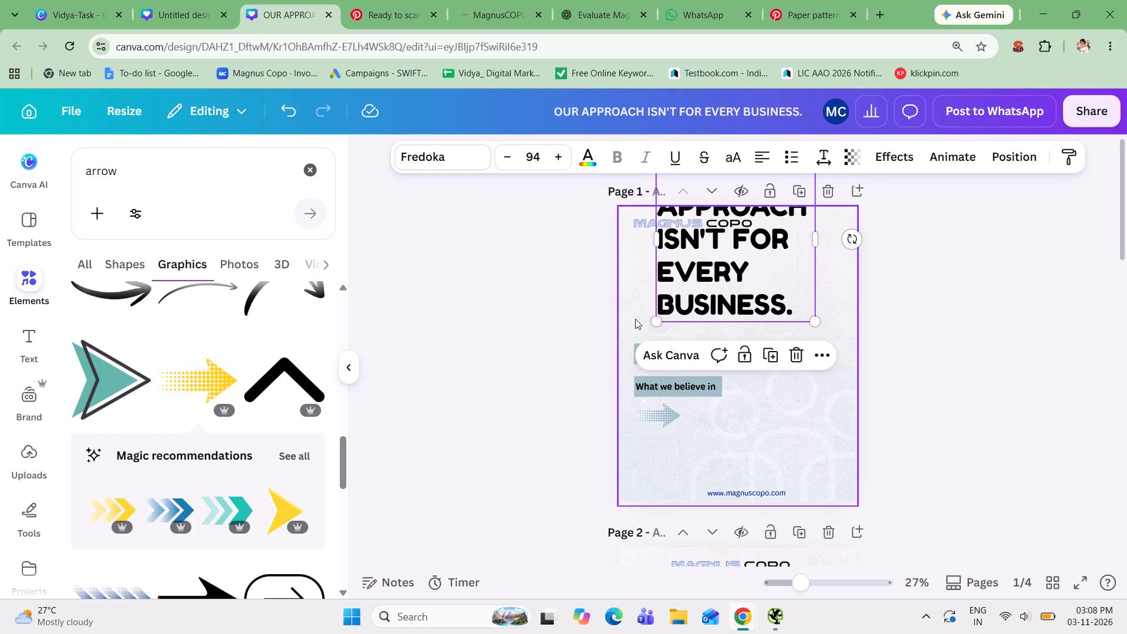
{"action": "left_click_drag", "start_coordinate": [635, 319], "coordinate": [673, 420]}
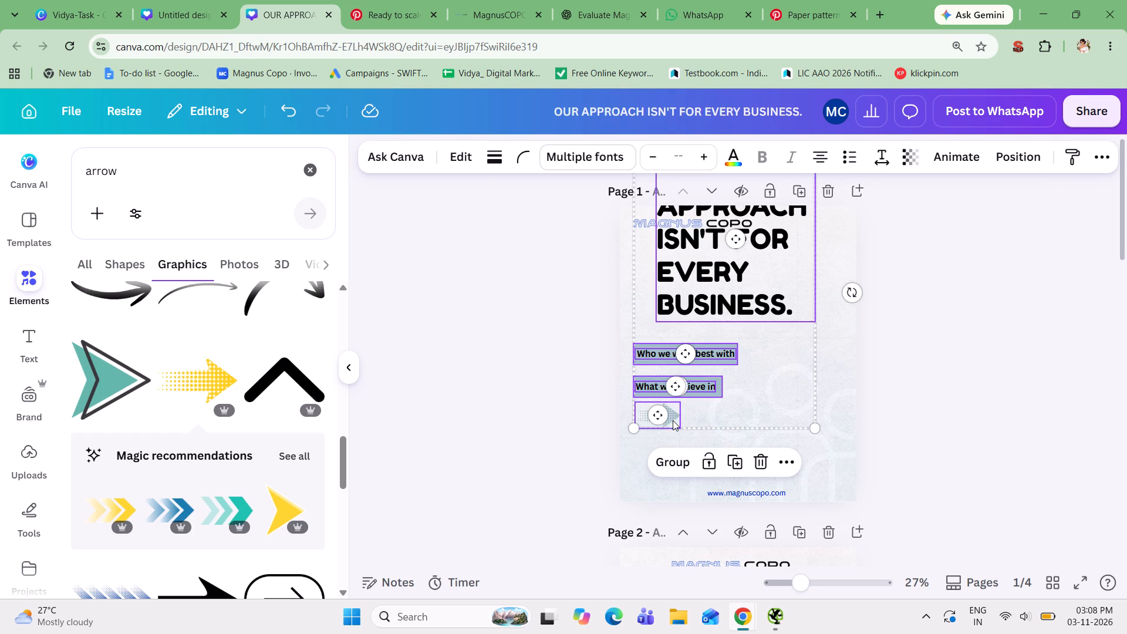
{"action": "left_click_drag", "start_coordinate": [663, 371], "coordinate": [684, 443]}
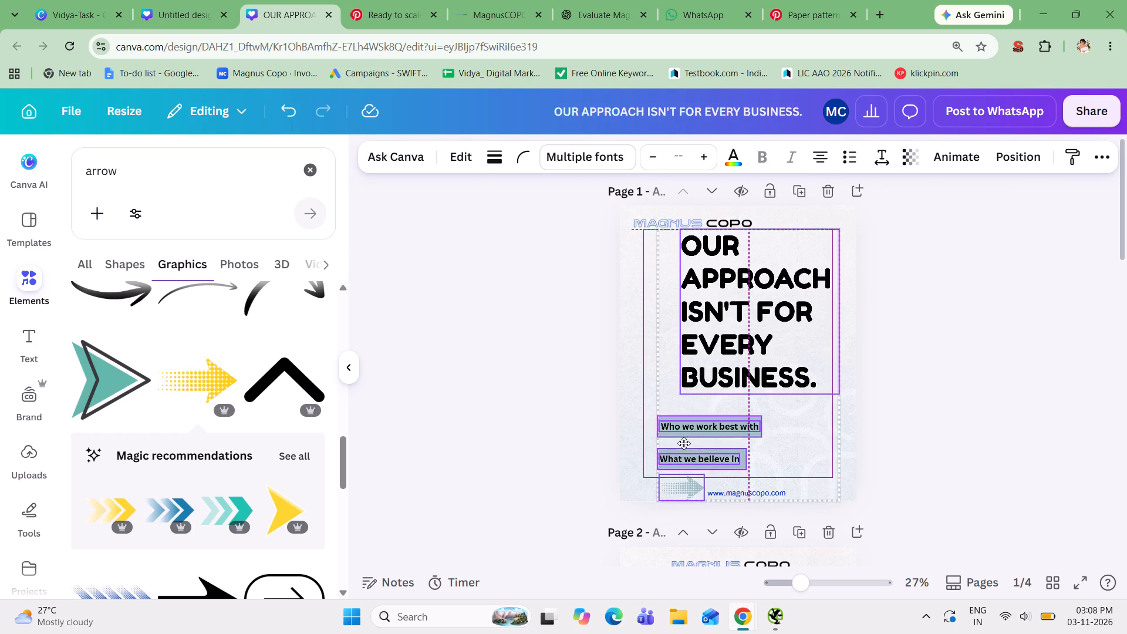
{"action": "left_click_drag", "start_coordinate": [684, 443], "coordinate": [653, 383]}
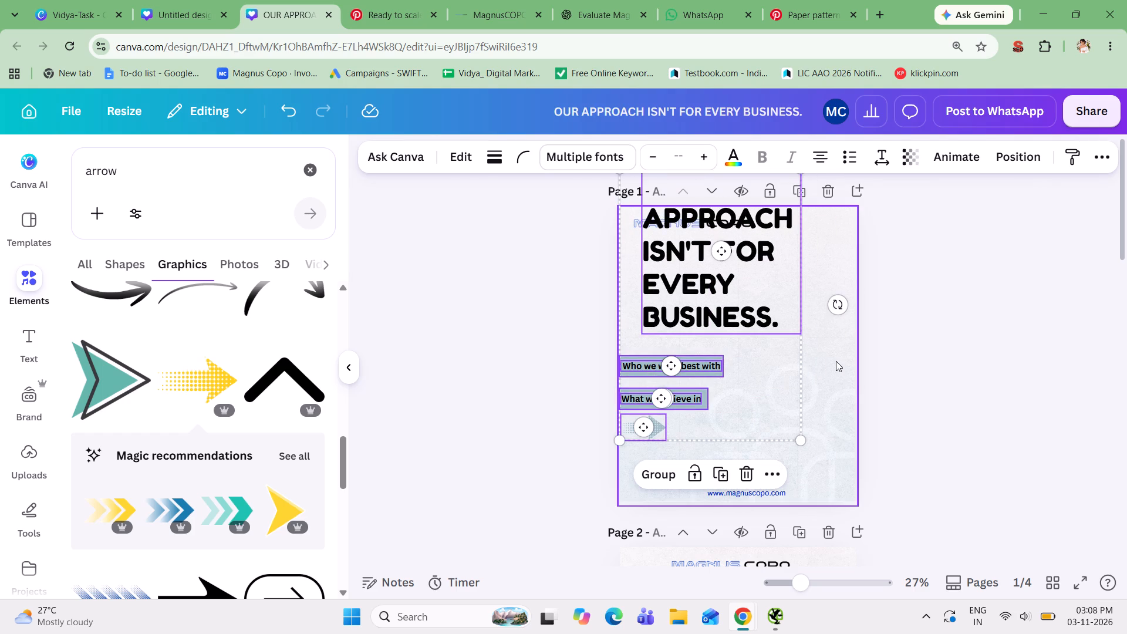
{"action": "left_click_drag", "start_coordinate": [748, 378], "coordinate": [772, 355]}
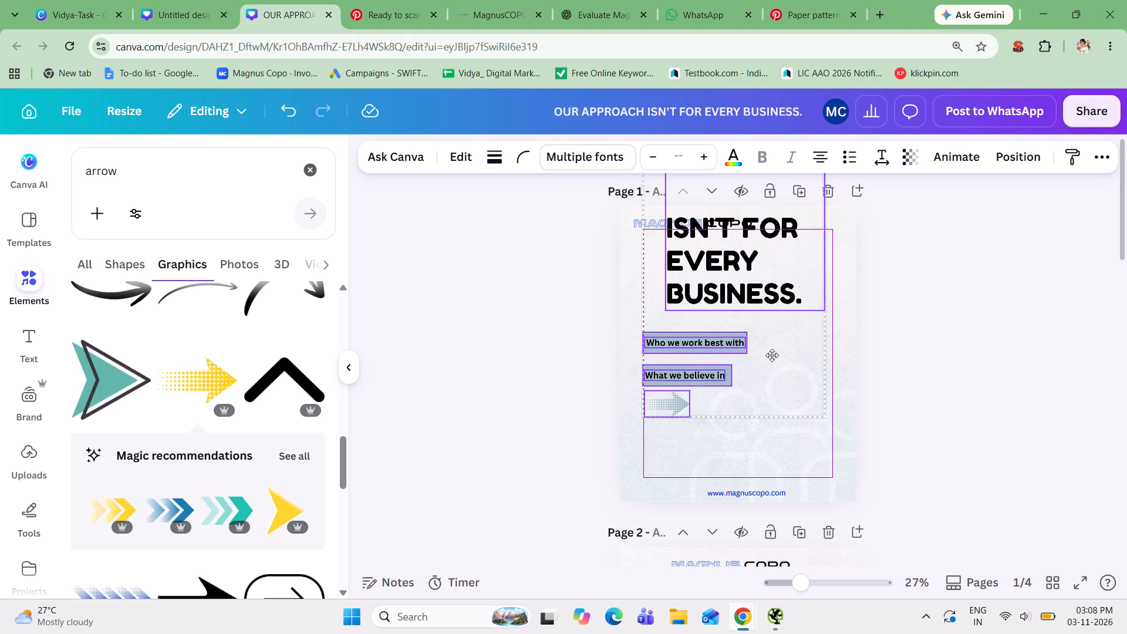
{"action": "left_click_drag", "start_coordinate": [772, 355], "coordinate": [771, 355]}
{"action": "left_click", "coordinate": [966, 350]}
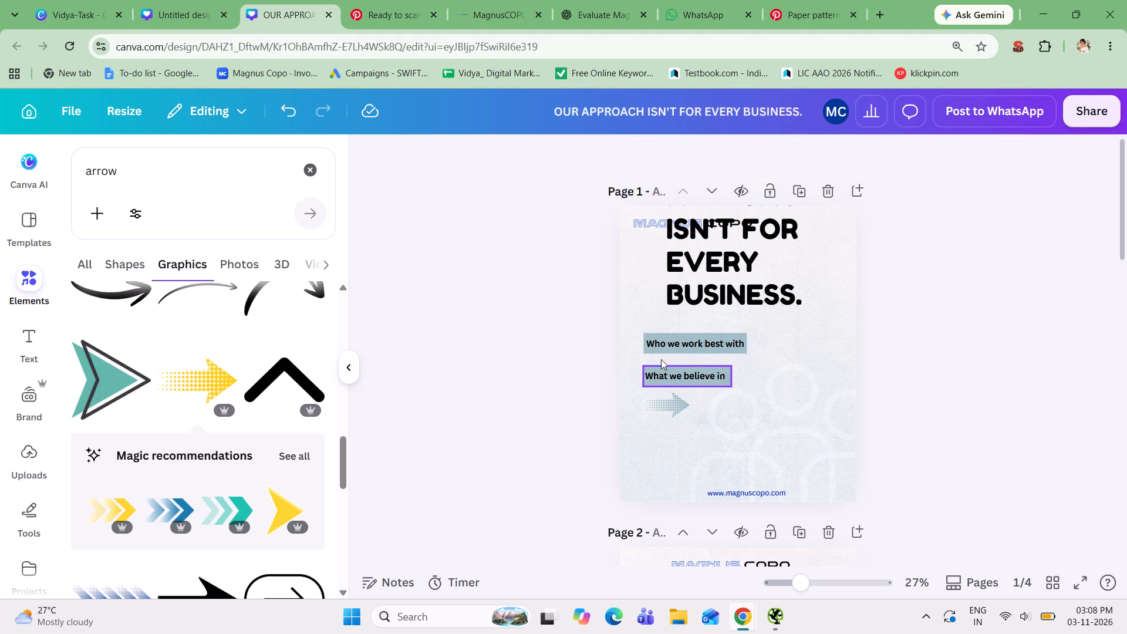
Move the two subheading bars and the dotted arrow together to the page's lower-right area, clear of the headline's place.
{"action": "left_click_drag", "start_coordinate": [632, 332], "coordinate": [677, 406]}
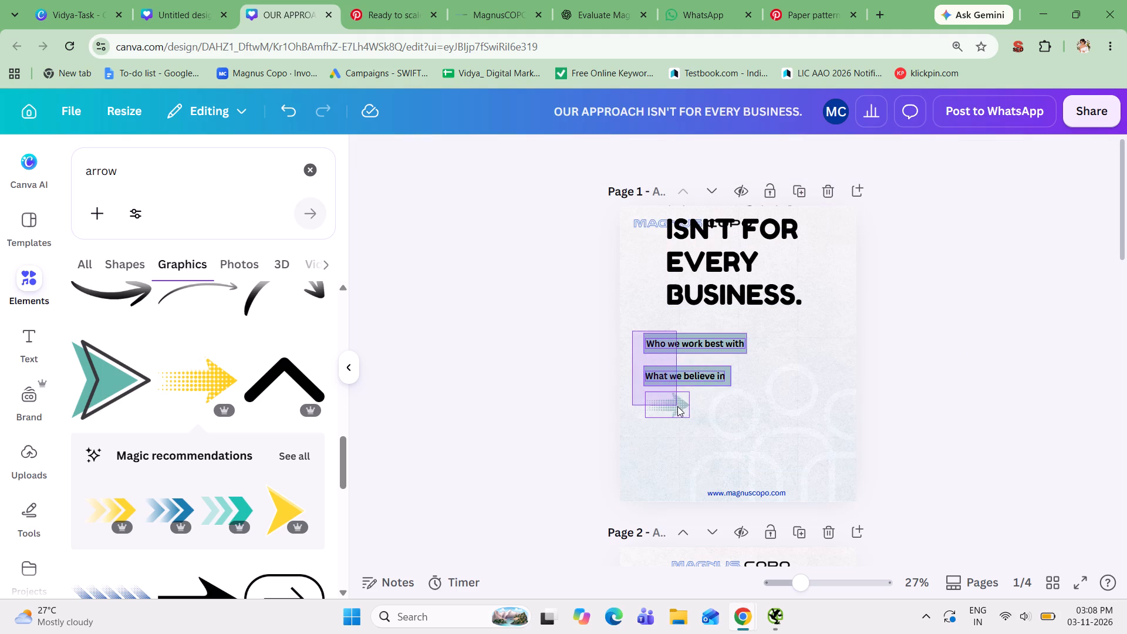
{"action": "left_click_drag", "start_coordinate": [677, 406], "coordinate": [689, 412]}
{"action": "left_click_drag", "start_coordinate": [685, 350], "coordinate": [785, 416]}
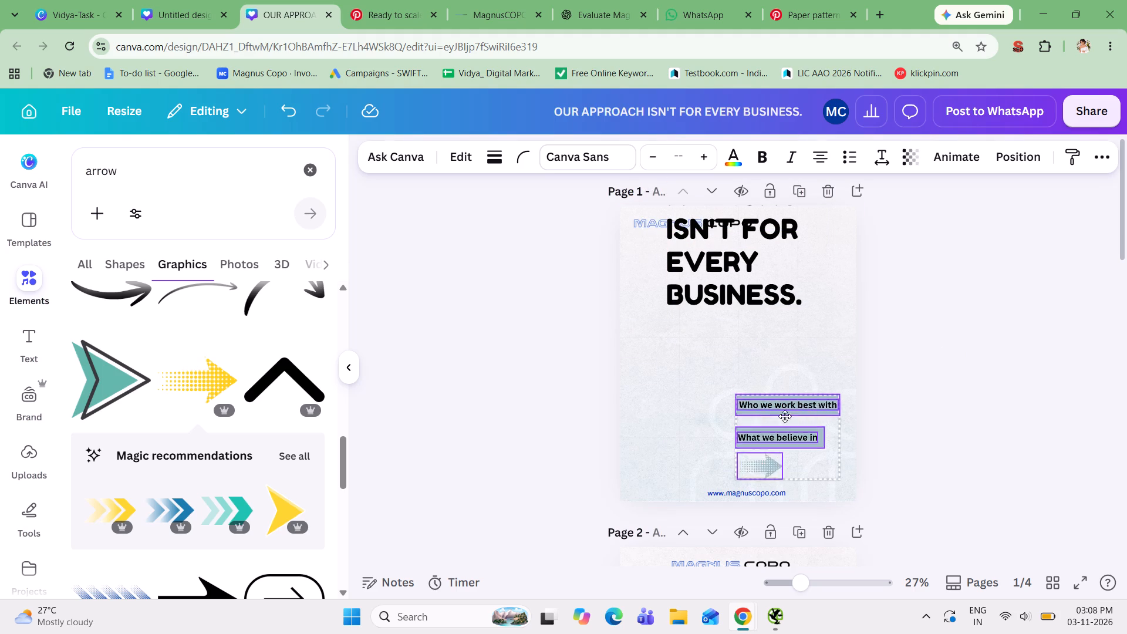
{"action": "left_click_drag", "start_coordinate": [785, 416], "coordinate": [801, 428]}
Place the five-line headline just below the Magnus Copo logo, aligned with the logo's left edge.
{"action": "left_click_drag", "start_coordinate": [722, 250], "coordinate": [693, 363]}
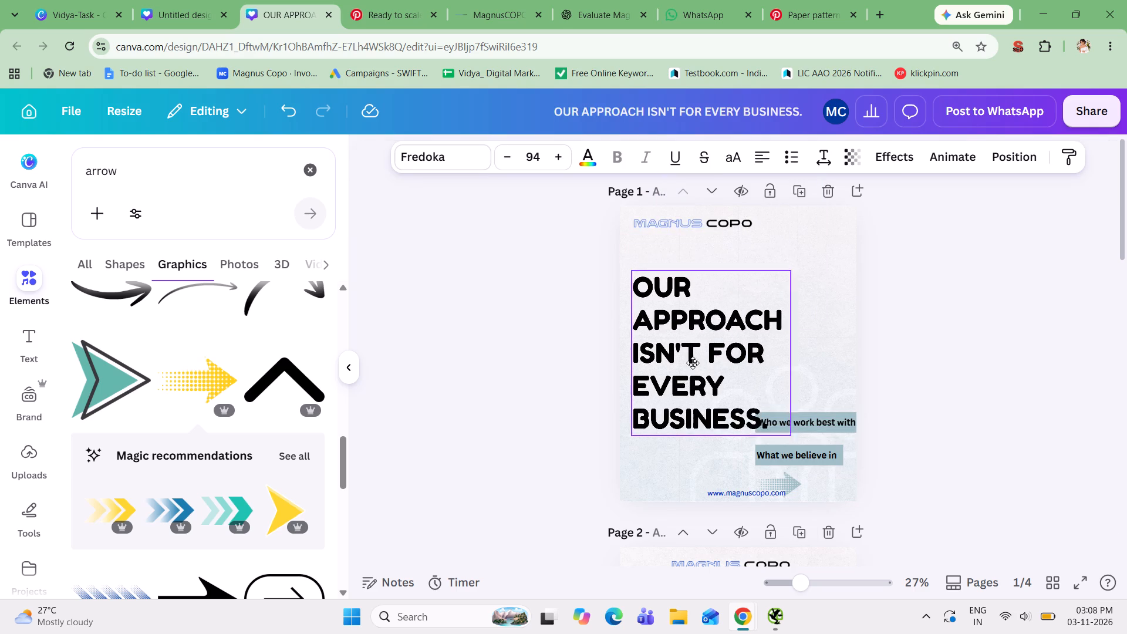
{"action": "left_click_drag", "start_coordinate": [693, 363], "coordinate": [690, 346]}
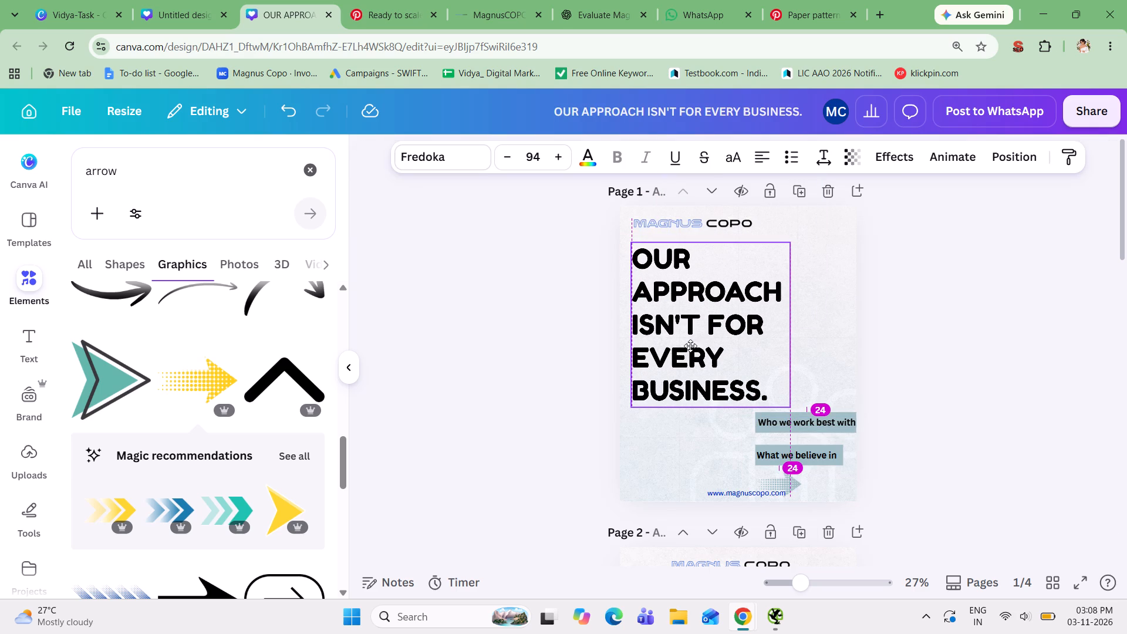
{"action": "left_click_drag", "start_coordinate": [690, 346], "coordinate": [690, 345]}
{"action": "left_click_drag", "start_coordinate": [690, 345], "coordinate": [690, 343]}
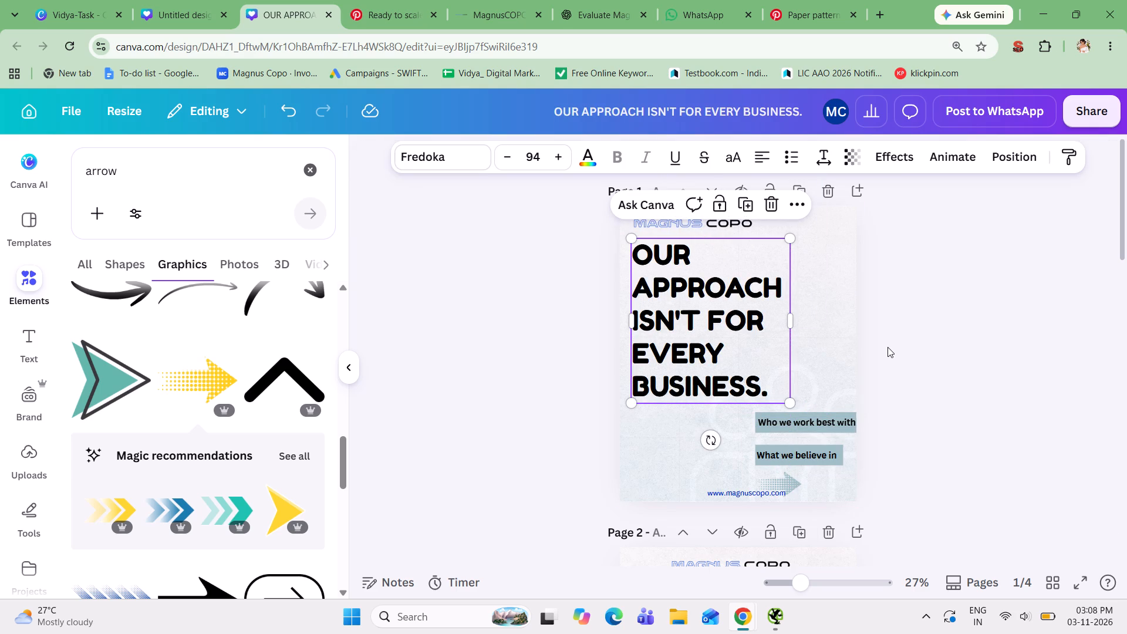
{"action": "left_click", "coordinate": [888, 347]}
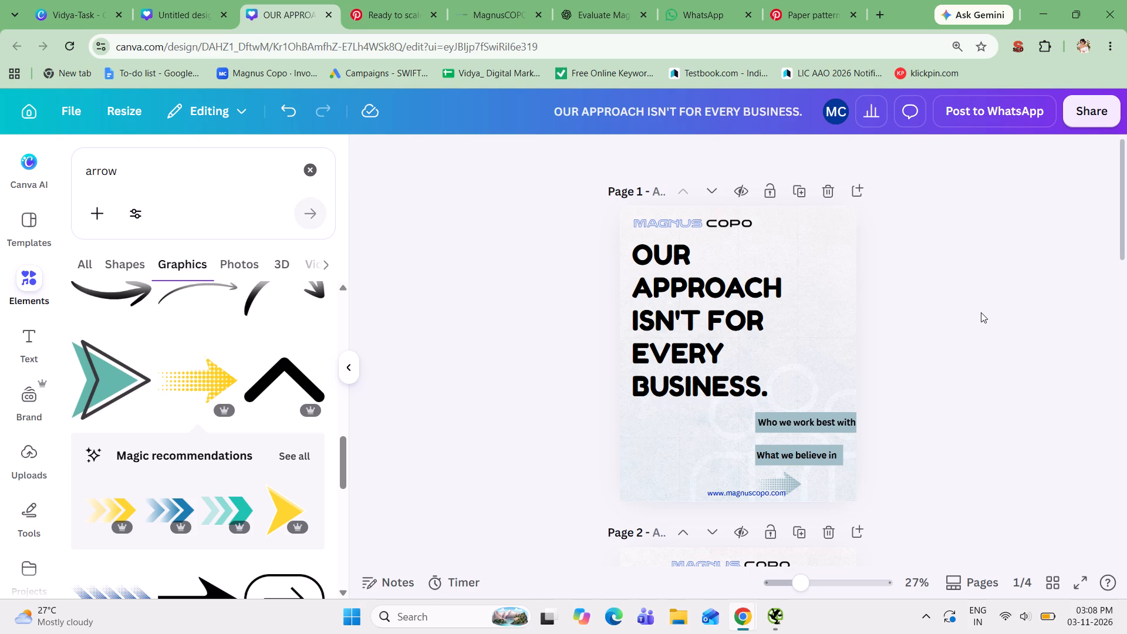
{"action": "left_click", "coordinate": [970, 399]}
Move both subheading bars and the dotted arrow together to just below the headline, near its left edge.
{"action": "left_click_drag", "start_coordinate": [824, 385], "coordinate": [815, 443]}
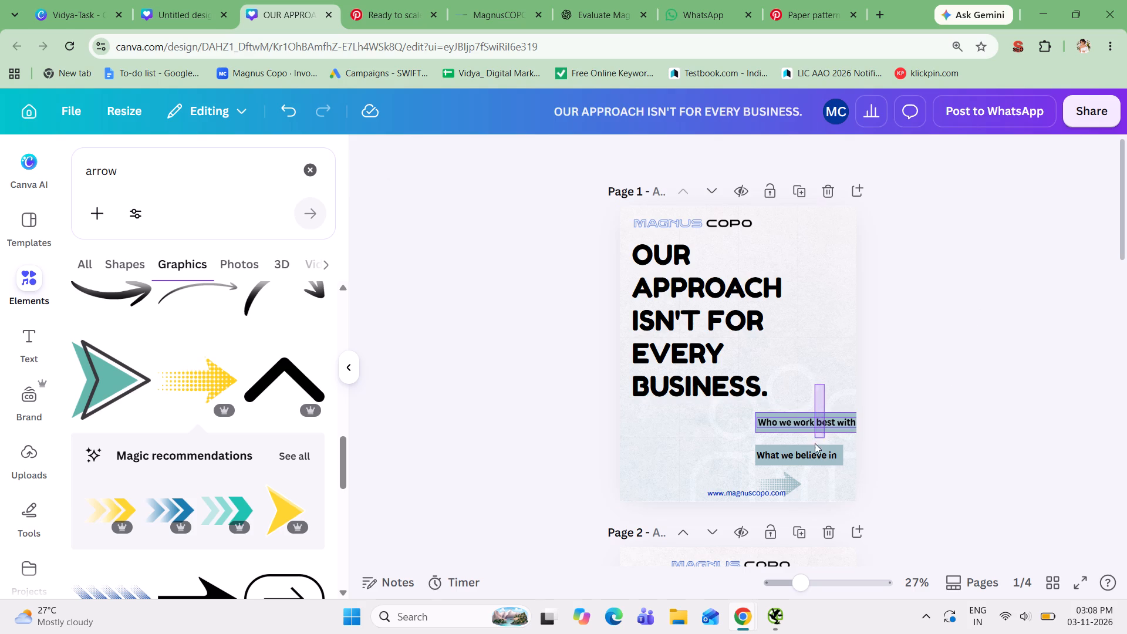
{"action": "left_click_drag", "start_coordinate": [815, 443], "coordinate": [788, 483]}
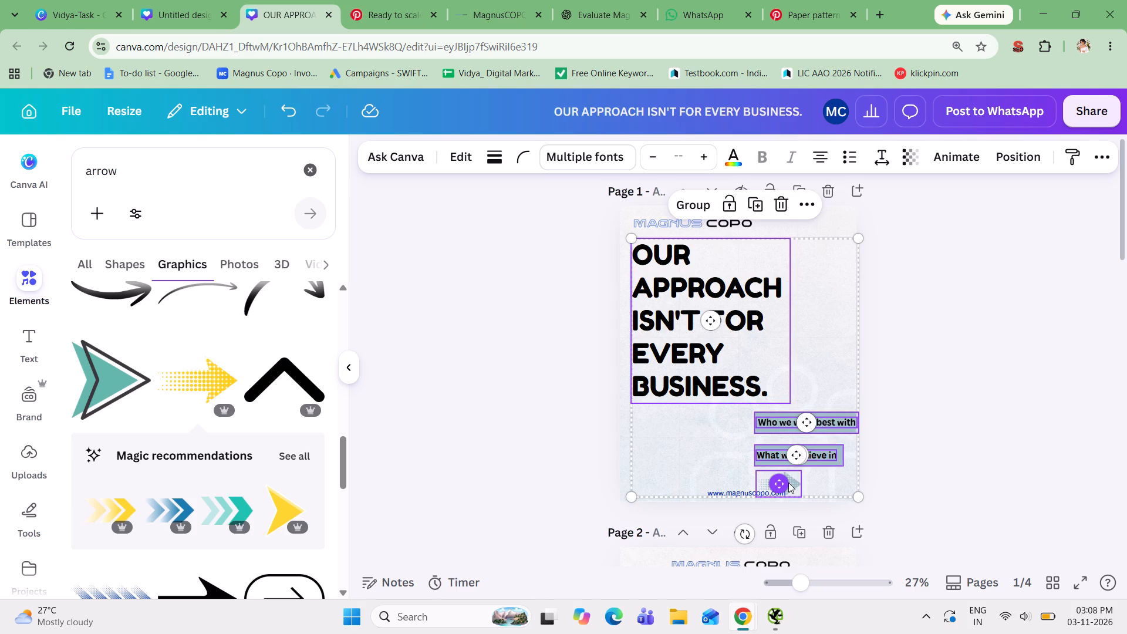
{"action": "left_click", "coordinate": [1024, 367]}
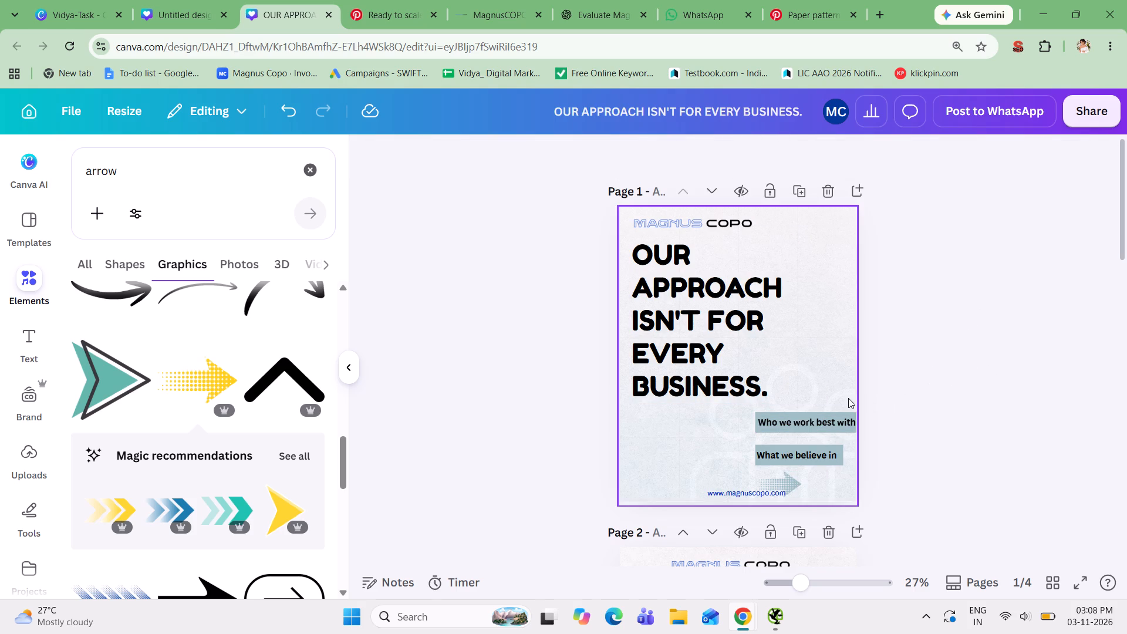
{"action": "left_click_drag", "start_coordinate": [843, 399], "coordinate": [797, 485]}
{"action": "left_click_drag", "start_coordinate": [816, 439], "coordinate": [735, 443]}
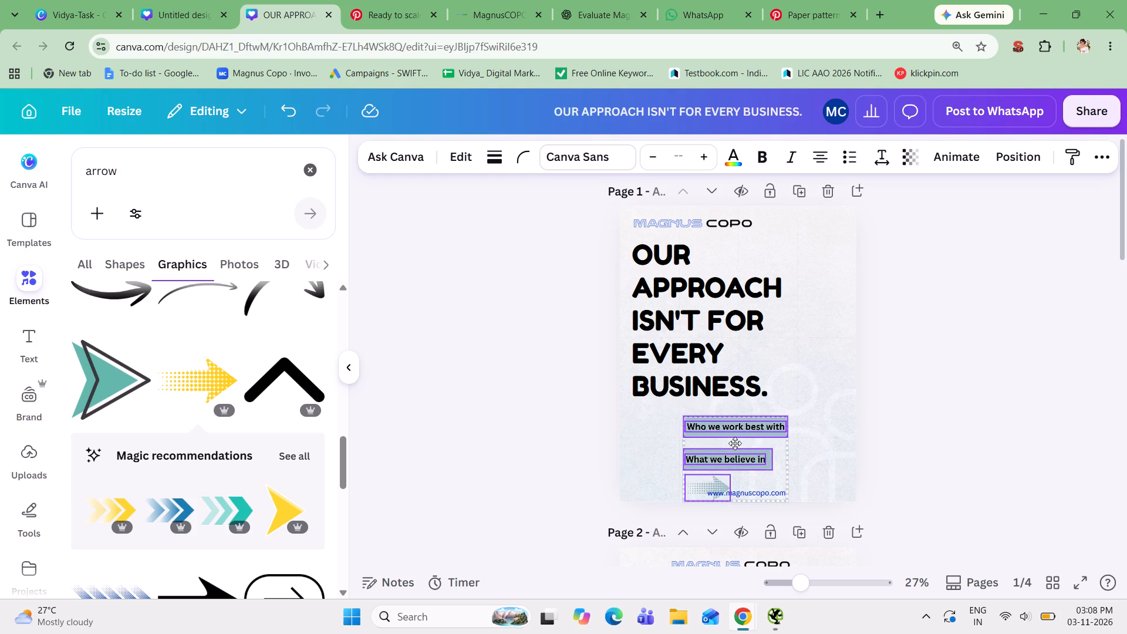
{"action": "left_click_drag", "start_coordinate": [735, 443], "coordinate": [694, 437]}
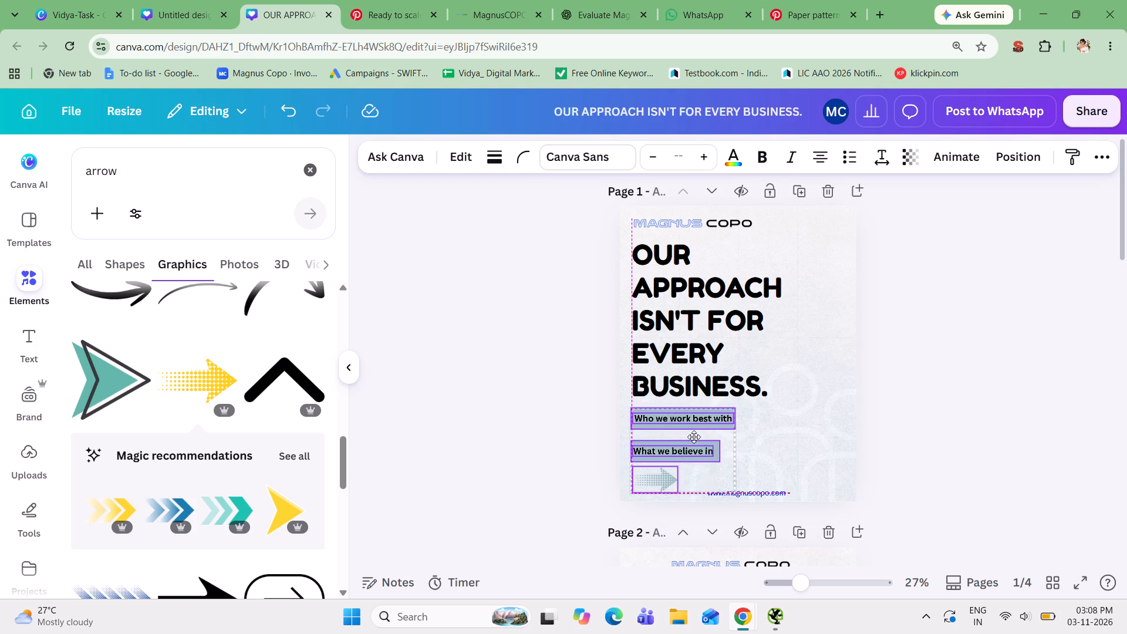
{"action": "left_click_drag", "start_coordinate": [694, 437], "coordinate": [696, 436]}
{"action": "left_click", "coordinate": [1021, 434]}
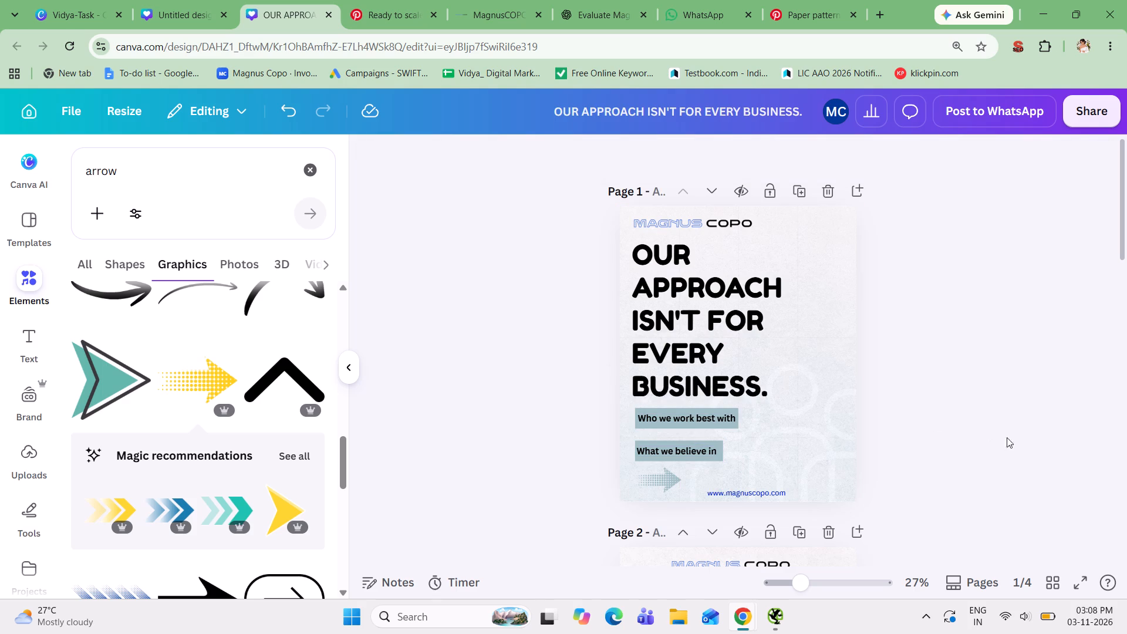
Move the dotted arrow to page 1's right side, level with the "What we believe in" bar.
{"action": "left_click_drag", "start_coordinate": [663, 477], "coordinate": [838, 484]}
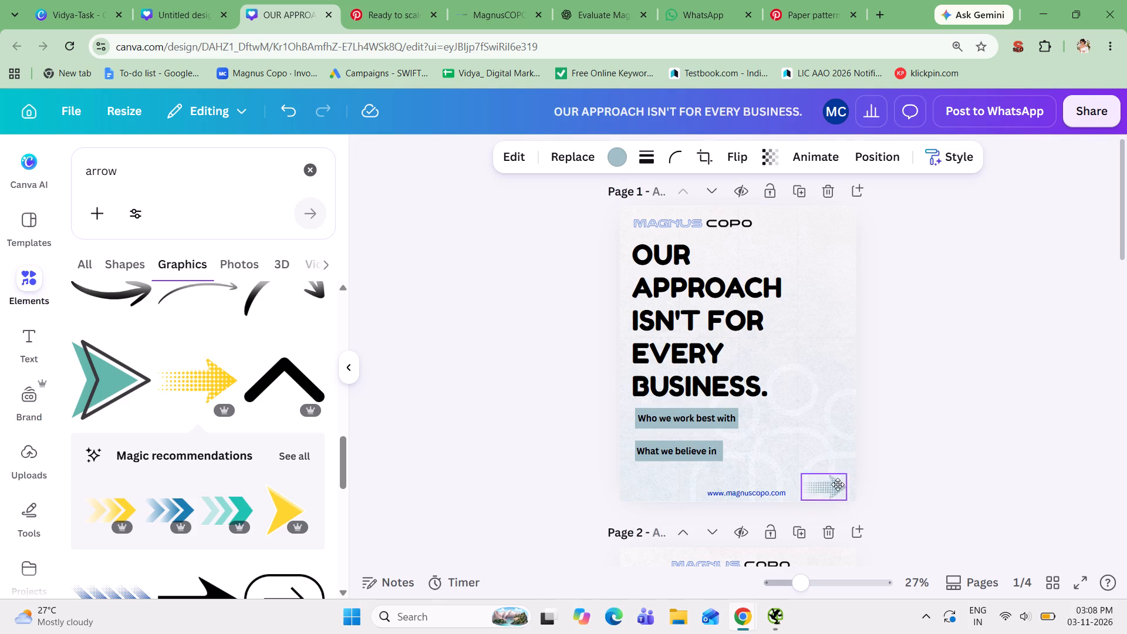
{"action": "left_click_drag", "start_coordinate": [838, 484], "coordinate": [832, 461]}
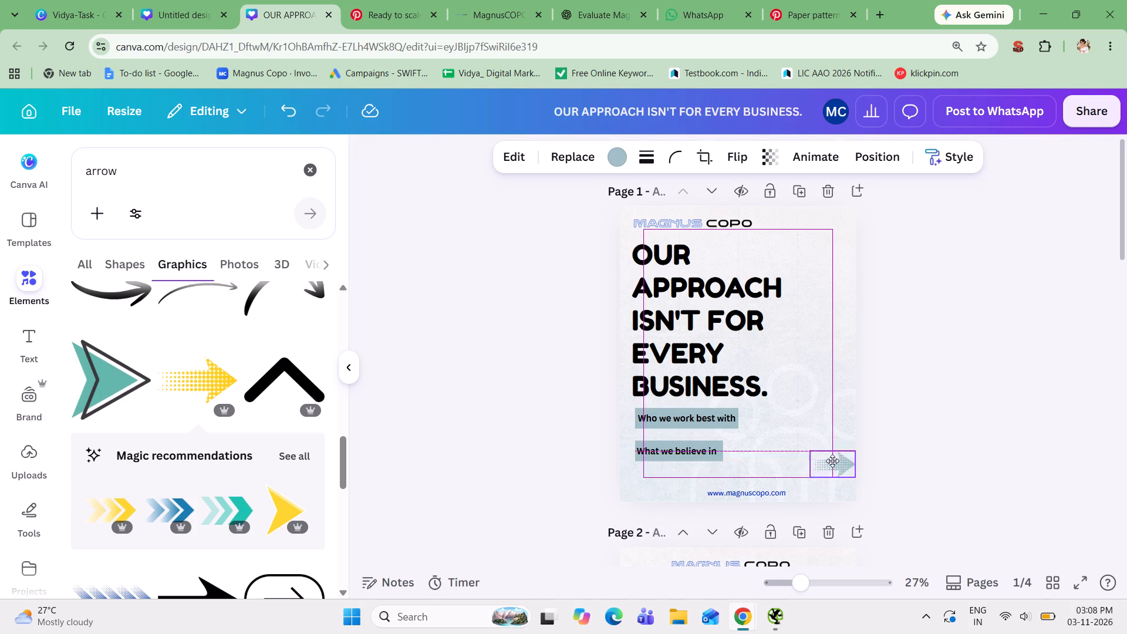
{"action": "left_click_drag", "start_coordinate": [832, 461], "coordinate": [831, 450]}
{"action": "left_click", "coordinate": [964, 424]}
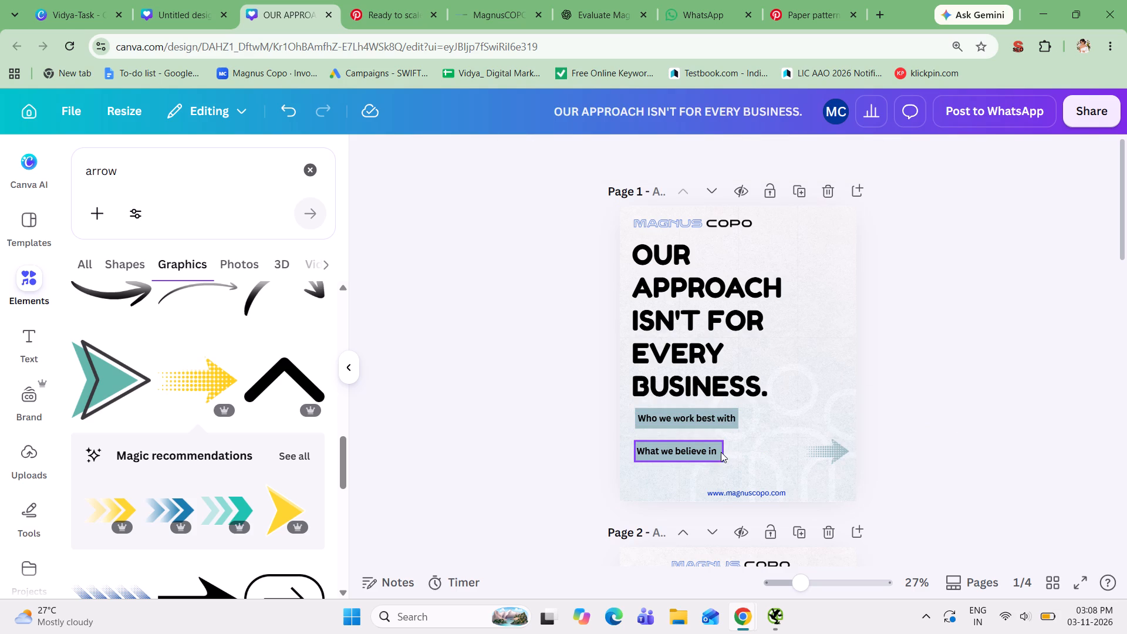
Shift both subheading bars together slightly left and down so they line up with the headline's left edge.
{"action": "left_click_drag", "start_coordinate": [731, 466], "coordinate": [703, 423]}
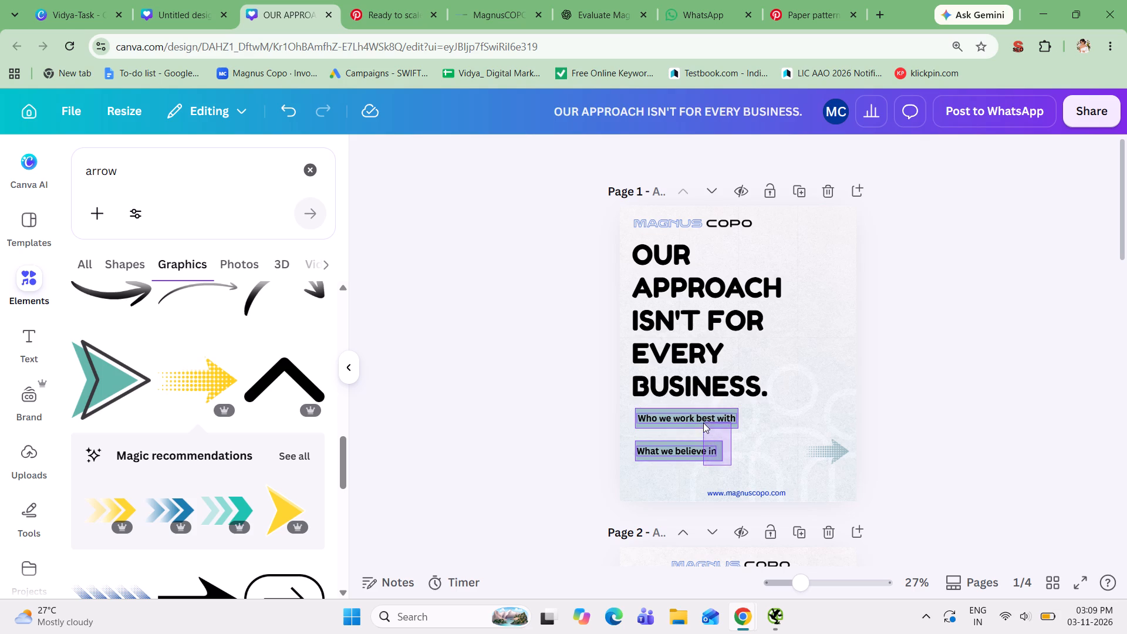
{"action": "left_click_drag", "start_coordinate": [703, 423], "coordinate": [703, 421]}
{"action": "left_click", "coordinate": [703, 421]}
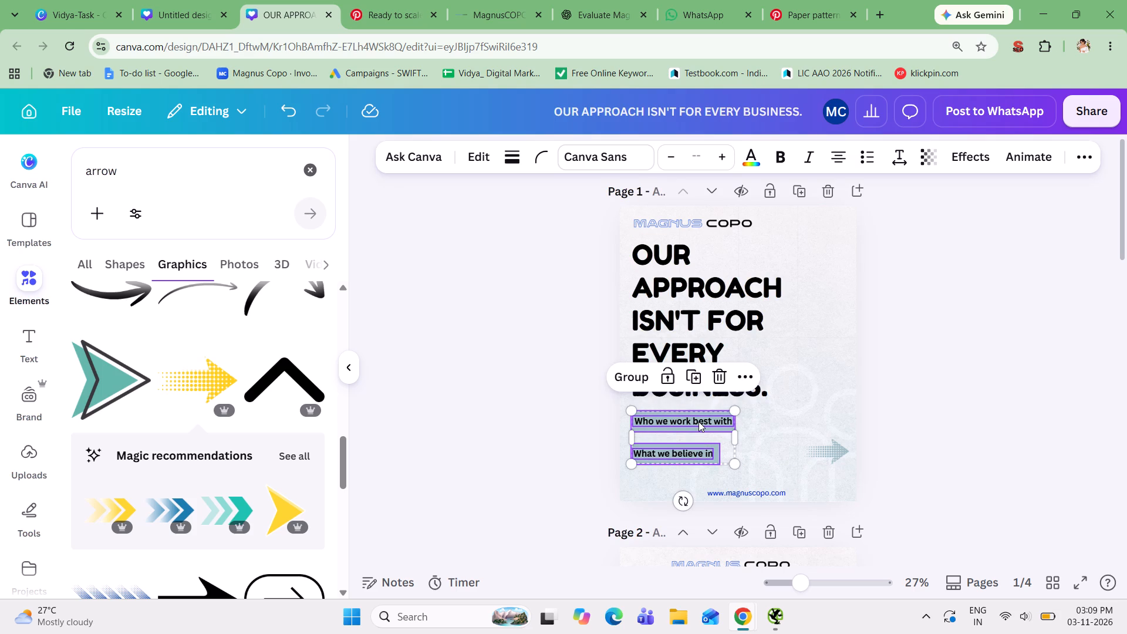
{"action": "left_click", "coordinate": [967, 436]}
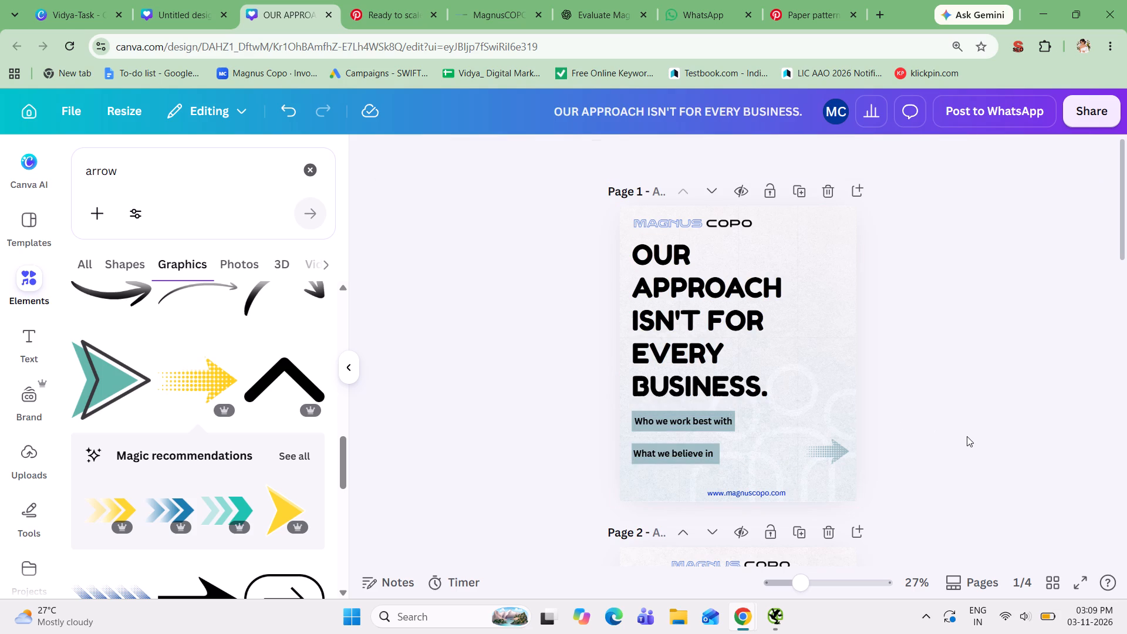
Delete the Magnus Copo logo from page 2.
{"action": "scroll", "coordinate": [967, 436], "scroll_direction": "down", "scroll_amount": 4}
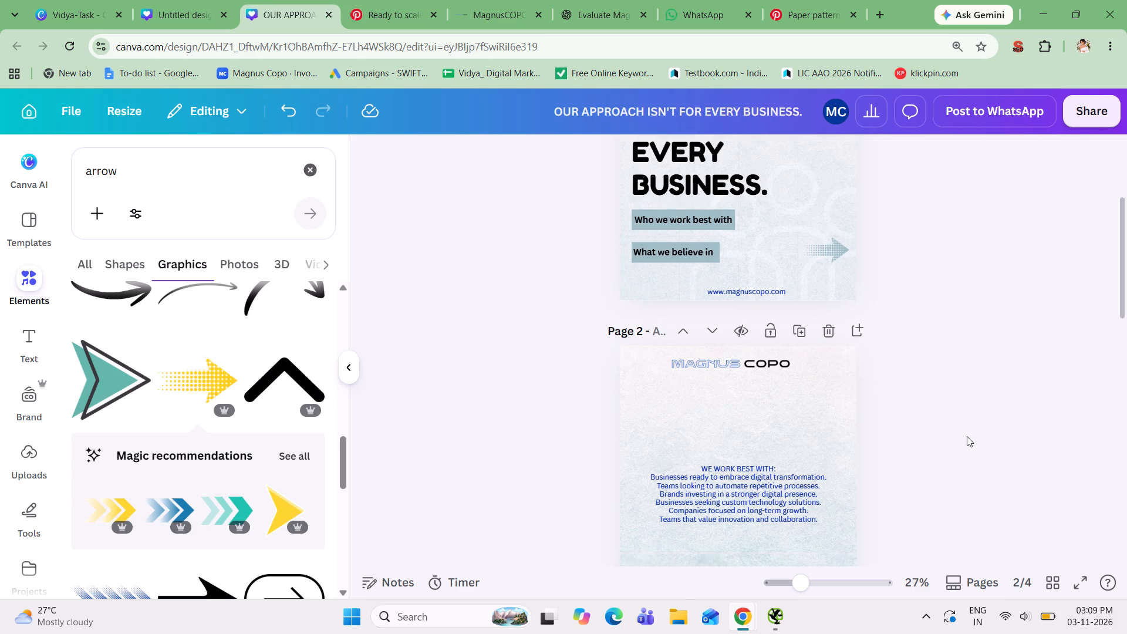
{"action": "scroll", "coordinate": [967, 436], "scroll_direction": "down", "scroll_amount": 1}
{"action": "left_click", "coordinate": [761, 335]}
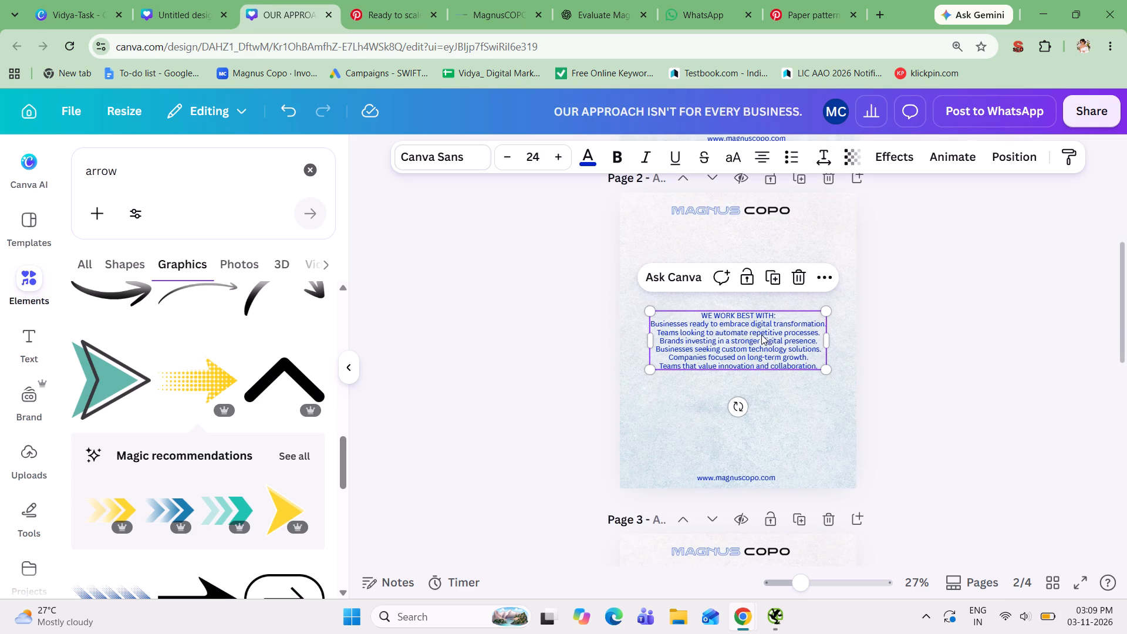
{"action": "left_click", "coordinate": [762, 213]}
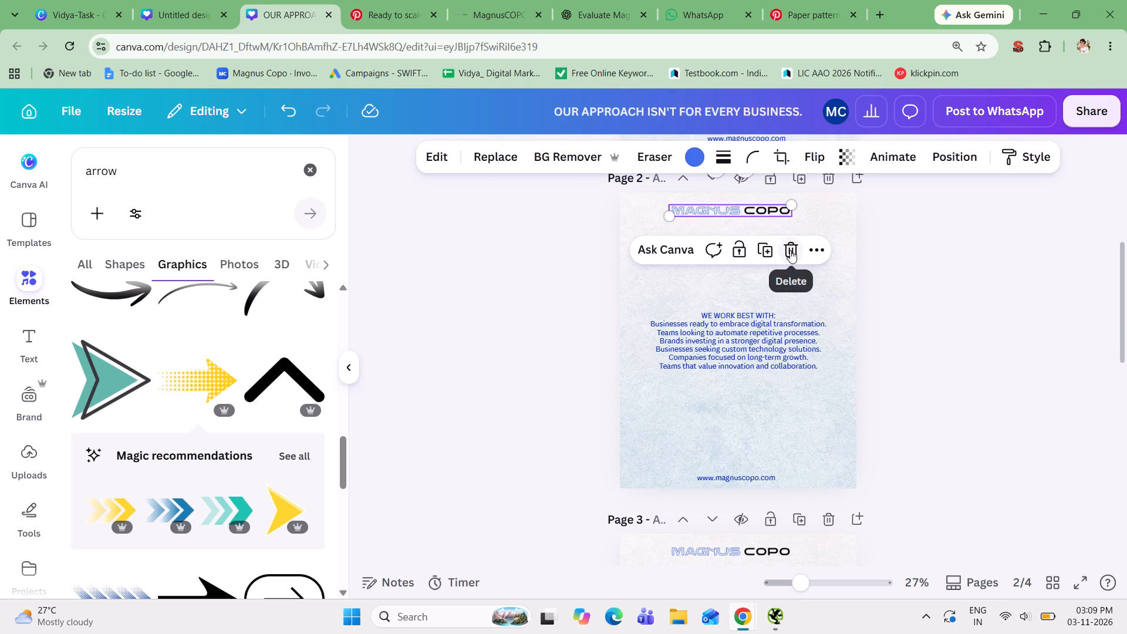
{"action": "left_click", "coordinate": [790, 250]}
{"action": "scroll", "coordinate": [951, 288], "scroll_direction": "up", "scroll_amount": 2}
{"action": "left_click", "coordinate": [753, 320]}
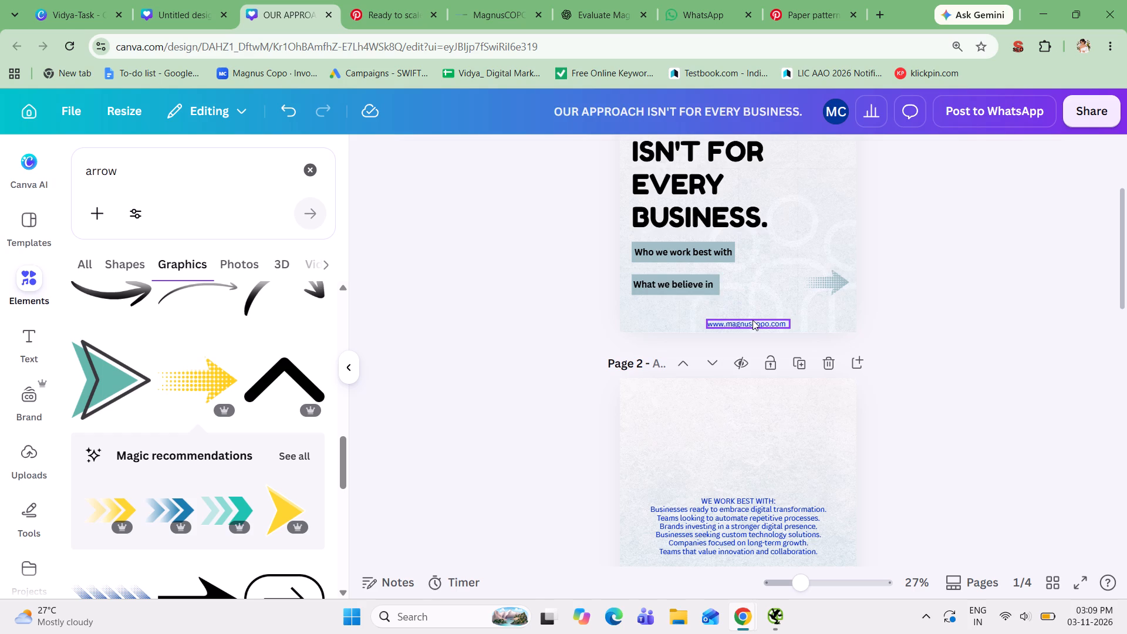
{"action": "left_click", "coordinate": [810, 280]}
Delete the Magnus Copo logo from page 3 and from page 4.
{"action": "scroll", "coordinate": [947, 388], "scroll_direction": "down", "scroll_amount": 1}
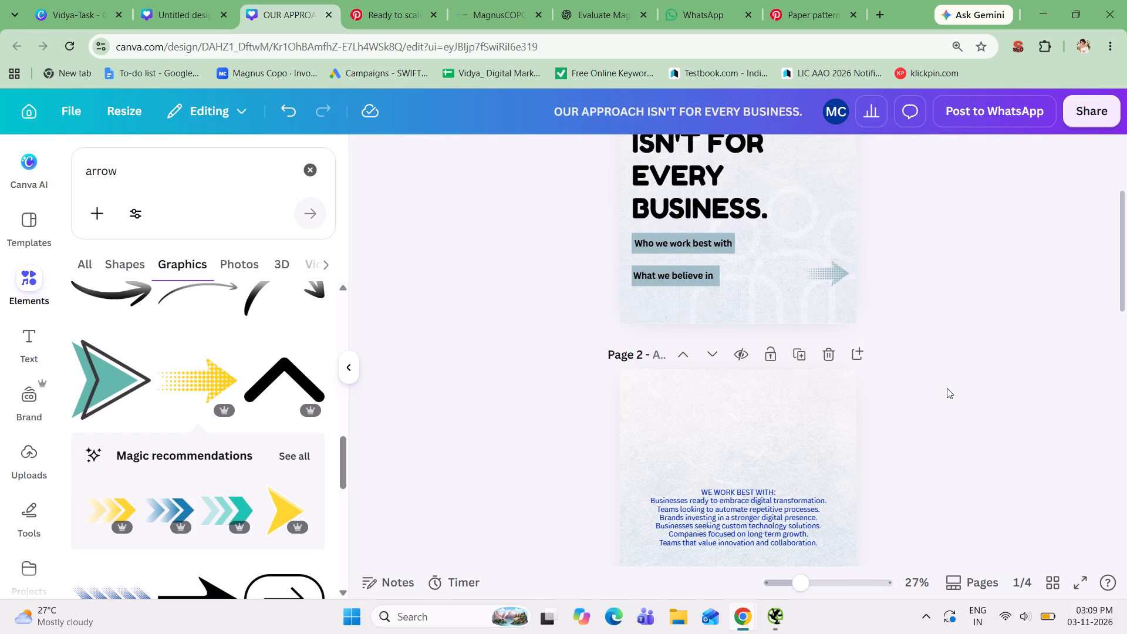
{"action": "scroll", "coordinate": [947, 388], "scroll_direction": "down", "scroll_amount": 4}
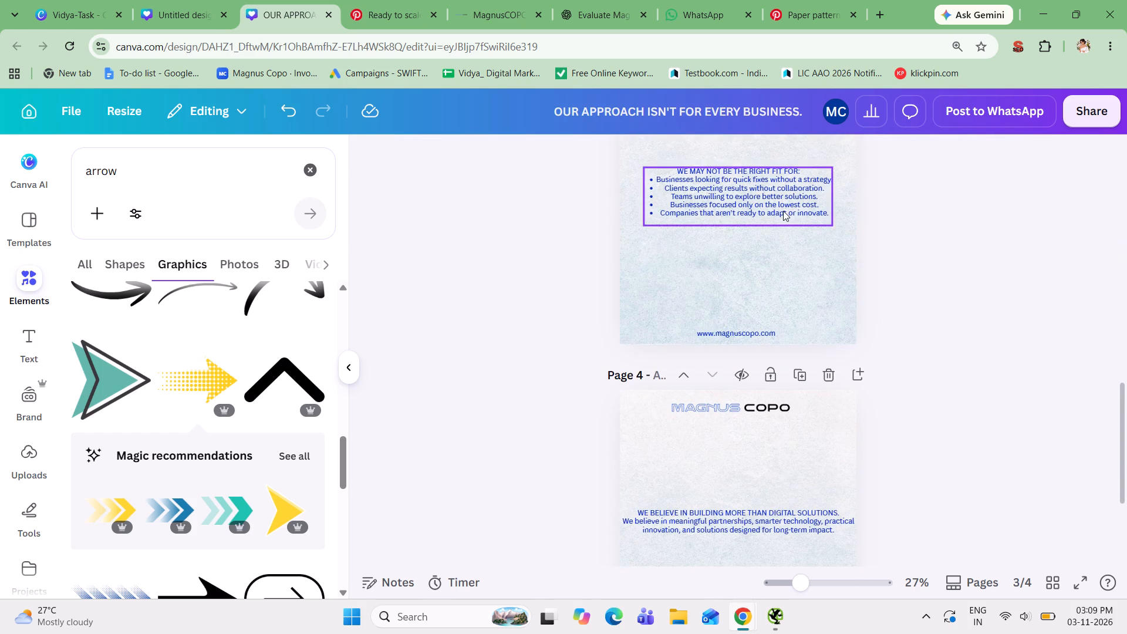
{"action": "scroll", "coordinate": [783, 211], "scroll_direction": "up", "scroll_amount": 2}
{"action": "scroll", "coordinate": [748, 256], "scroll_direction": "up", "scroll_amount": 1}
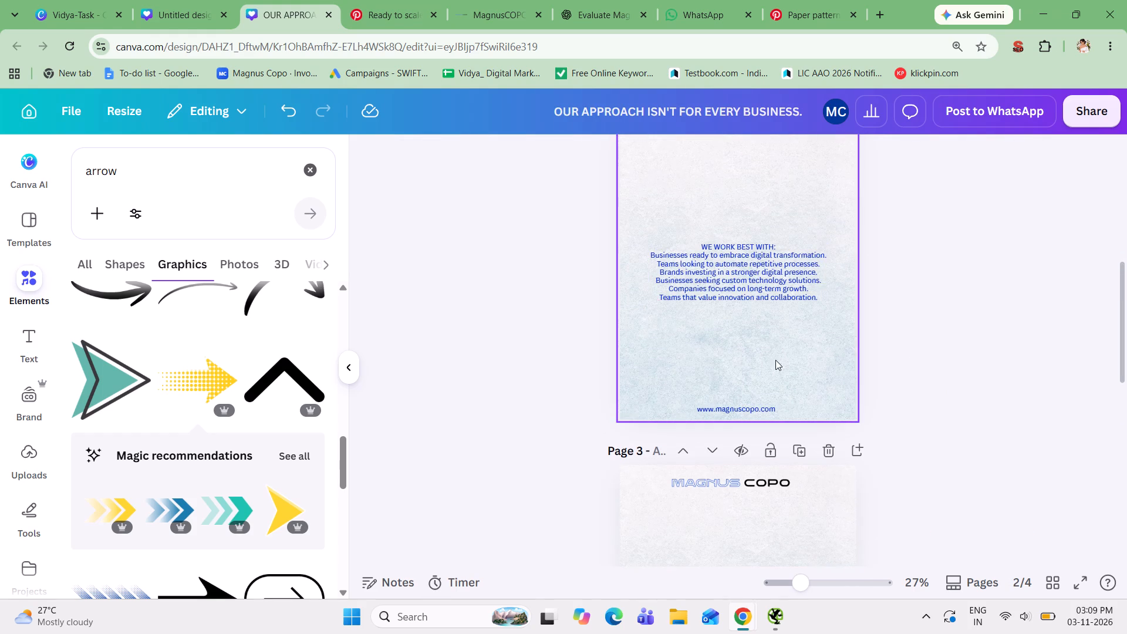
{"action": "scroll", "coordinate": [775, 360], "scroll_direction": "down", "scroll_amount": 2}
{"action": "left_click", "coordinate": [752, 332]}
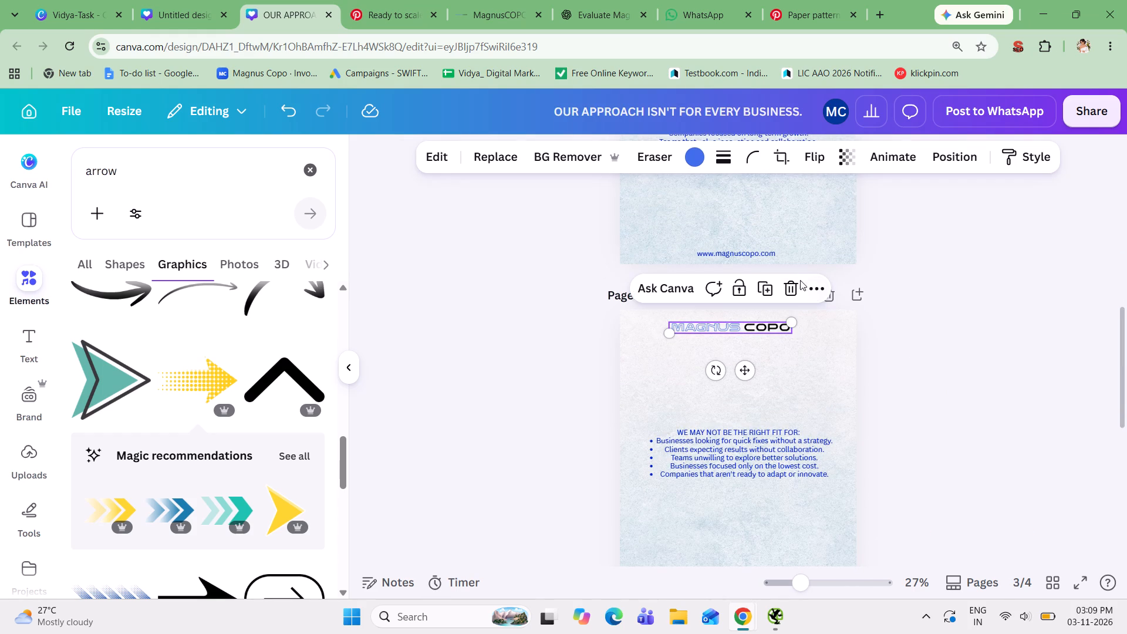
{"action": "left_click", "coordinate": [793, 285]}
{"action": "scroll", "coordinate": [909, 458], "scroll_direction": "down", "scroll_amount": 3}
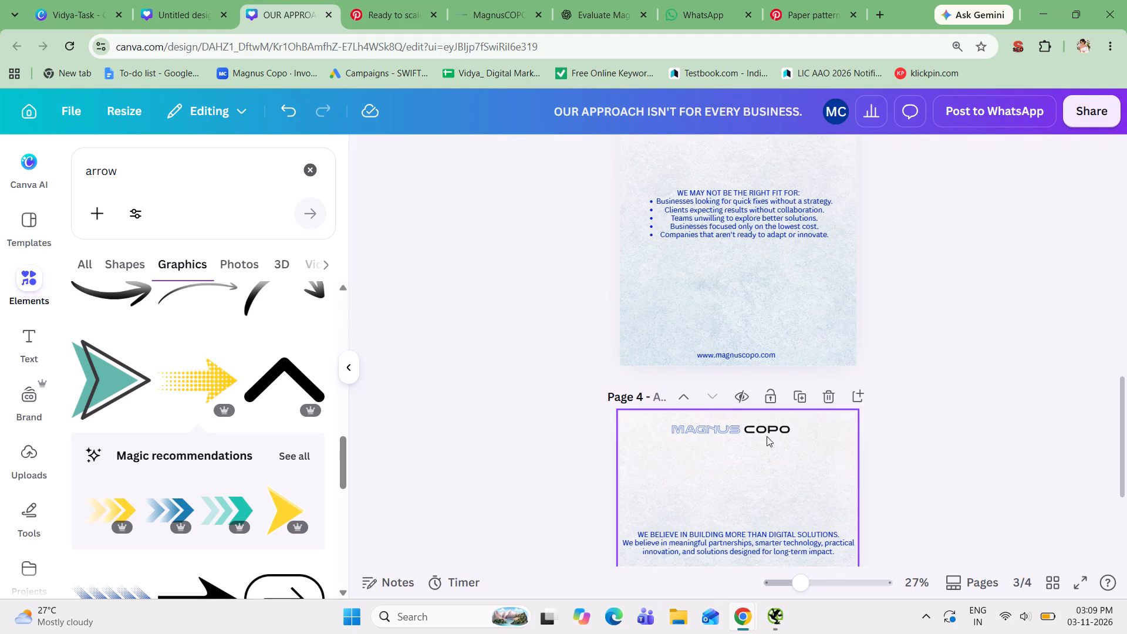
{"action": "left_click", "coordinate": [766, 436]}
{"action": "left_click", "coordinate": [748, 421]}
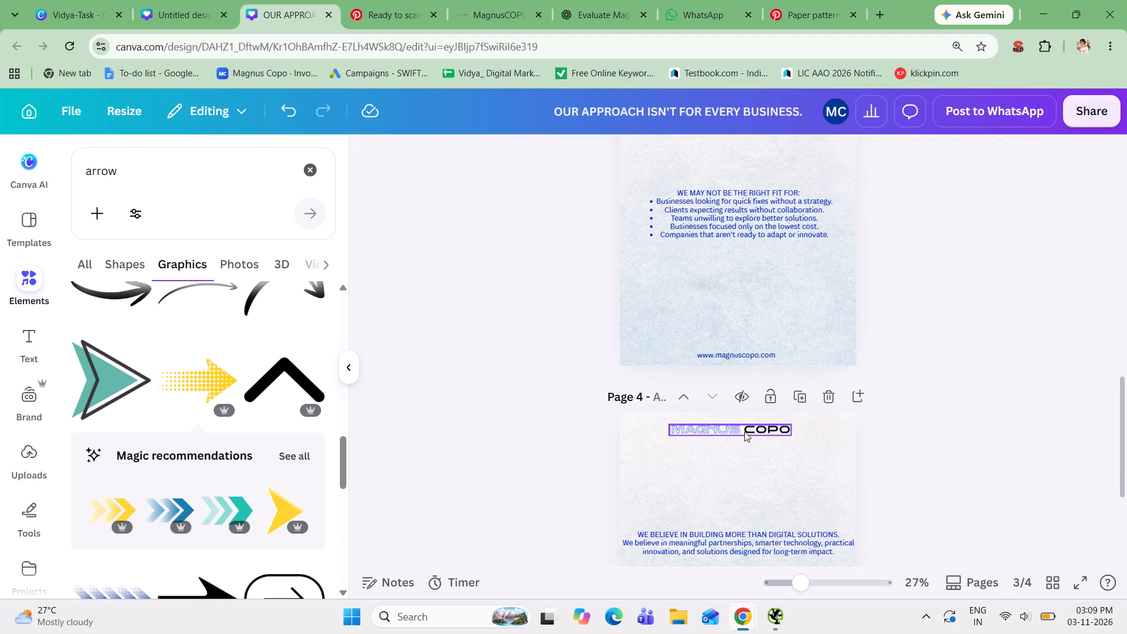
{"action": "left_click", "coordinate": [744, 431]}
{"action": "left_click", "coordinate": [787, 392]}
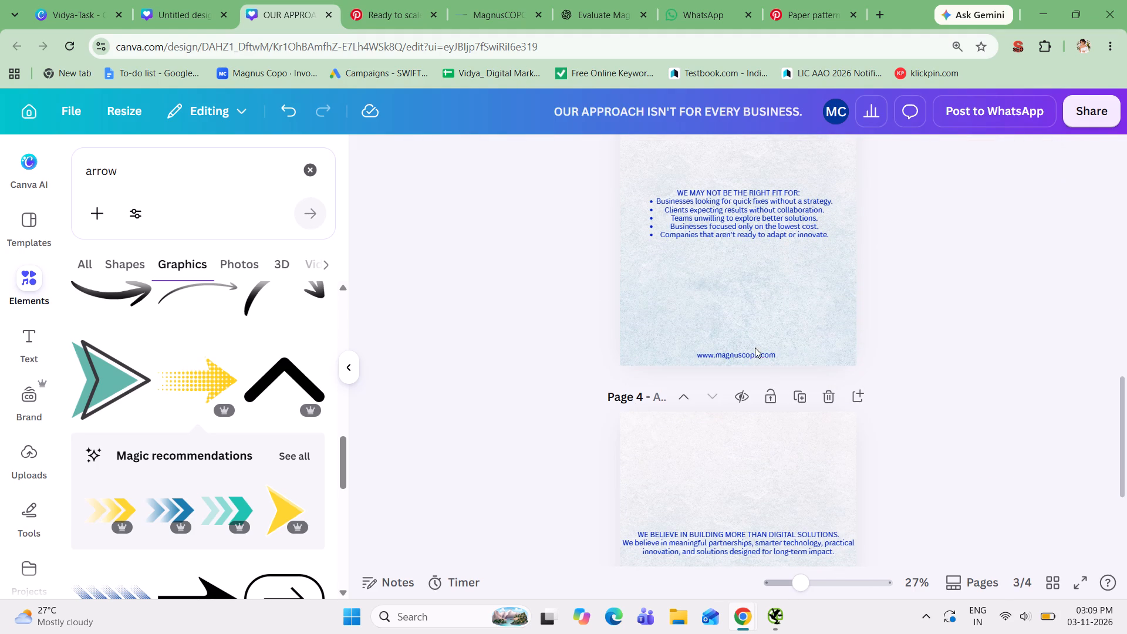
{"action": "left_click", "coordinate": [735, 355]}
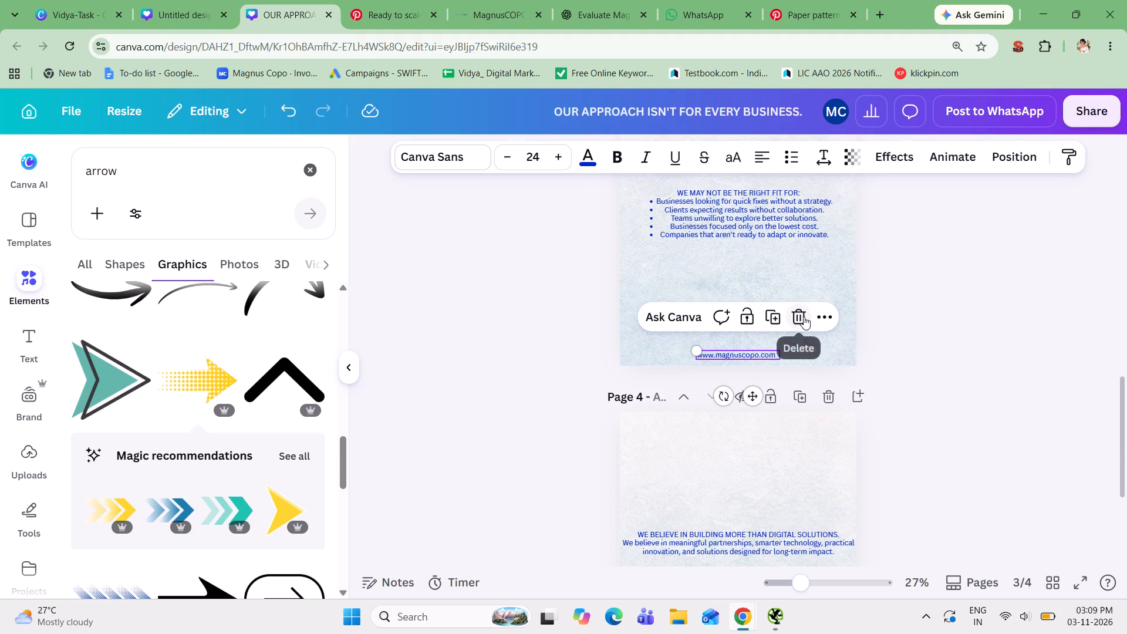
{"action": "left_click", "coordinate": [804, 316]}
{"action": "scroll", "coordinate": [988, 470], "scroll_direction": "down", "scroll_amount": 2}
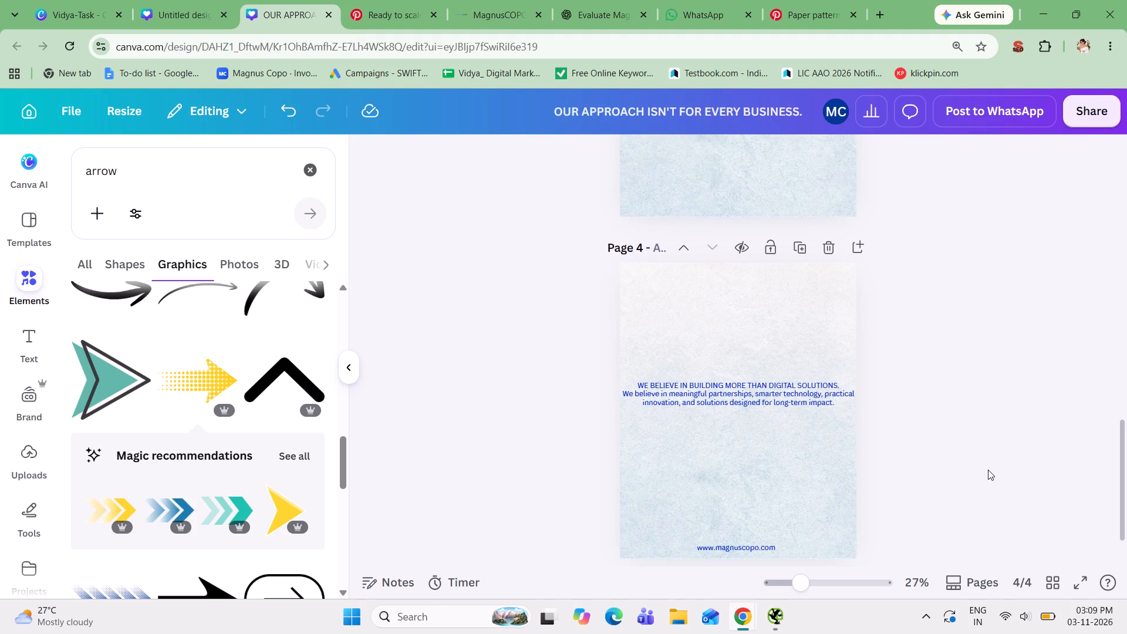
{"action": "scroll", "coordinate": [988, 470], "scroll_direction": "up", "scroll_amount": 7}
{"action": "scroll", "coordinate": [988, 470], "scroll_direction": "down", "scroll_amount": 2}
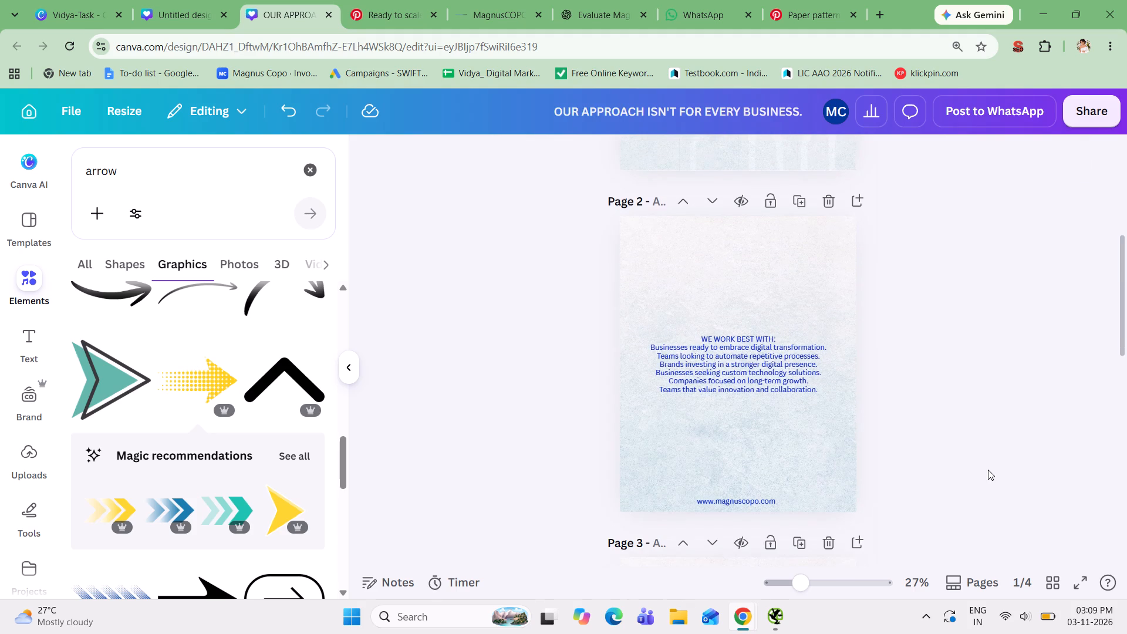
{"action": "left_click", "coordinate": [760, 497]}
{"action": "left_click", "coordinate": [798, 469]}
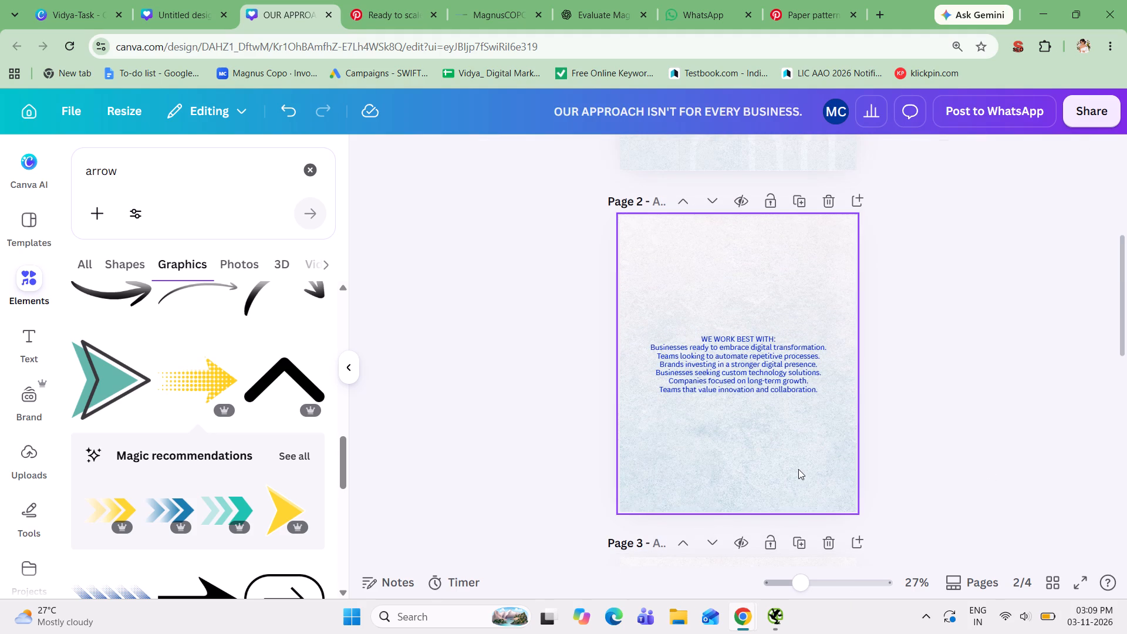
Search the templates for "6points" and look for a layout suited to page 2's "We work best with" list.
{"action": "left_click", "coordinate": [753, 355]}
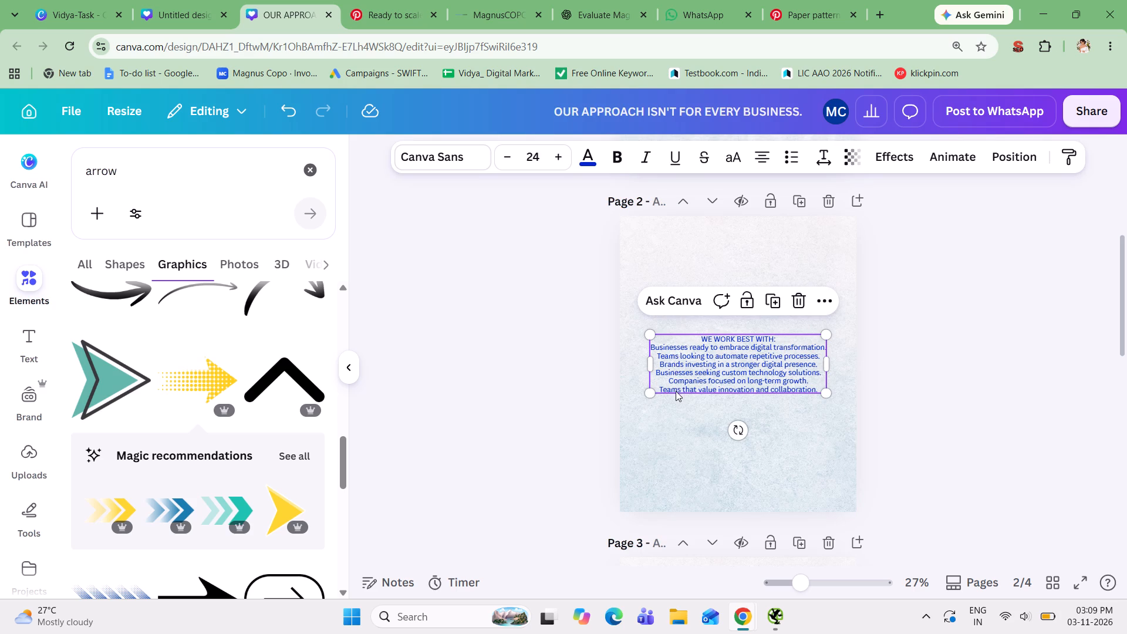
{"action": "left_click", "coordinate": [40, 218]}
{"action": "left_click", "coordinate": [180, 164]}
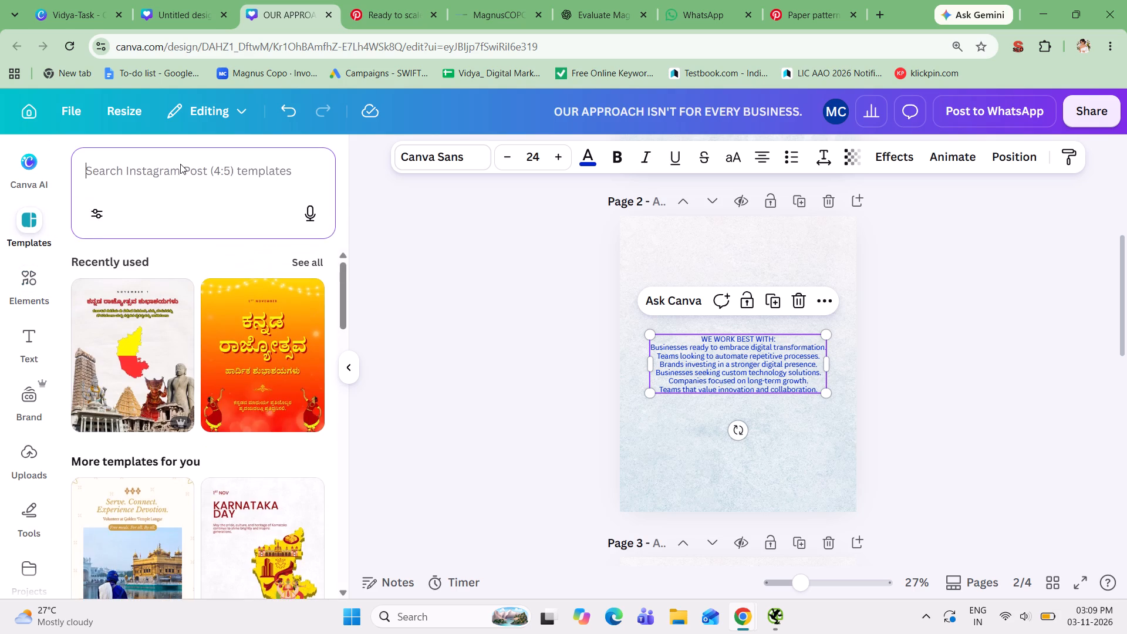
{"action": "type", "text": "6points"}
{"action": "key", "text": "Return"}
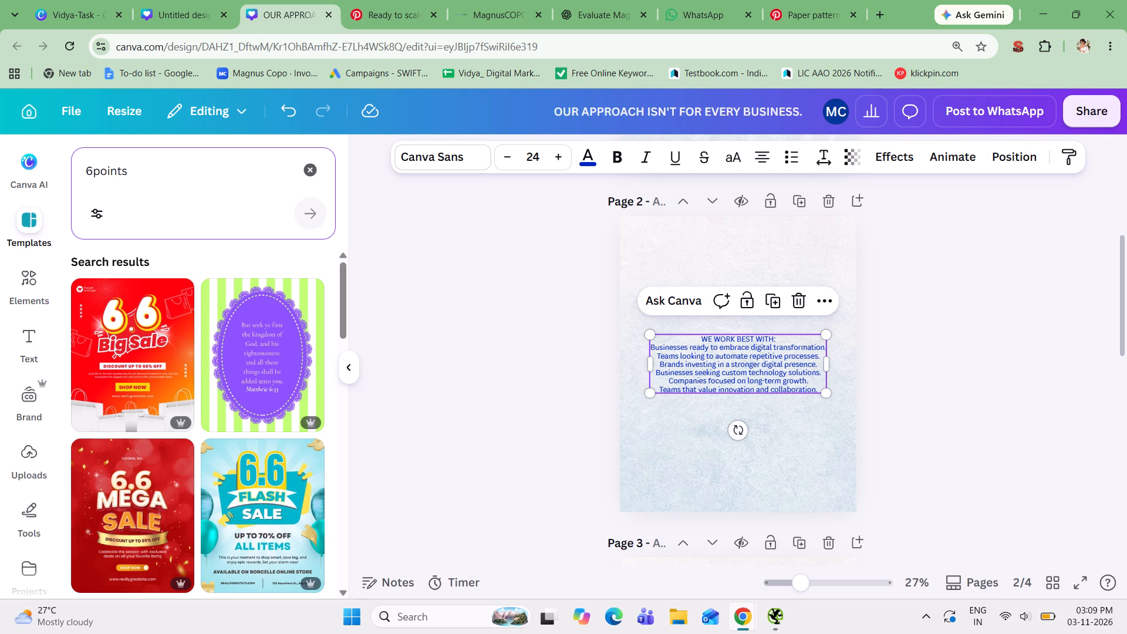
{"action": "scroll", "coordinate": [225, 304], "scroll_direction": "down", "scroll_amount": 3}
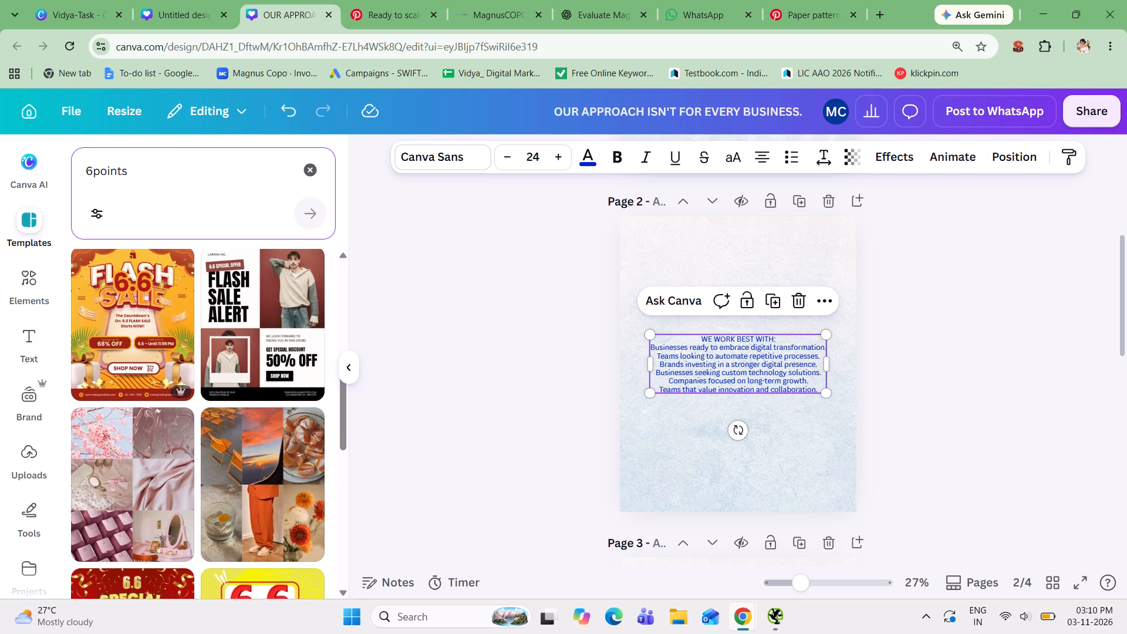
Search the templates for "5points" and browse the results for a list layout suited to page 2.
{"action": "left_click_drag", "start_coordinate": [92, 170], "coordinate": [79, 170]}
{"action": "key", "text": "5"}
{"action": "key", "text": "Return"}
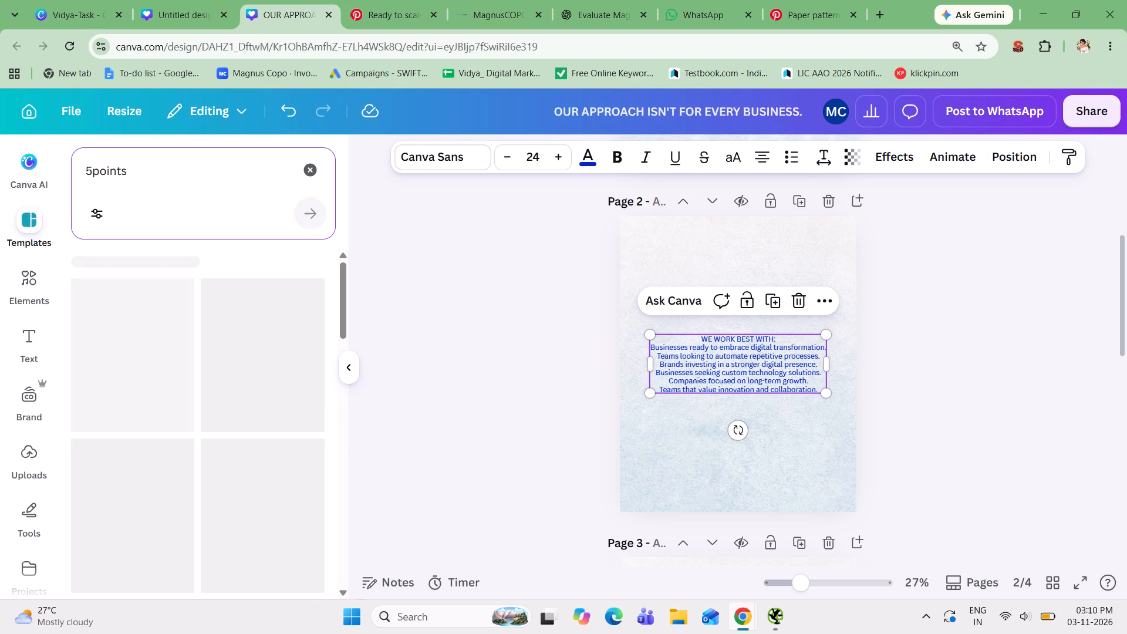
{"action": "scroll", "coordinate": [197, 421], "scroll_direction": "down", "scroll_amount": 2}
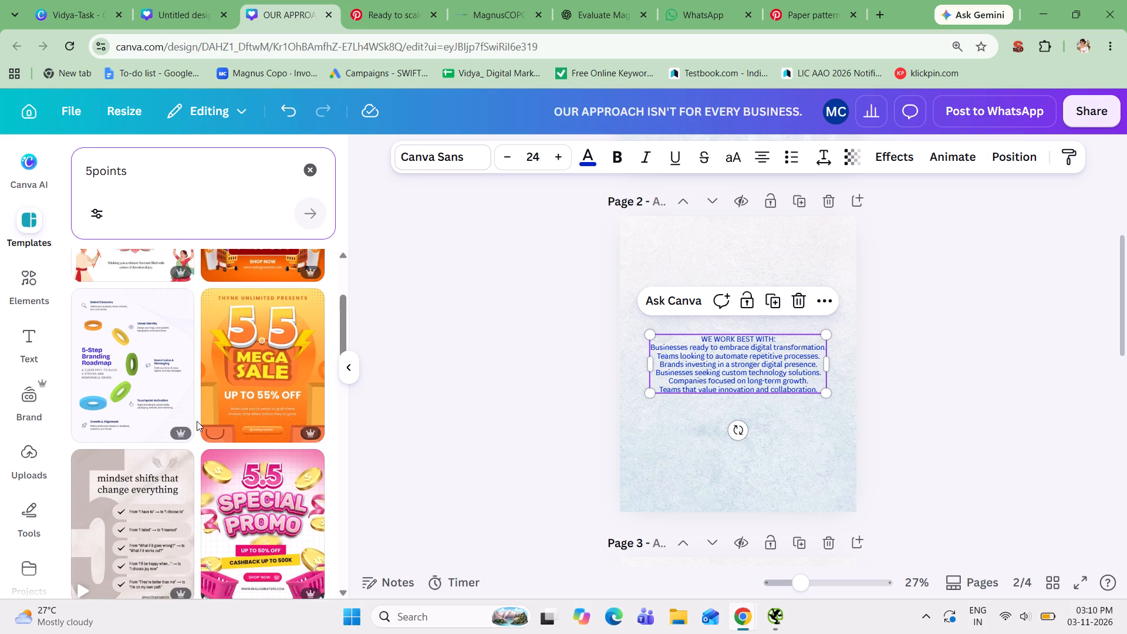
{"action": "scroll", "coordinate": [197, 421], "scroll_direction": "down", "scroll_amount": 2}
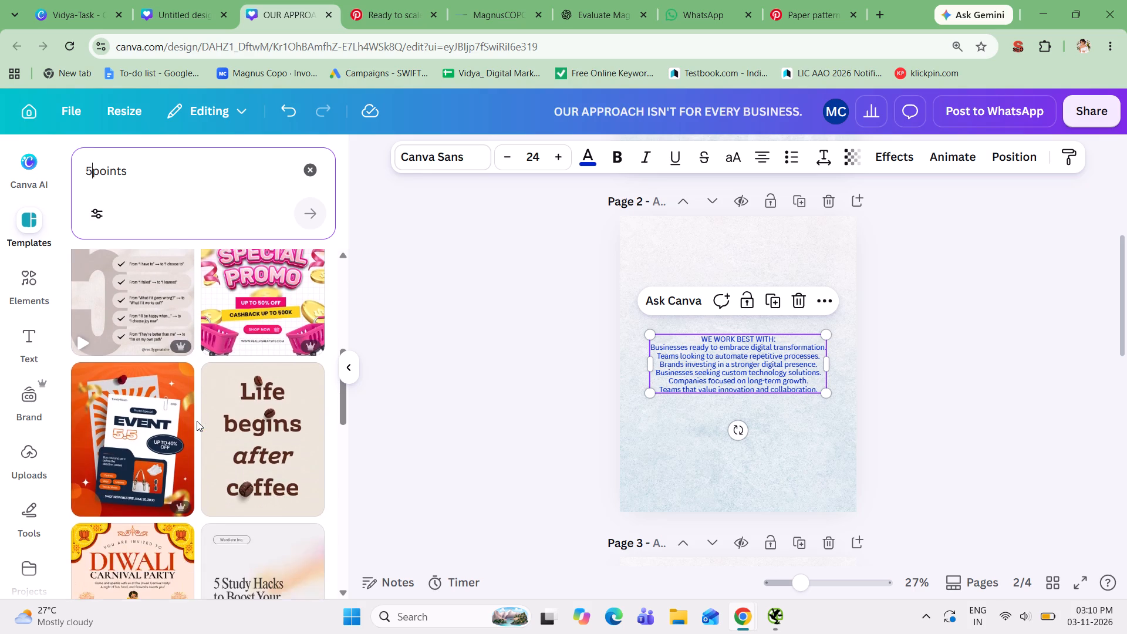
{"action": "scroll", "coordinate": [197, 421], "scroll_direction": "down", "scroll_amount": 2}
{"action": "scroll", "coordinate": [197, 421], "scroll_direction": "up", "scroll_amount": 1}
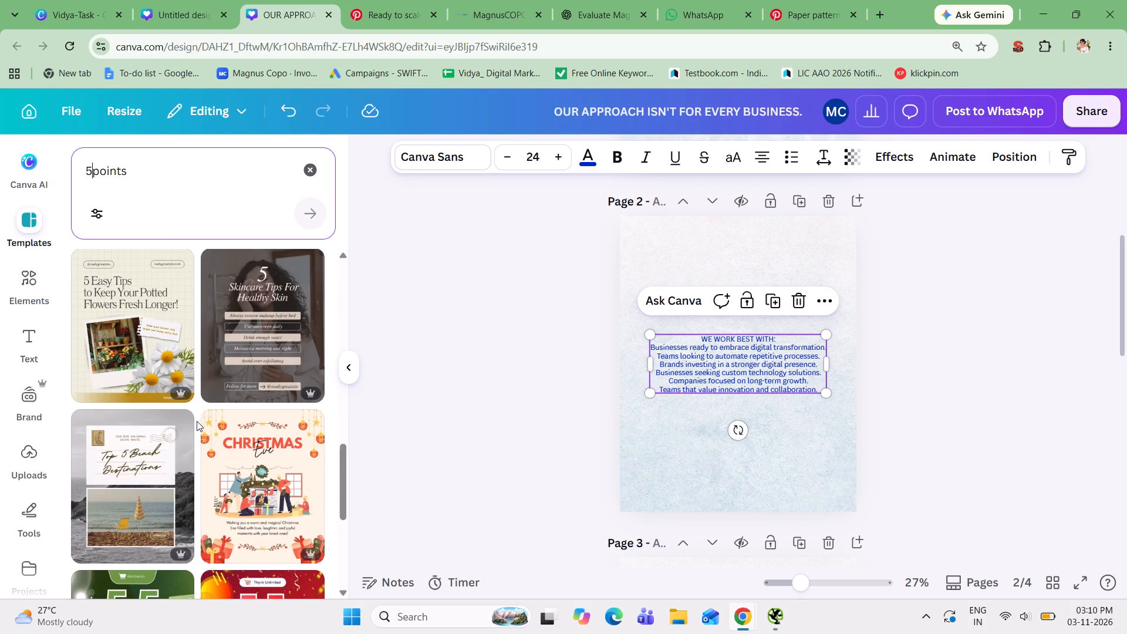
{"action": "scroll", "coordinate": [197, 421], "scroll_direction": "down", "scroll_amount": 2}
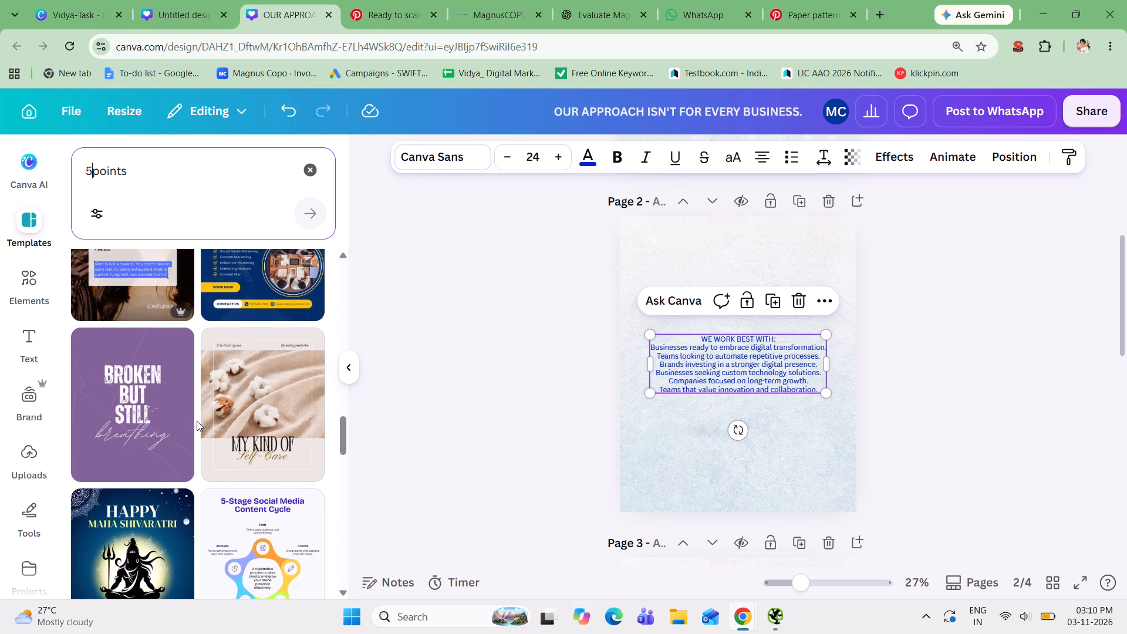
{"action": "scroll", "coordinate": [197, 421], "scroll_direction": "down", "scroll_amount": 3}
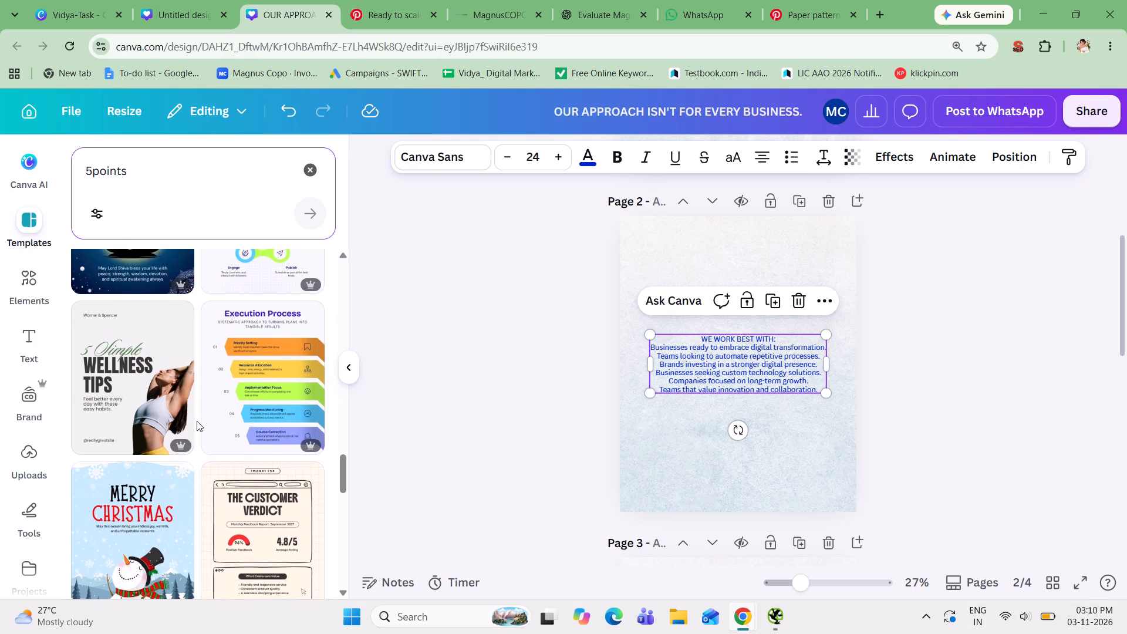
{"action": "scroll", "coordinate": [197, 421], "scroll_direction": "down", "scroll_amount": 3}
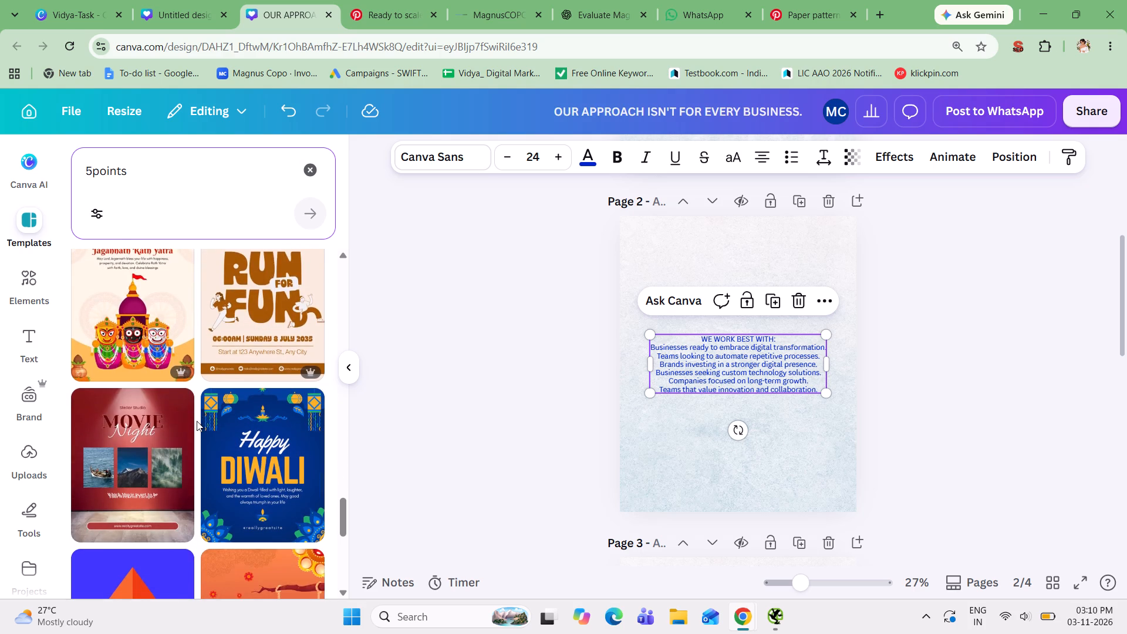
{"action": "scroll", "coordinate": [197, 421], "scroll_direction": "down", "scroll_amount": 1}
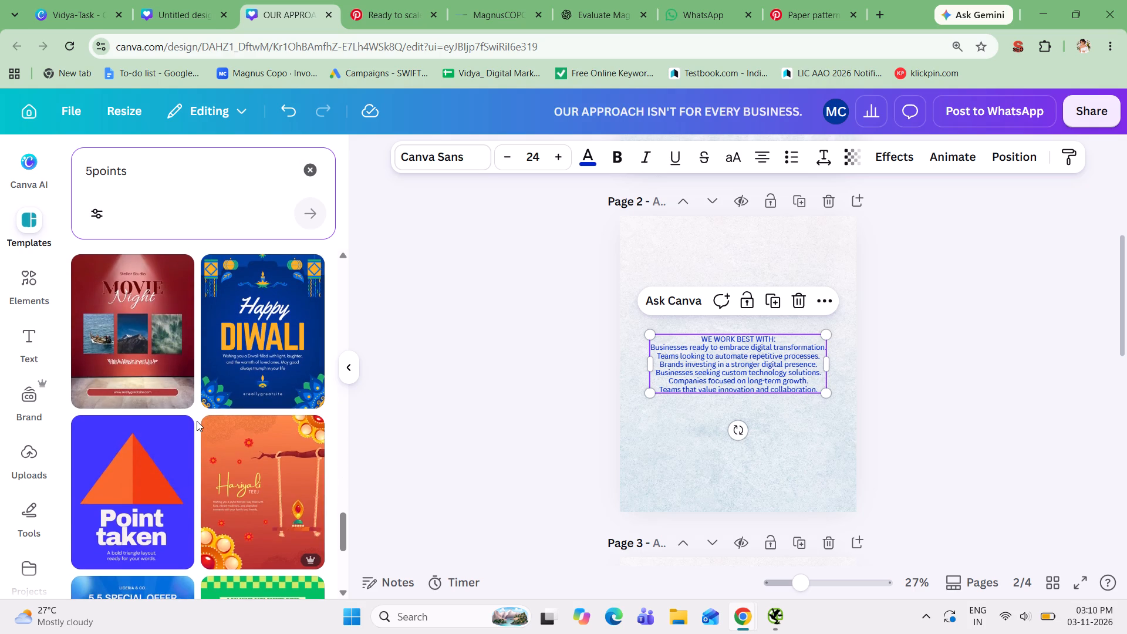
{"action": "scroll", "coordinate": [197, 421], "scroll_direction": "down", "scroll_amount": 2}
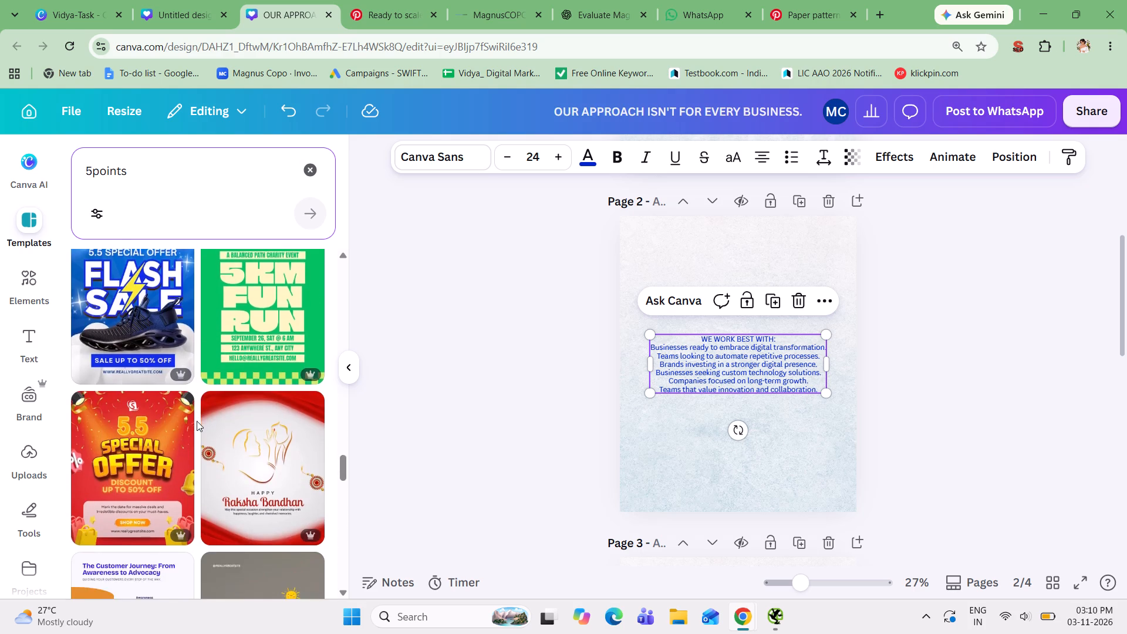
{"action": "scroll", "coordinate": [197, 421], "scroll_direction": "down", "scroll_amount": 4}
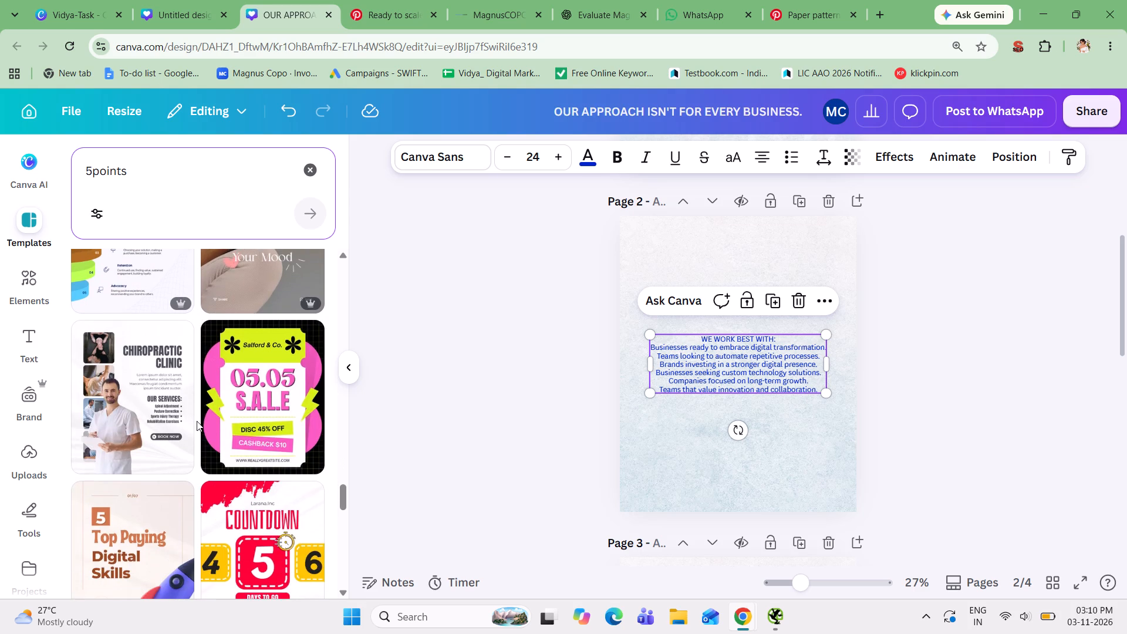
{"action": "scroll", "coordinate": [197, 421], "scroll_direction": "down", "scroll_amount": 3}
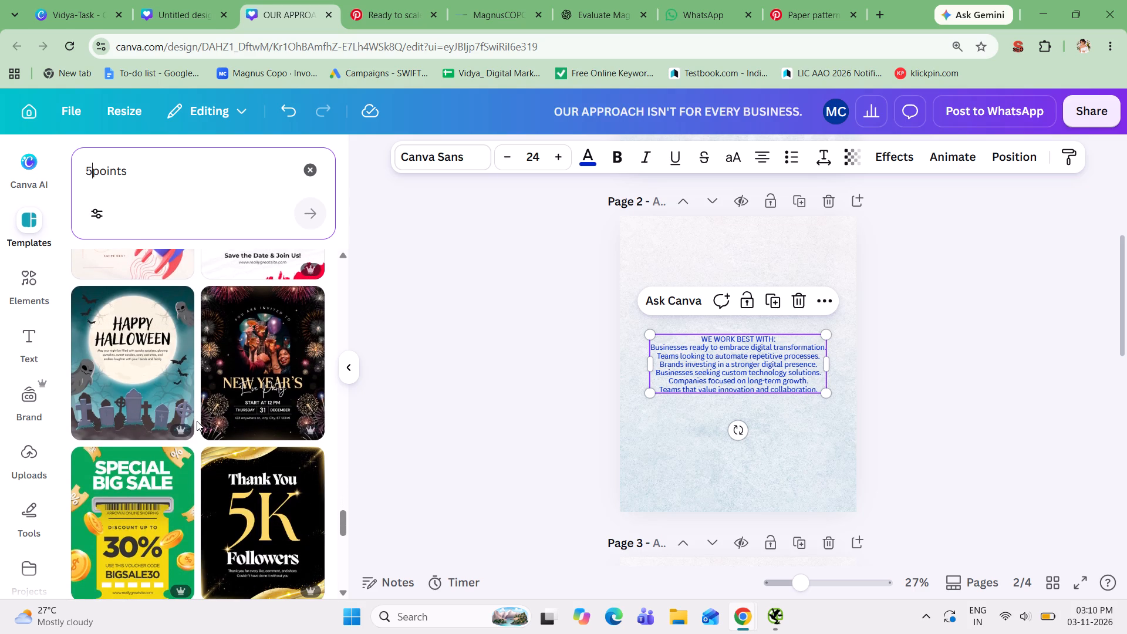
{"action": "scroll", "coordinate": [197, 421], "scroll_direction": "down", "scroll_amount": 2}
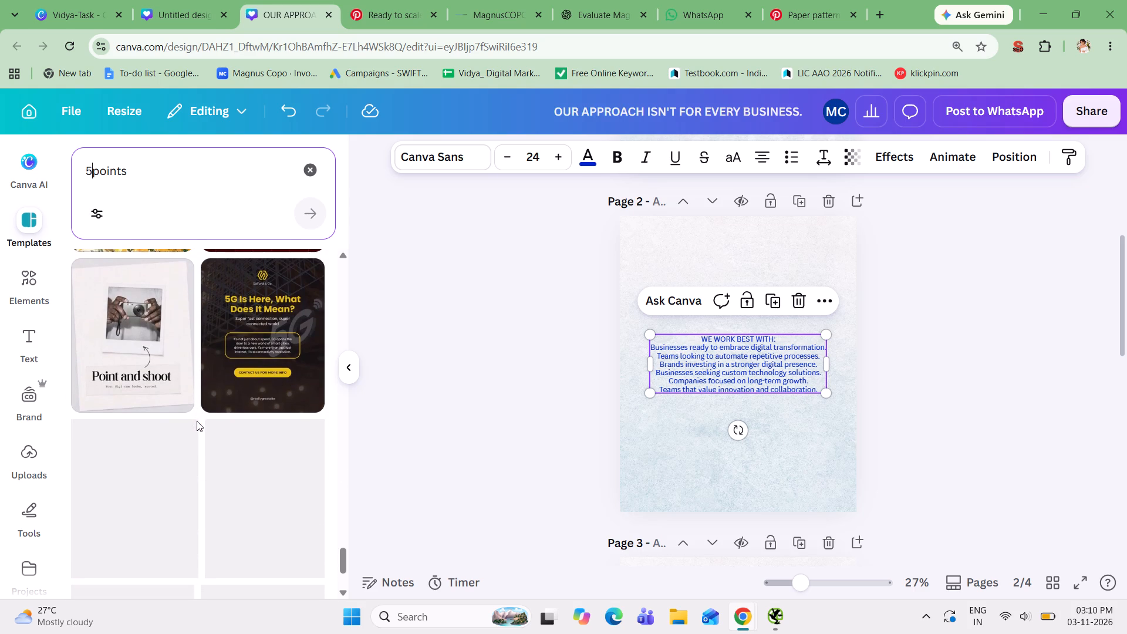
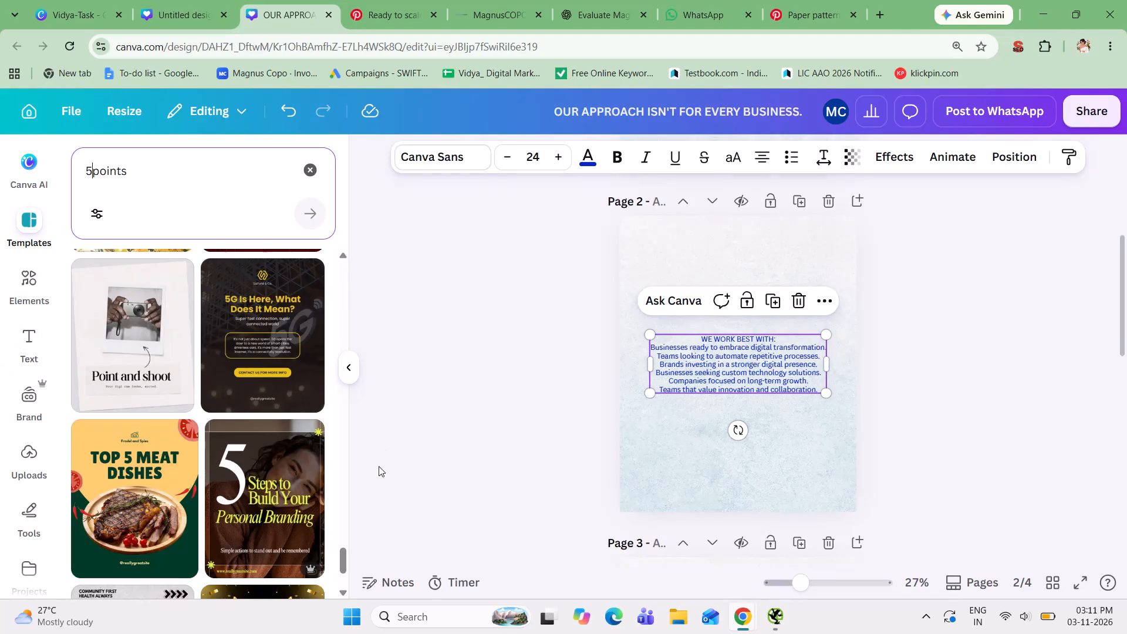
Browse further through the "5points" template results for a numbered or bulleted list layout suited to page 2's text.
{"action": "scroll", "coordinate": [223, 461], "scroll_direction": "down", "scroll_amount": 2}
{"action": "scroll", "coordinate": [223, 461], "scroll_direction": "left", "scroll_amount": 1}
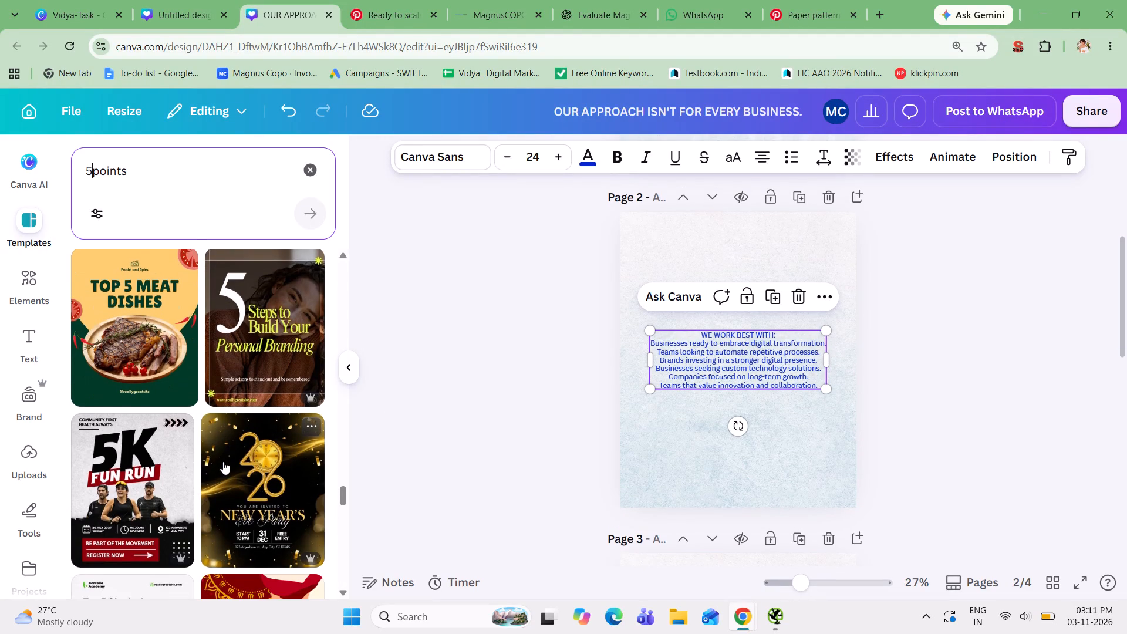
{"action": "scroll", "coordinate": [223, 461], "scroll_direction": "down", "scroll_amount": 4}
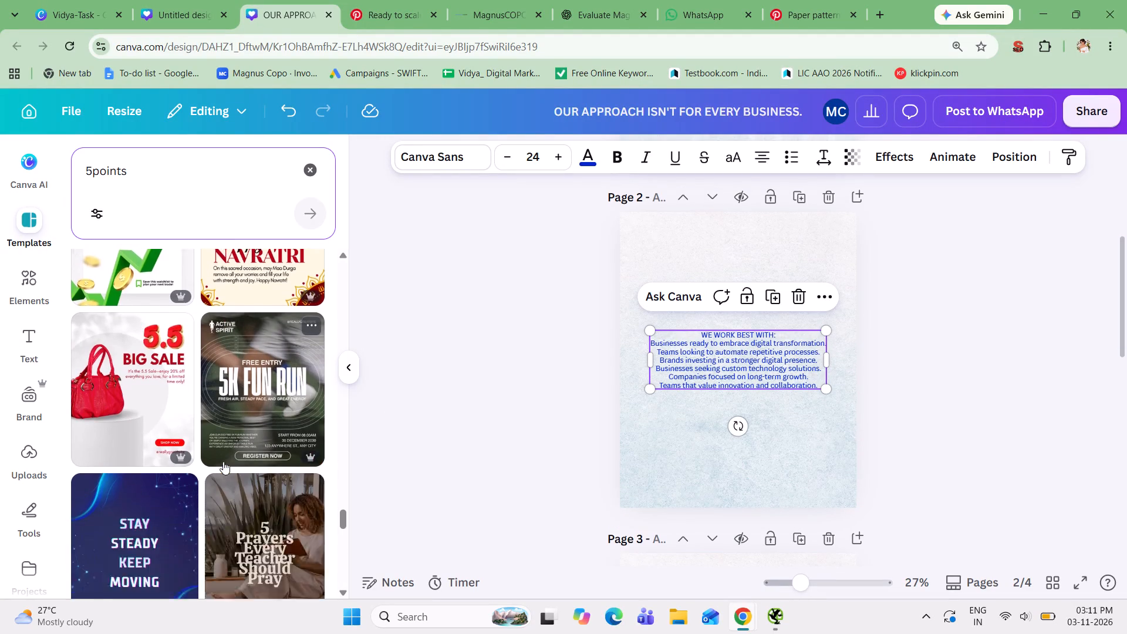
{"action": "scroll", "coordinate": [223, 461], "scroll_direction": "down", "scroll_amount": 5}
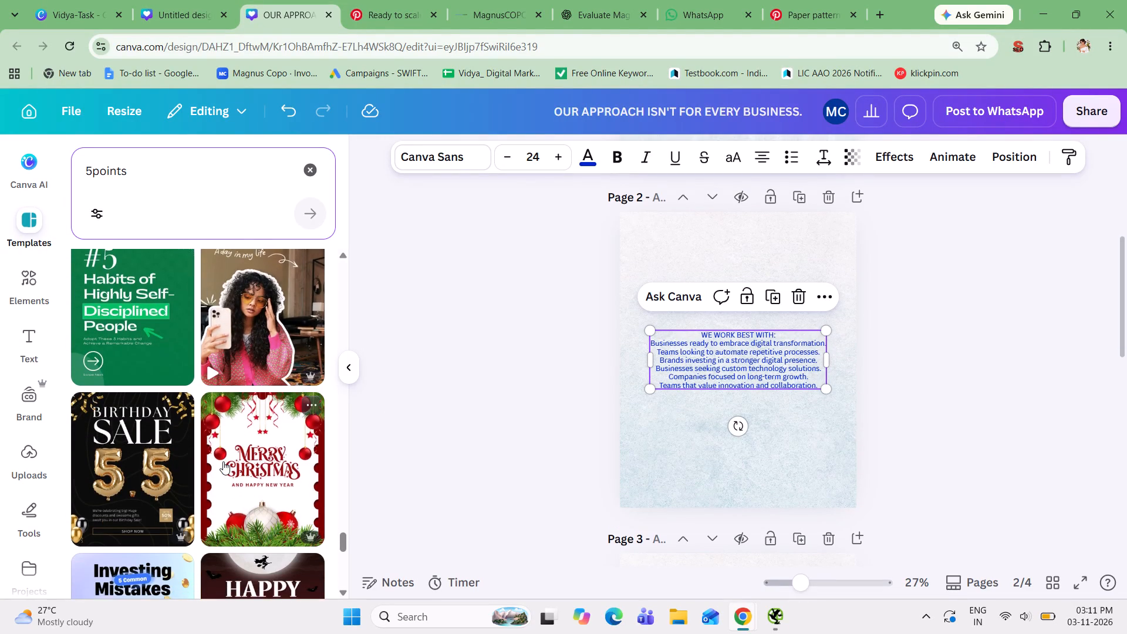
{"action": "scroll", "coordinate": [223, 461], "scroll_direction": "down", "scroll_amount": 3}
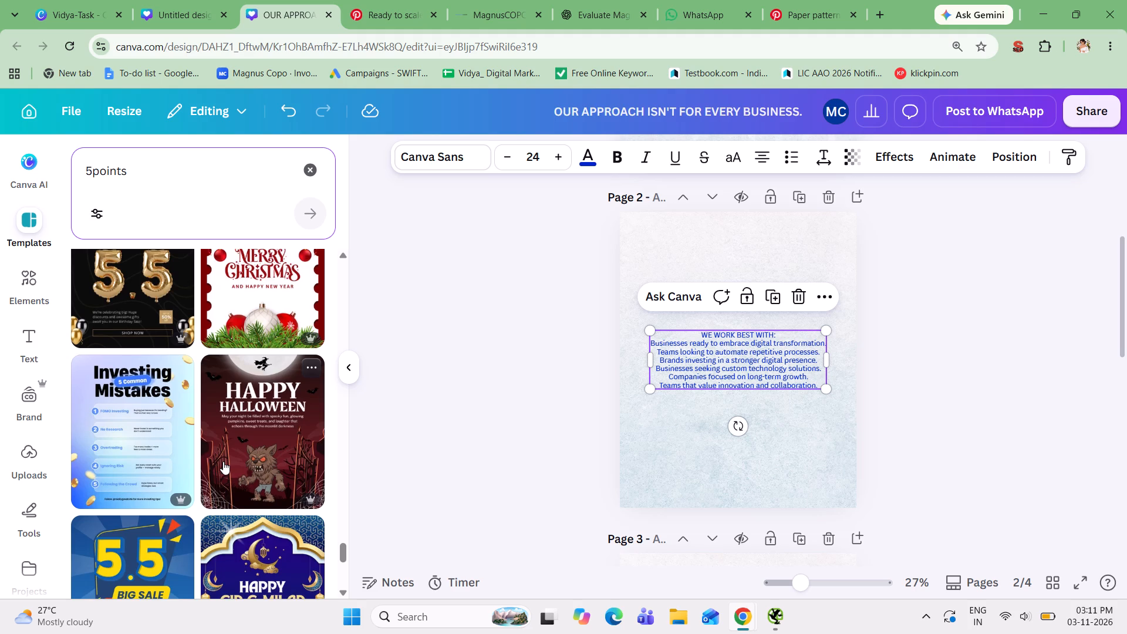
{"action": "scroll", "coordinate": [223, 461], "scroll_direction": "down", "scroll_amount": 5}
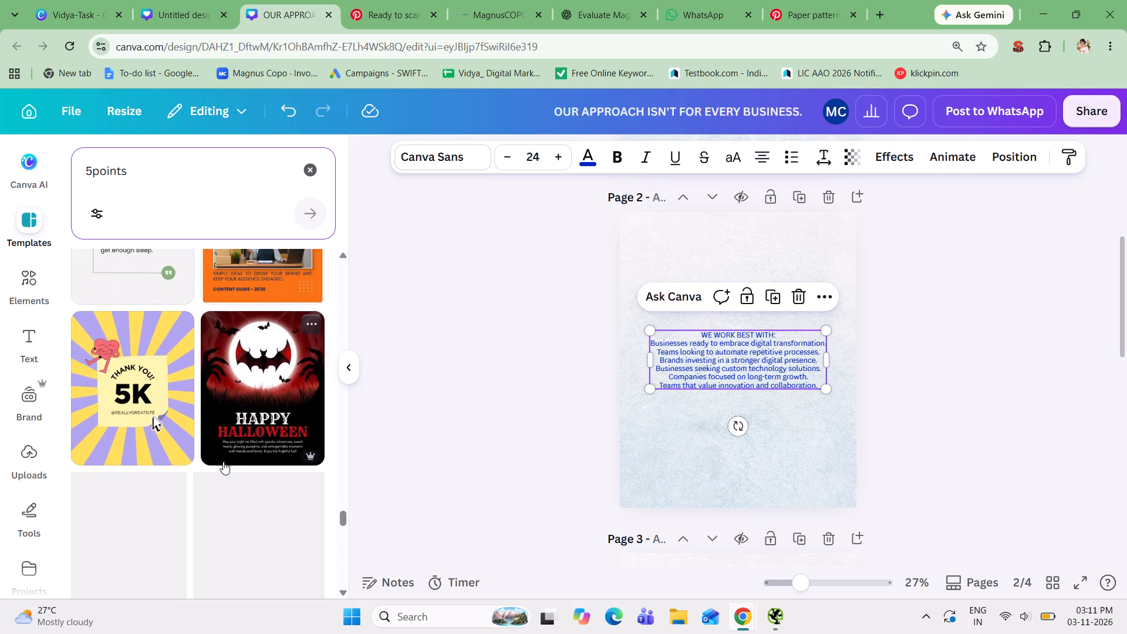
{"action": "scroll", "coordinate": [223, 461], "scroll_direction": "down", "scroll_amount": 3}
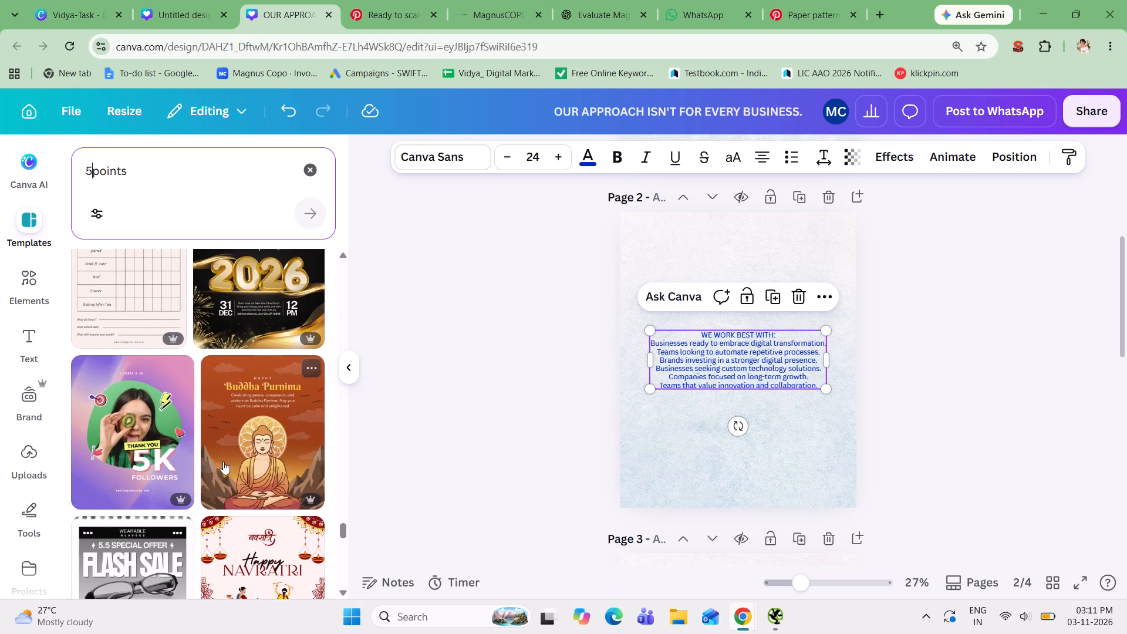
{"action": "scroll", "coordinate": [223, 461], "scroll_direction": "down", "scroll_amount": 5}
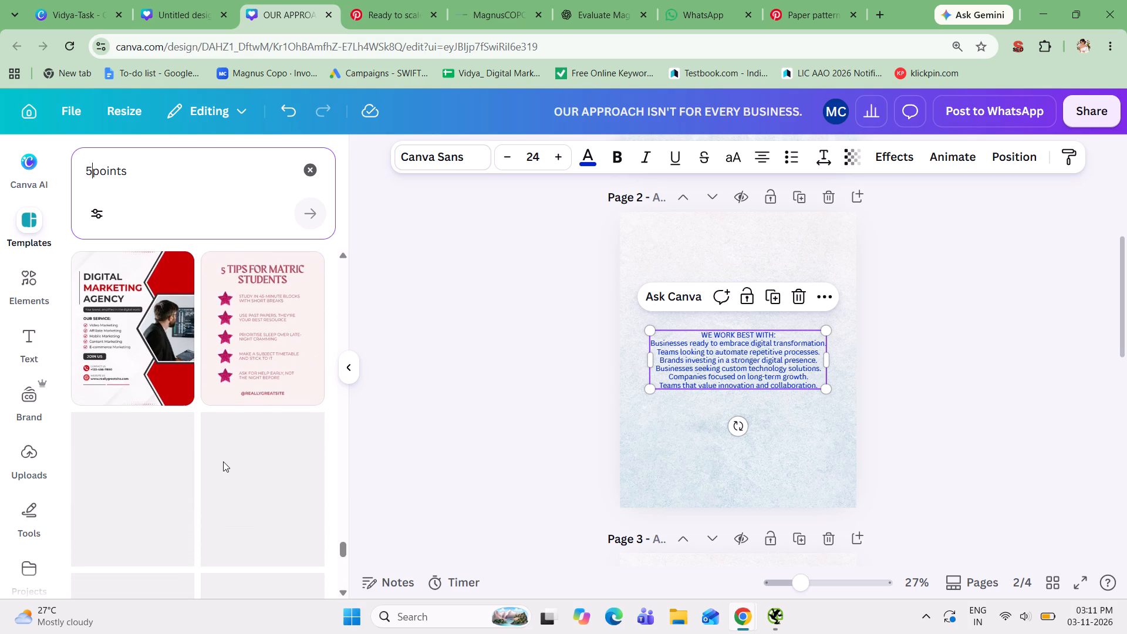
{"action": "scroll", "coordinate": [223, 461], "scroll_direction": "down", "scroll_amount": 3}
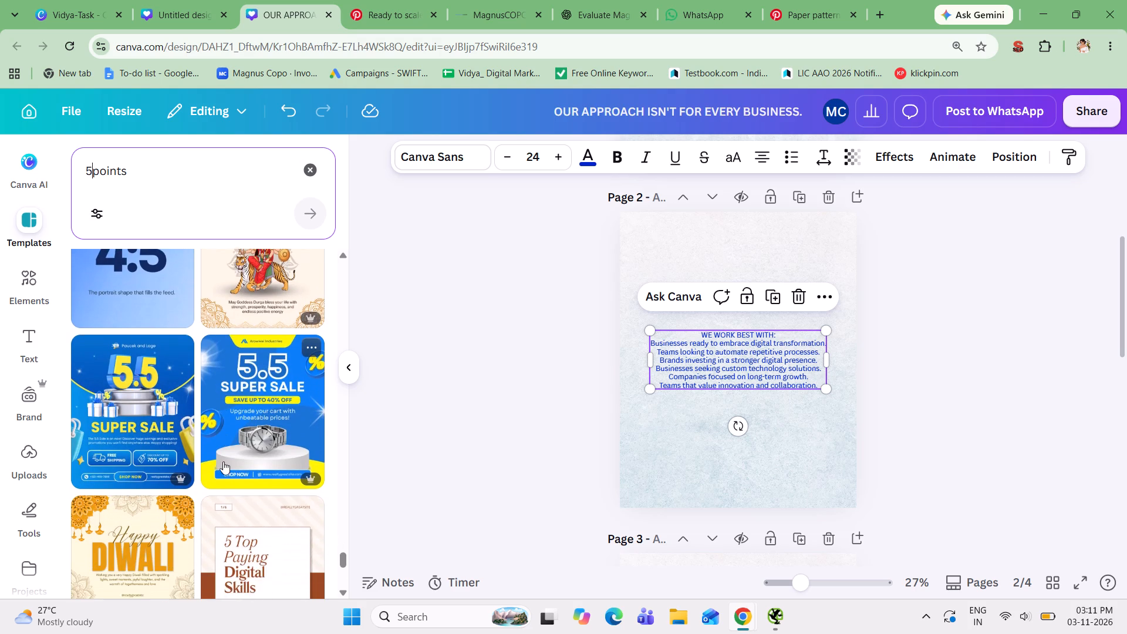
{"action": "scroll", "coordinate": [223, 461], "scroll_direction": "down", "scroll_amount": 5}
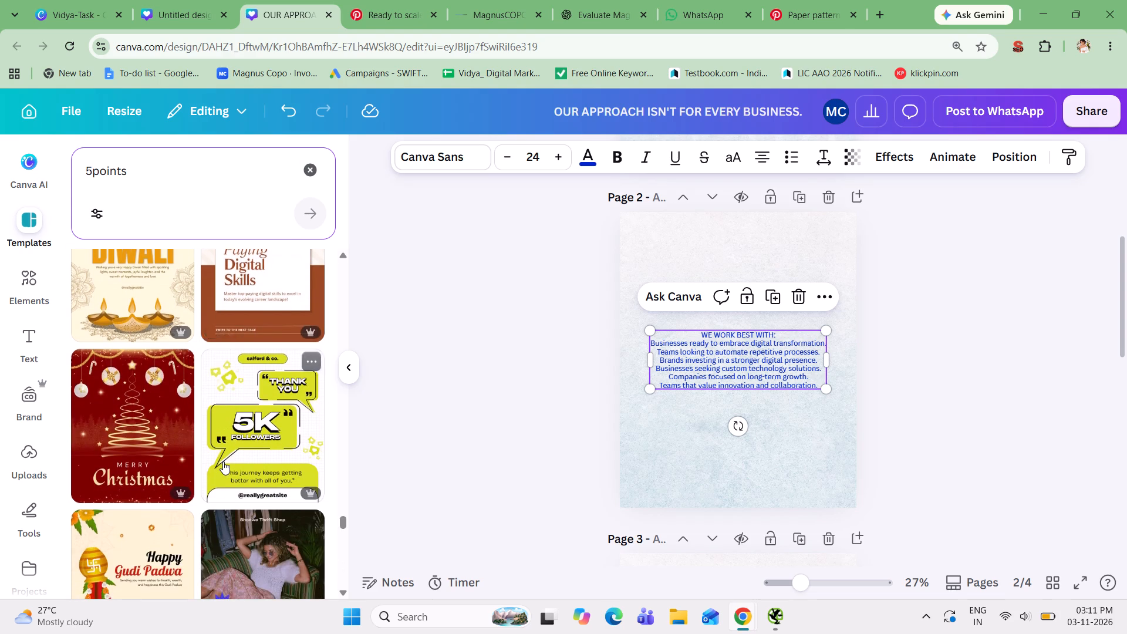
{"action": "scroll", "coordinate": [223, 461], "scroll_direction": "down", "scroll_amount": 5}
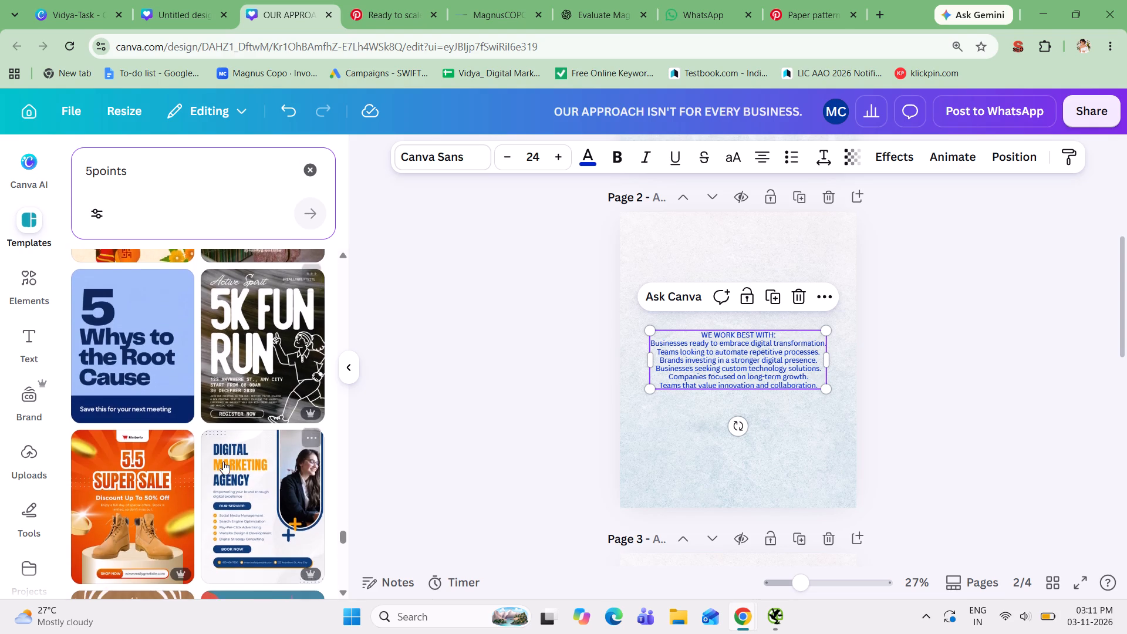
{"action": "scroll", "coordinate": [223, 461], "scroll_direction": "down", "scroll_amount": 2}
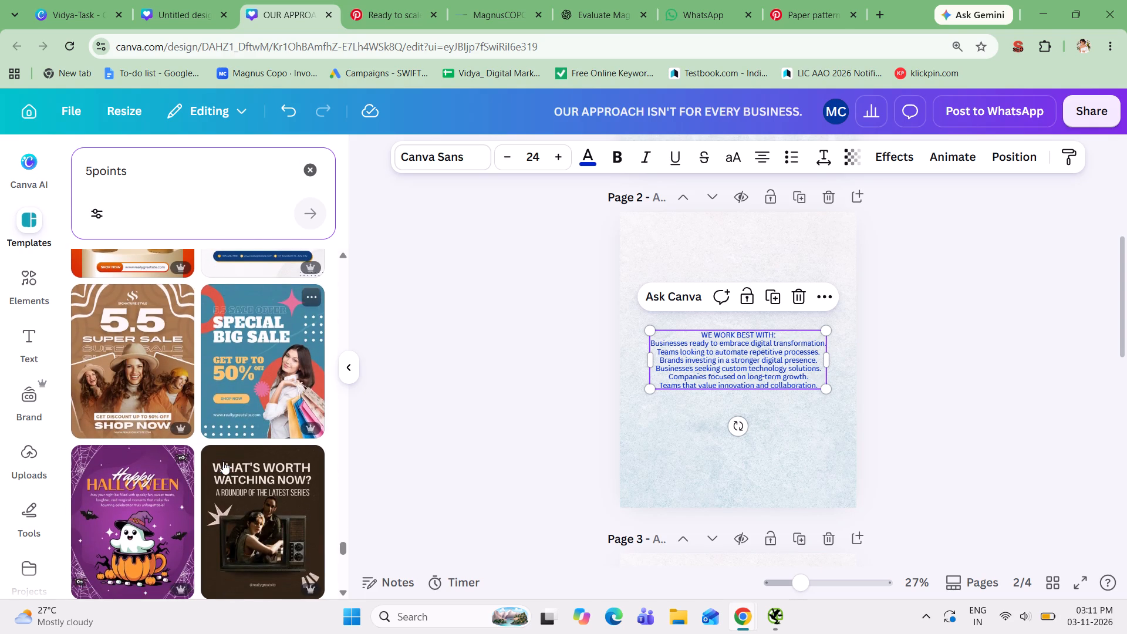
{"action": "scroll", "coordinate": [223, 461], "scroll_direction": "down", "scroll_amount": 4}
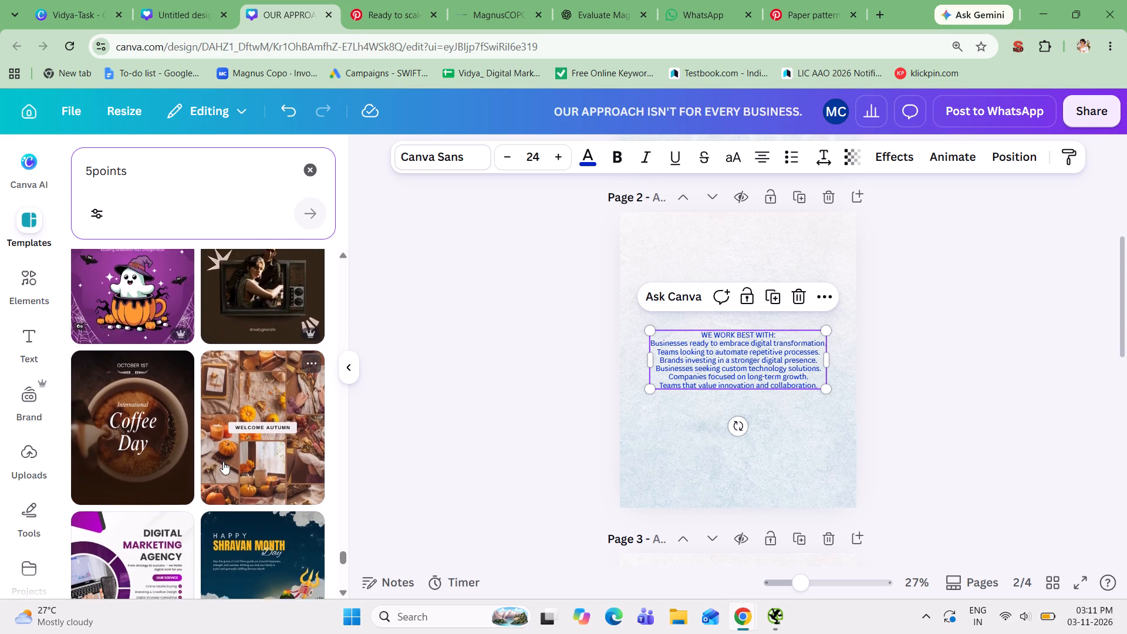
{"action": "scroll", "coordinate": [223, 461], "scroll_direction": "down", "scroll_amount": 1}
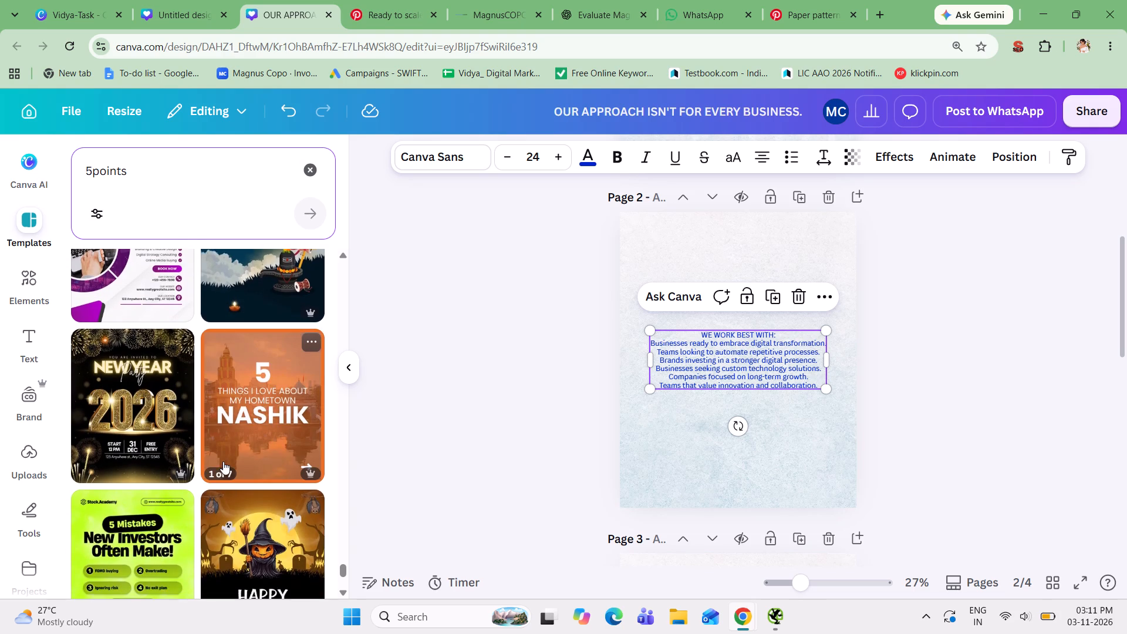
{"action": "scroll", "coordinate": [223, 461], "scroll_direction": "down", "scroll_amount": 4}
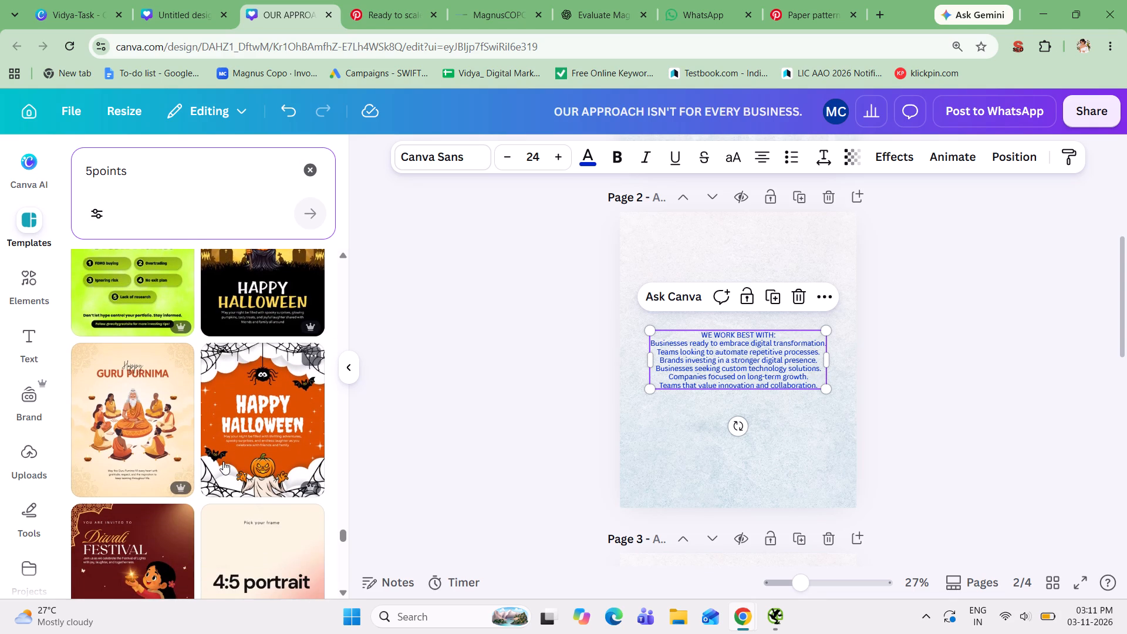
{"action": "scroll", "coordinate": [223, 461], "scroll_direction": "down", "scroll_amount": 4}
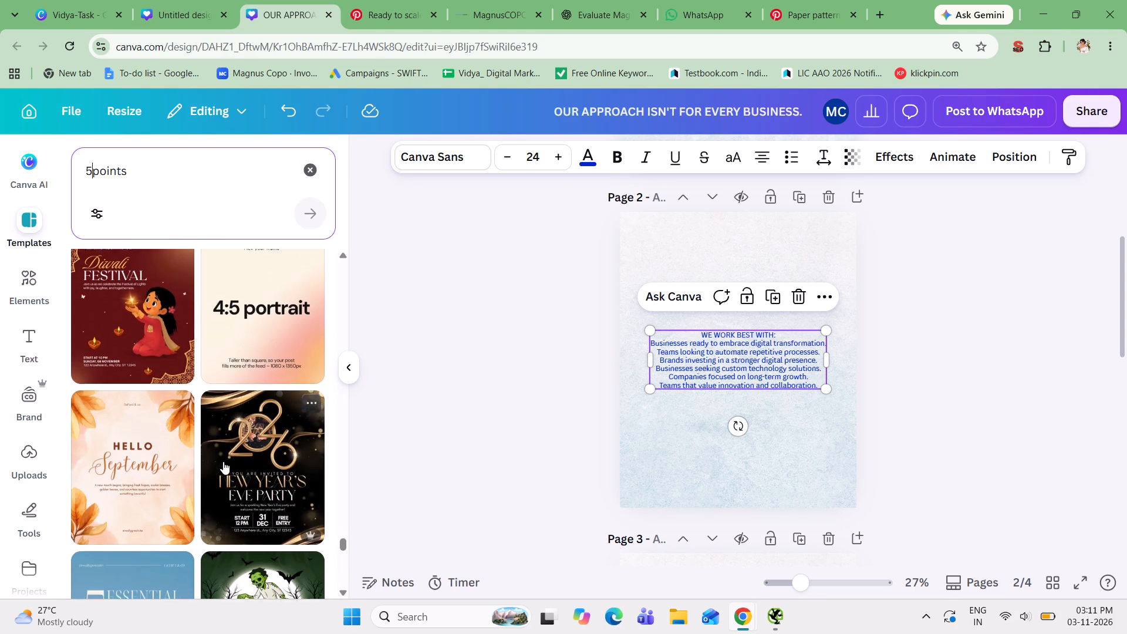
{"action": "scroll", "coordinate": [223, 461], "scroll_direction": "down", "scroll_amount": 2}
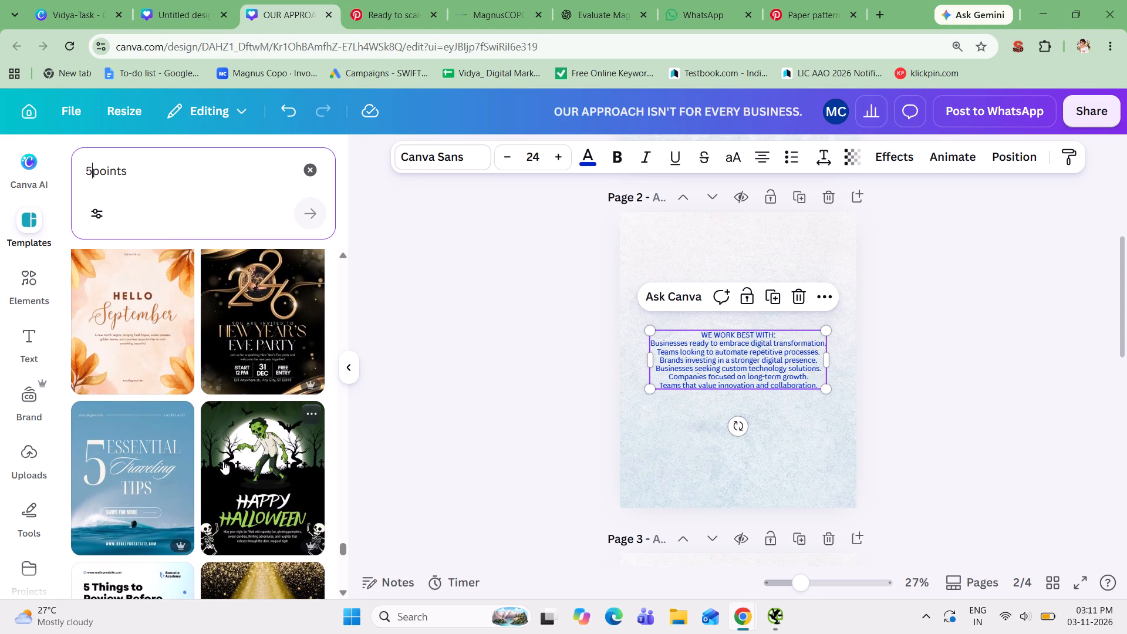
{"action": "scroll", "coordinate": [223, 461], "scroll_direction": "down", "scroll_amount": 2}
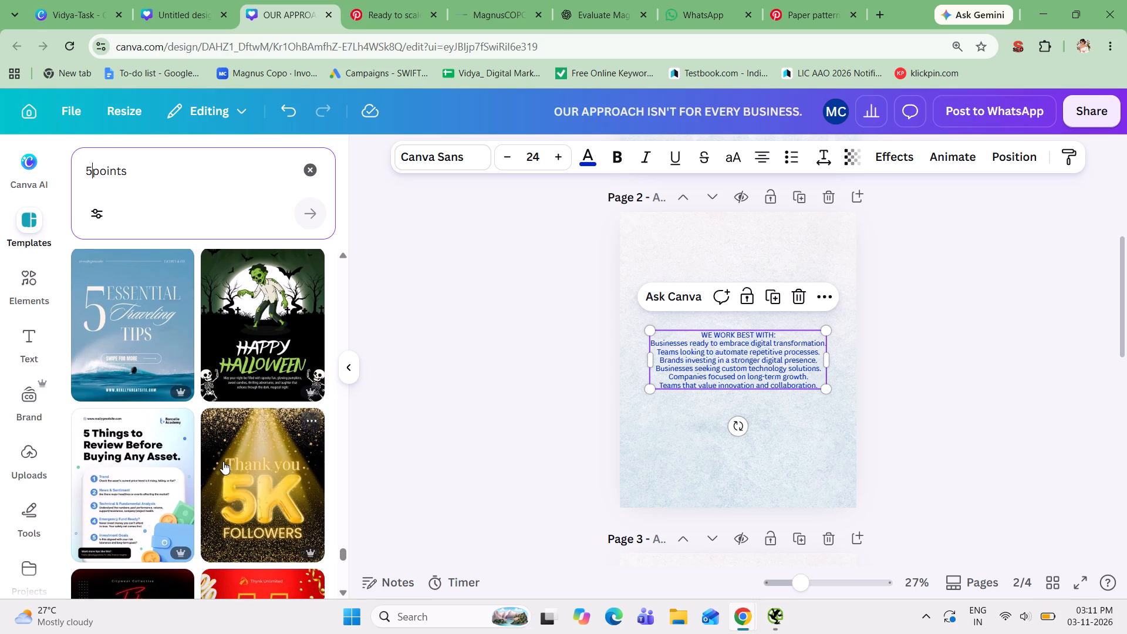
{"action": "scroll", "coordinate": [223, 461], "scroll_direction": "down", "scroll_amount": 1}
{"action": "scroll", "coordinate": [648, 449], "scroll_direction": "down", "scroll_amount": 2}
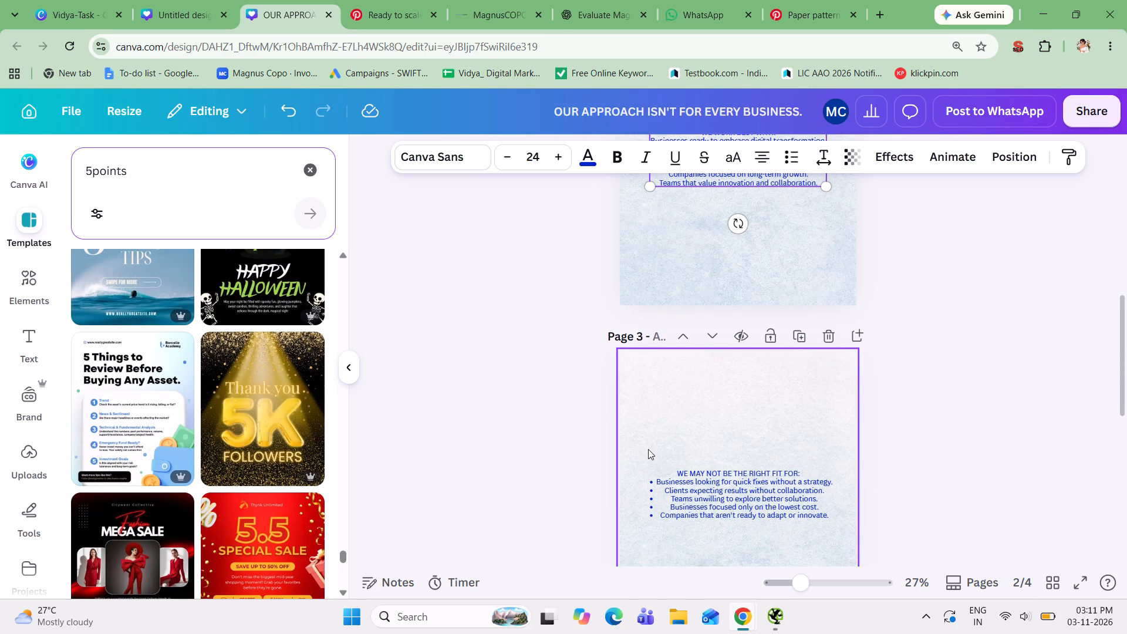
{"action": "scroll", "coordinate": [305, 478], "scroll_direction": "down", "scroll_amount": 1}
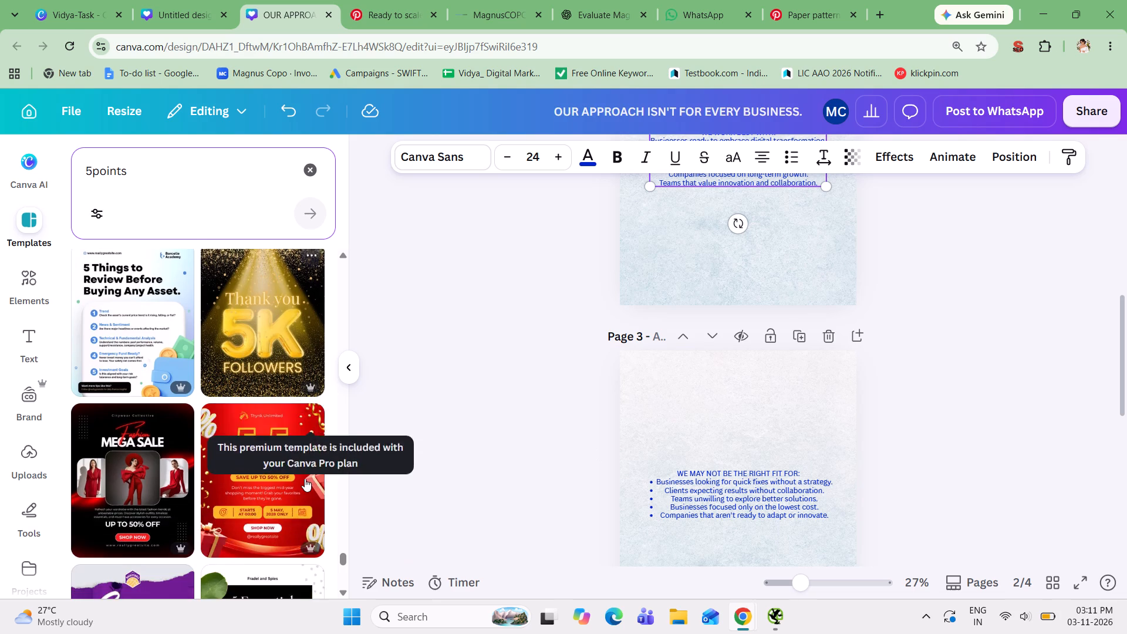
{"action": "scroll", "coordinate": [305, 478], "scroll_direction": "down", "scroll_amount": 1}
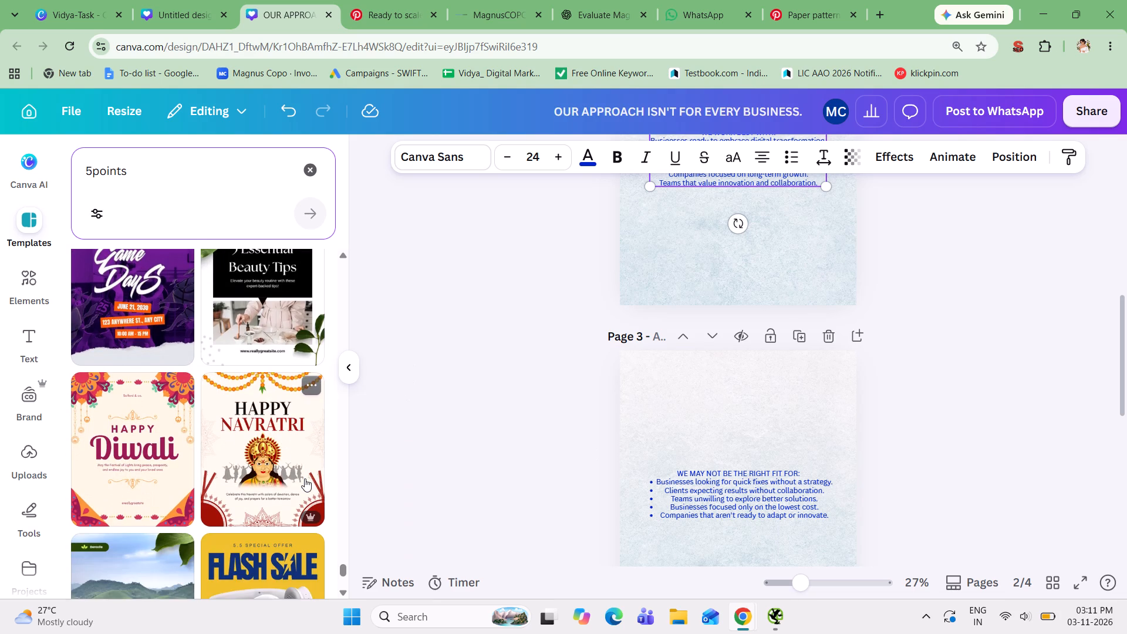
{"action": "scroll", "coordinate": [305, 478], "scroll_direction": "down", "scroll_amount": 5}
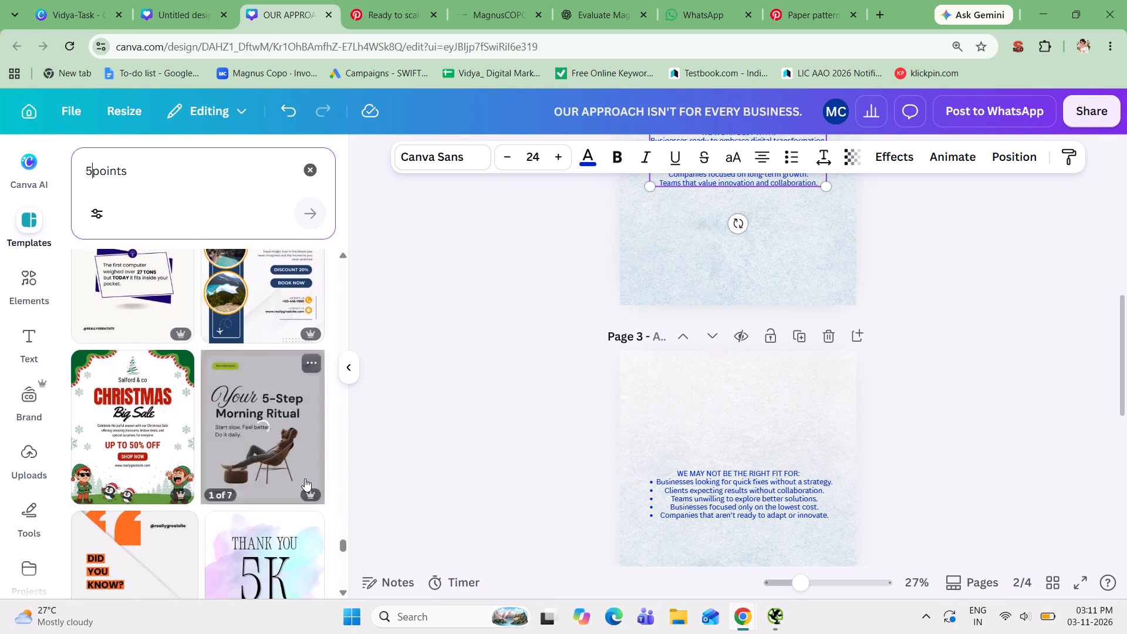
{"action": "scroll", "coordinate": [305, 478], "scroll_direction": "down", "scroll_amount": 3}
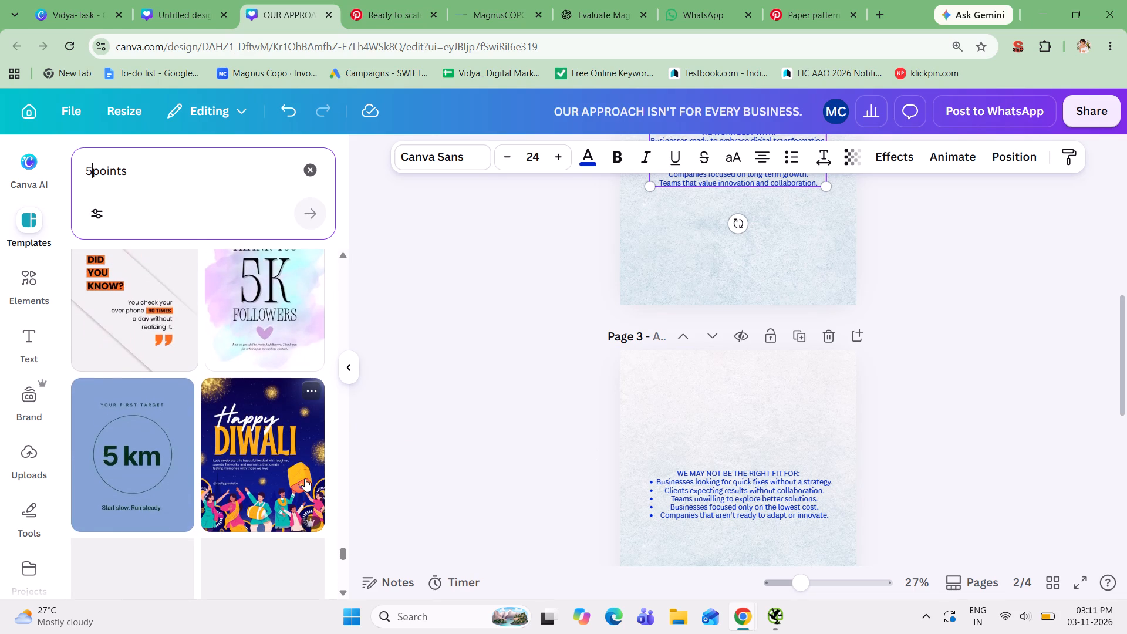
{"action": "scroll", "coordinate": [305, 478], "scroll_direction": "down", "scroll_amount": 1}
Copy the "WE WORK BEST WITH:" heading from page 2's text block and remove it and its empty line from the block.
{"action": "scroll", "coordinate": [701, 366], "scroll_direction": "up", "scroll_amount": 2}
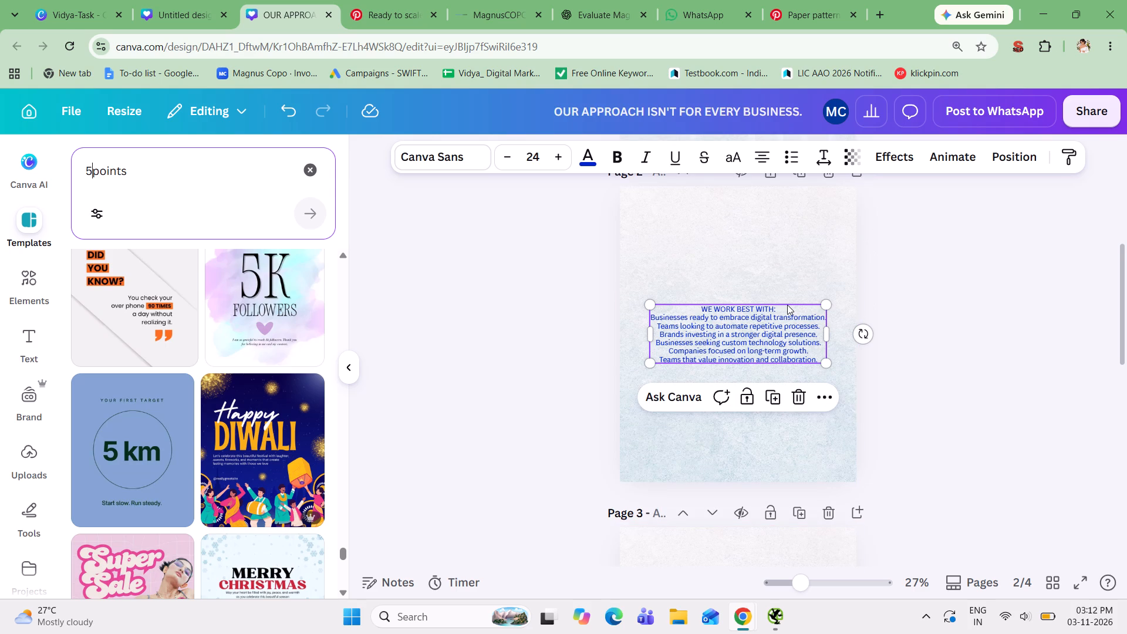
{"action": "left_click", "coordinate": [782, 306]}
{"action": "left_click", "coordinate": [782, 306]}
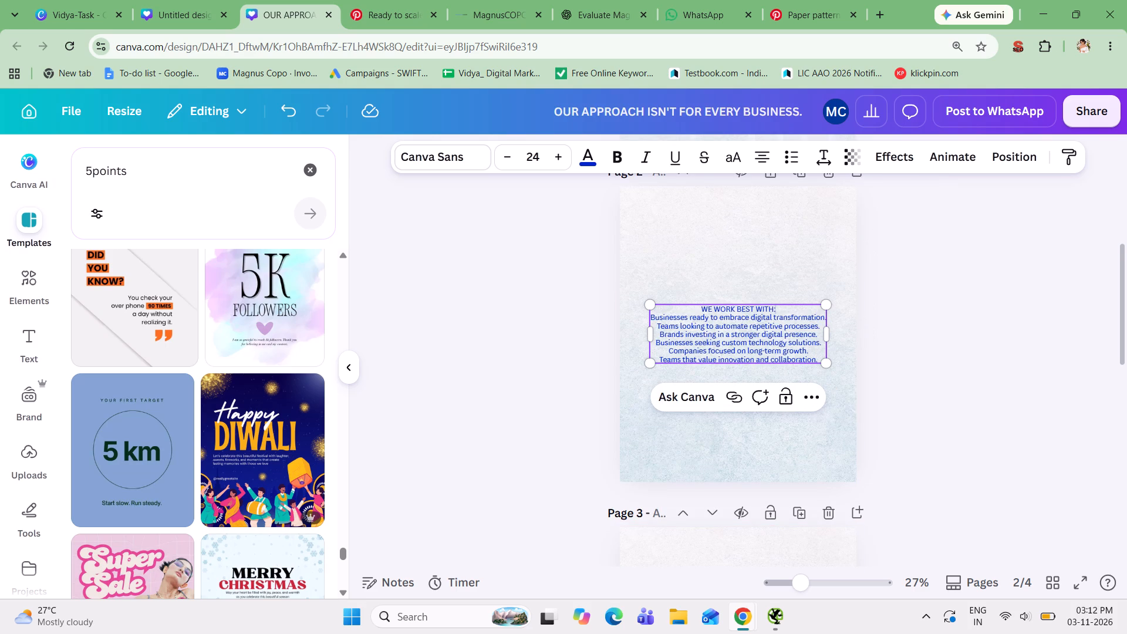
{"action": "left_click_drag", "start_coordinate": [694, 307], "coordinate": [777, 308]}
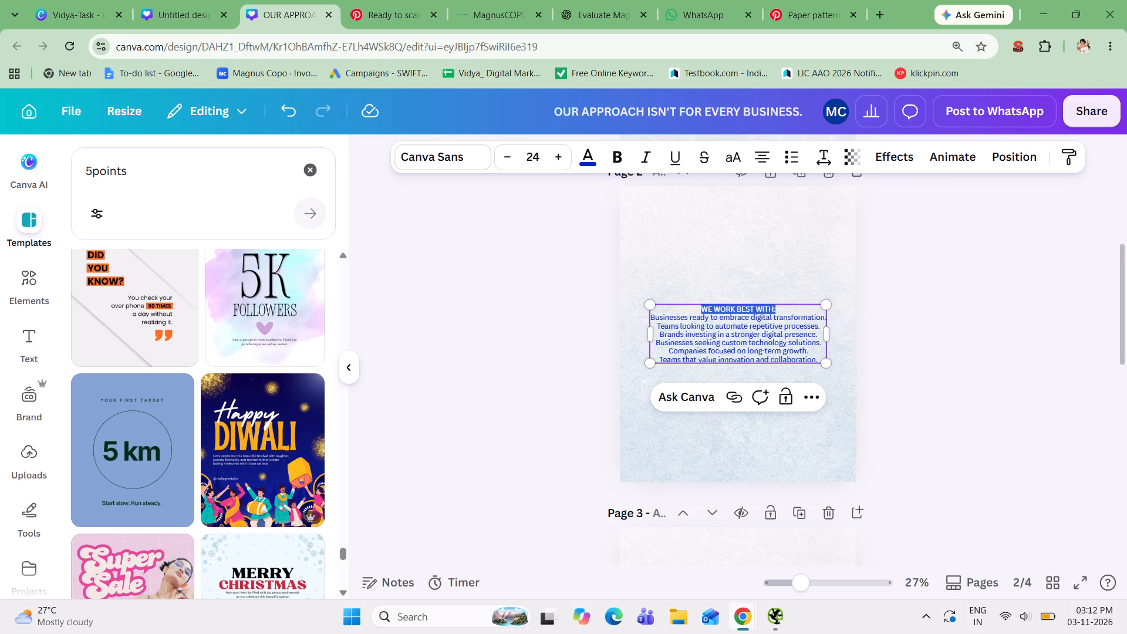
{"action": "key", "text": "ctrl+c"}
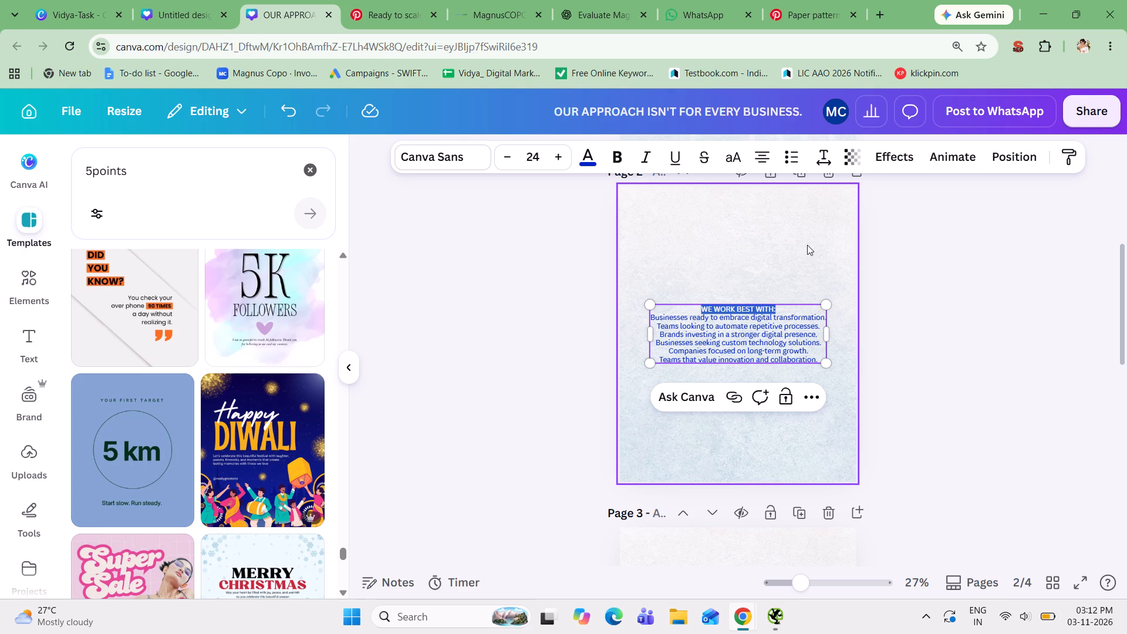
{"action": "key", "text": "Delete"}
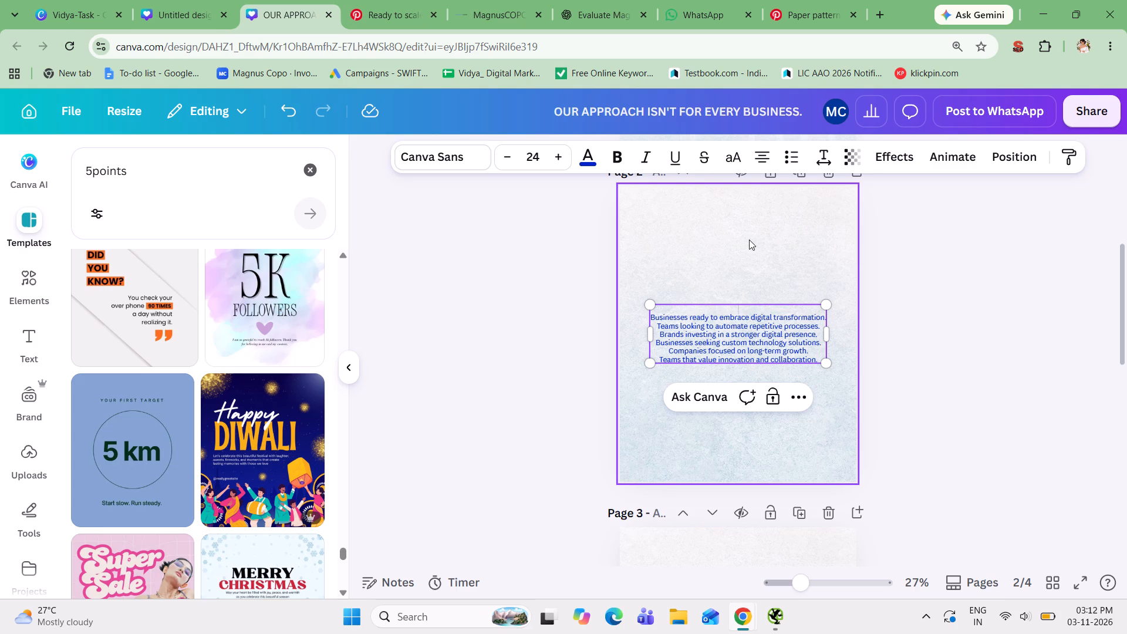
{"action": "key", "text": "Delete"}
Paste "WE WORK BEST WITH:" as a separate text box on page 2 and place it near the page's upper-left corner.
{"action": "left_click", "coordinate": [696, 214]}
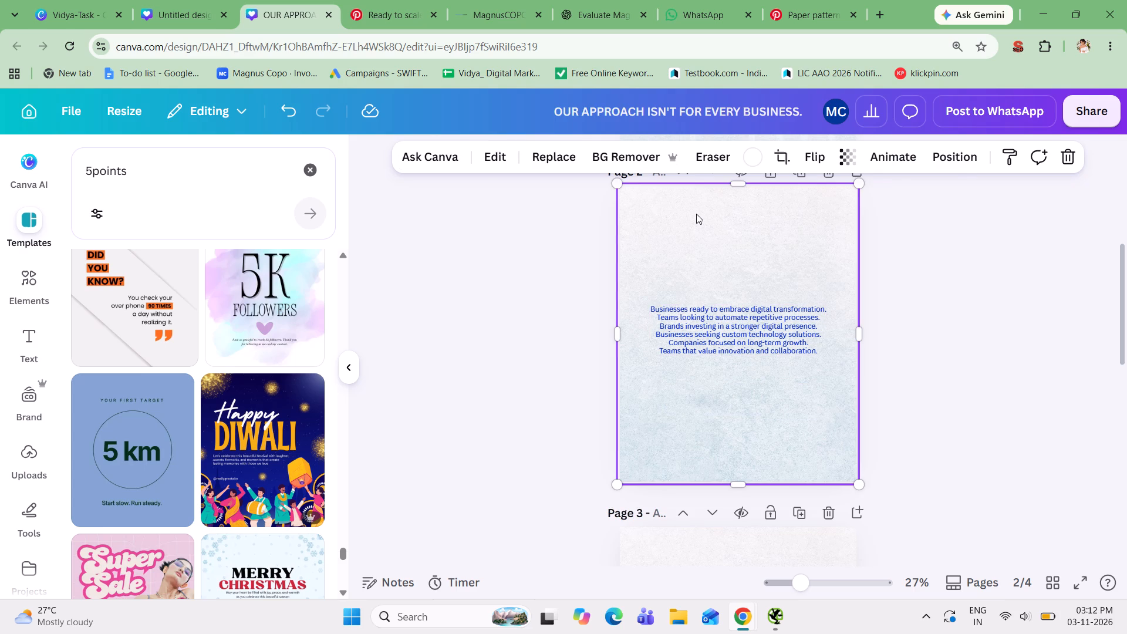
{"action": "key", "text": "ctrl+v"}
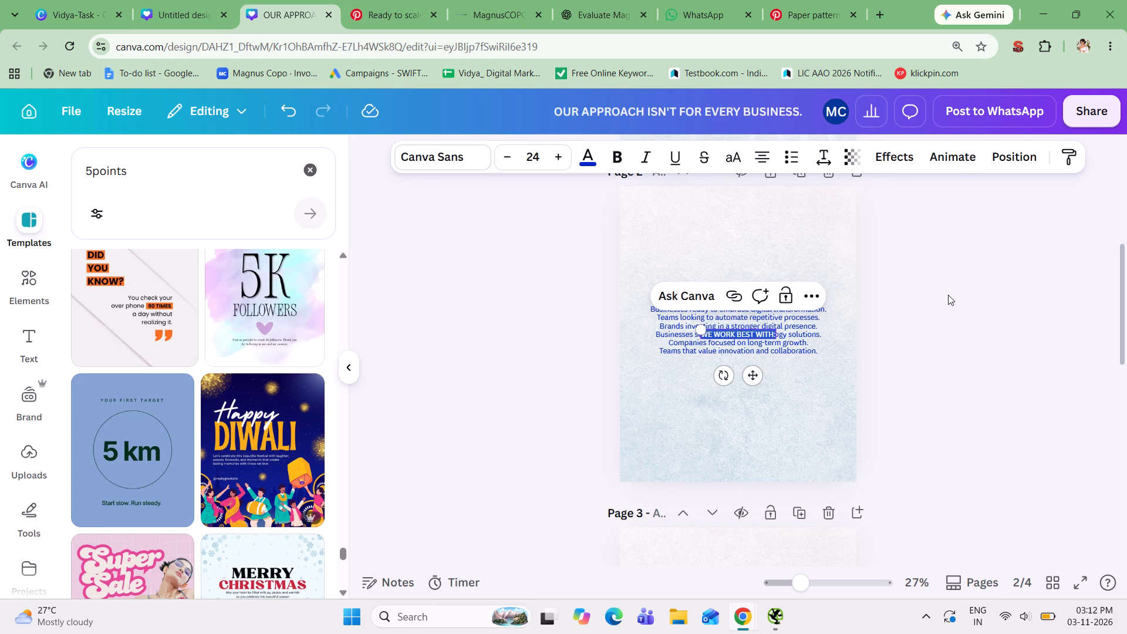
{"action": "left_click", "coordinate": [948, 295]}
{"action": "left_click_drag", "start_coordinate": [757, 335], "coordinate": [713, 239]}
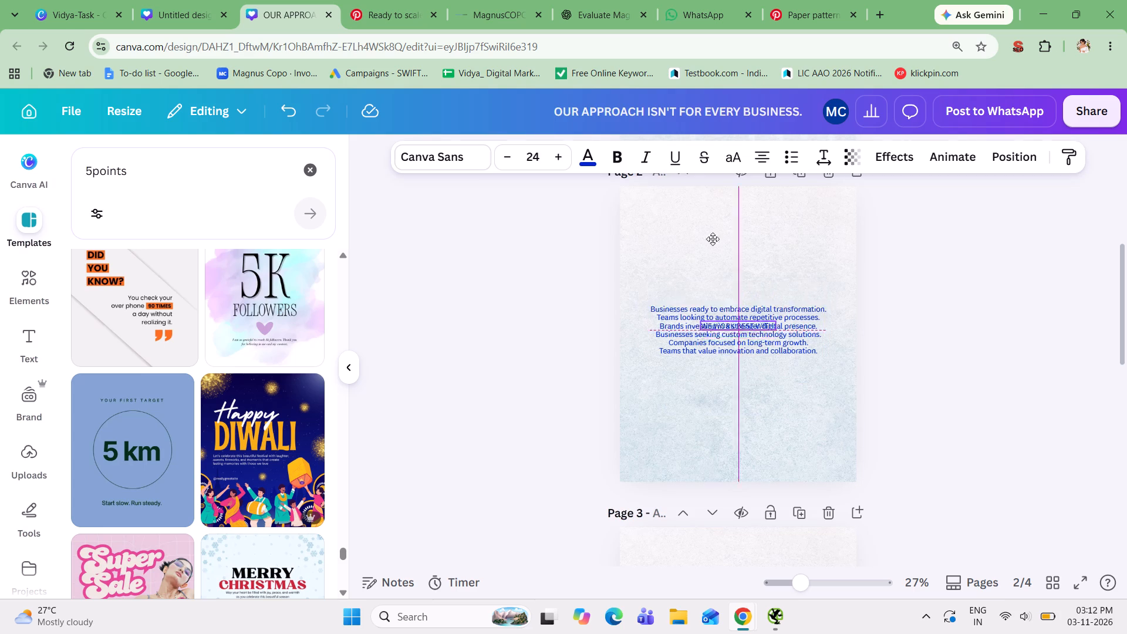
{"action": "left_click_drag", "start_coordinate": [713, 239], "coordinate": [697, 214]}
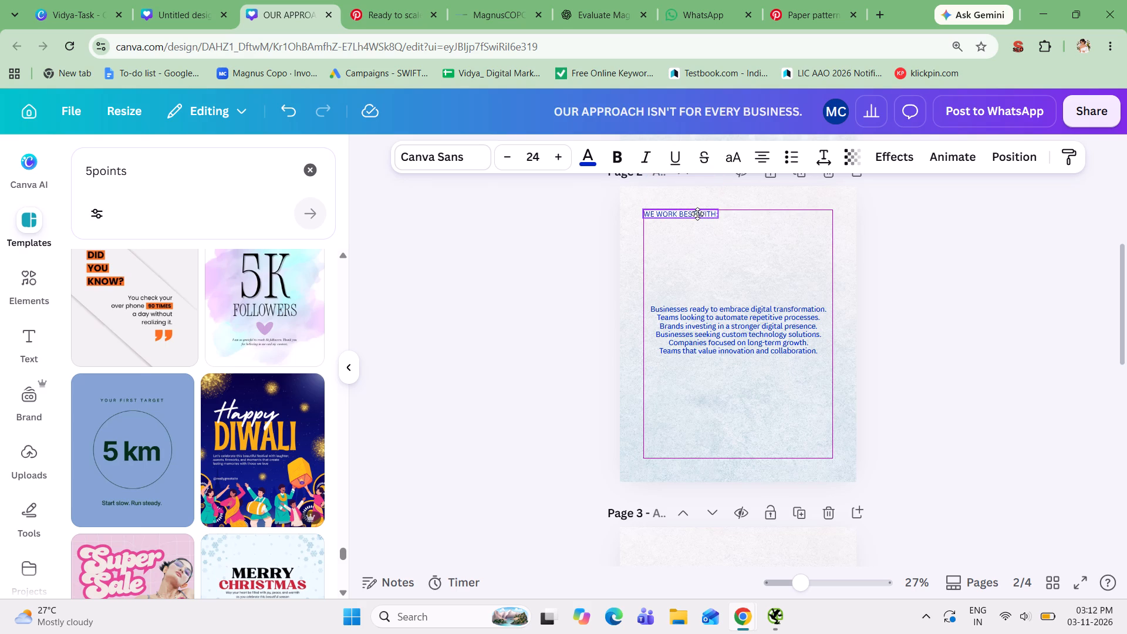
{"action": "left_click_drag", "start_coordinate": [697, 214], "coordinate": [693, 214]}
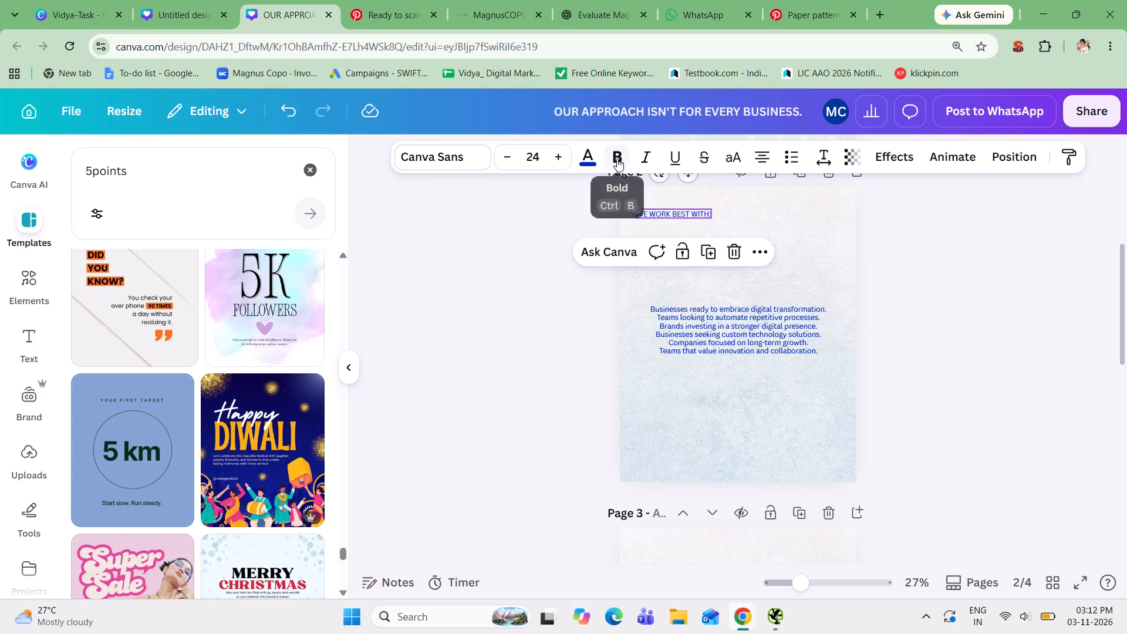
Change the font of page 2's "WE WORK BEST WITH:" heading to Fredoka.
{"action": "left_click", "coordinate": [474, 155]}
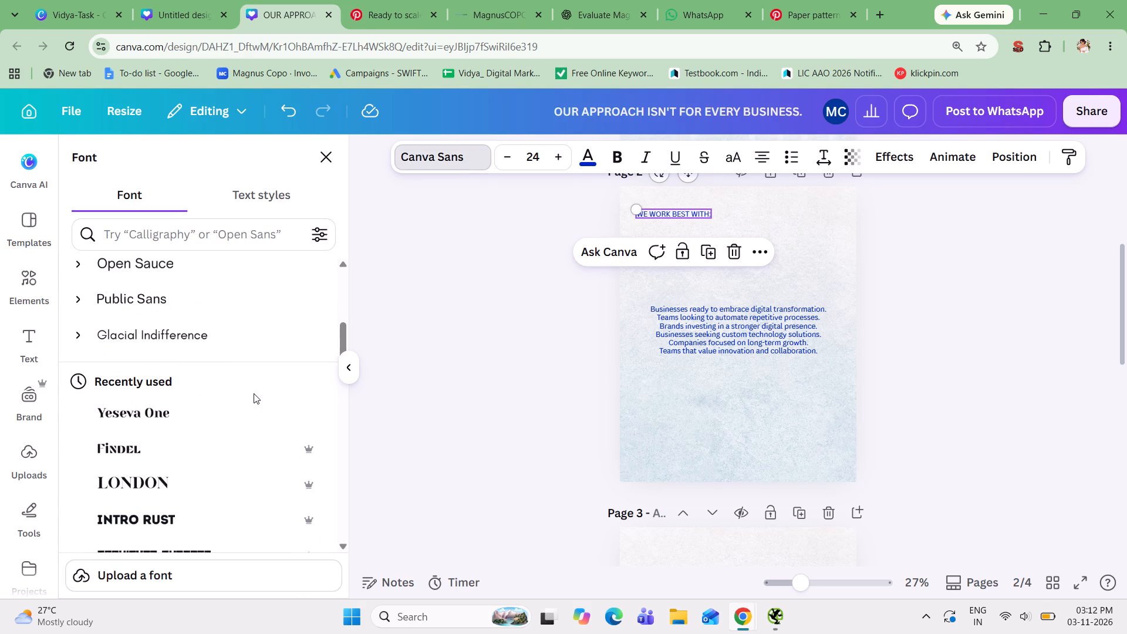
{"action": "scroll", "coordinate": [254, 393], "scroll_direction": "up", "scroll_amount": 7}
{"action": "left_click", "coordinate": [173, 379]}
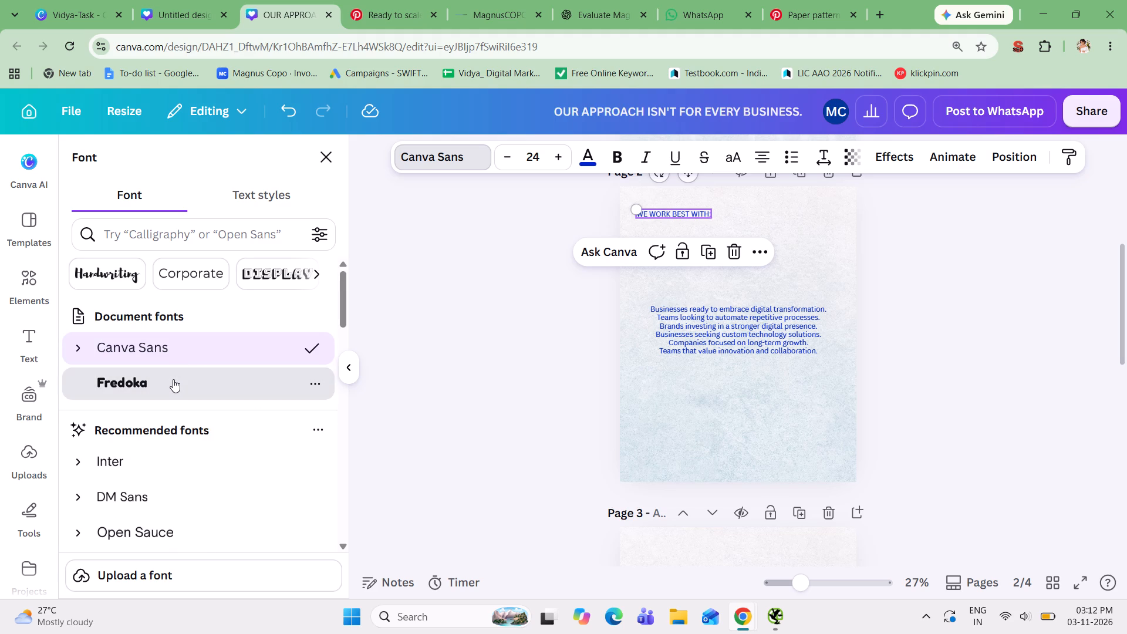
Set the font size of page 2's "WE WORK BEST WITH:" heading to 64.
{"action": "left_click", "coordinate": [534, 160]}
{"action": "scroll", "coordinate": [507, 362], "scroll_direction": "down", "scroll_amount": 4}
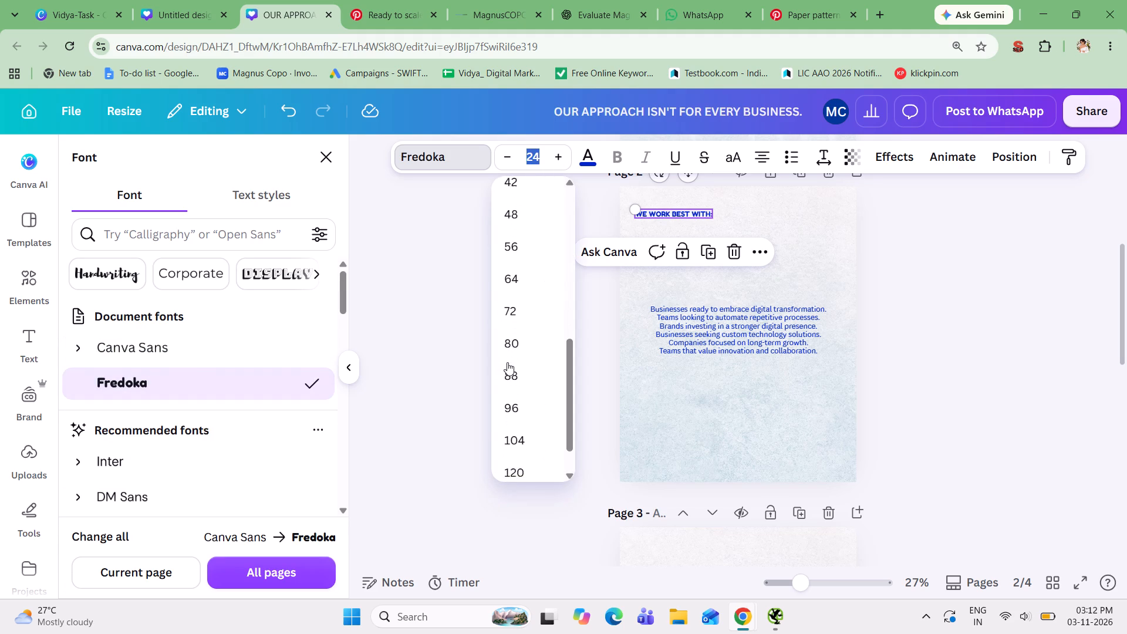
{"action": "left_click", "coordinate": [522, 262]}
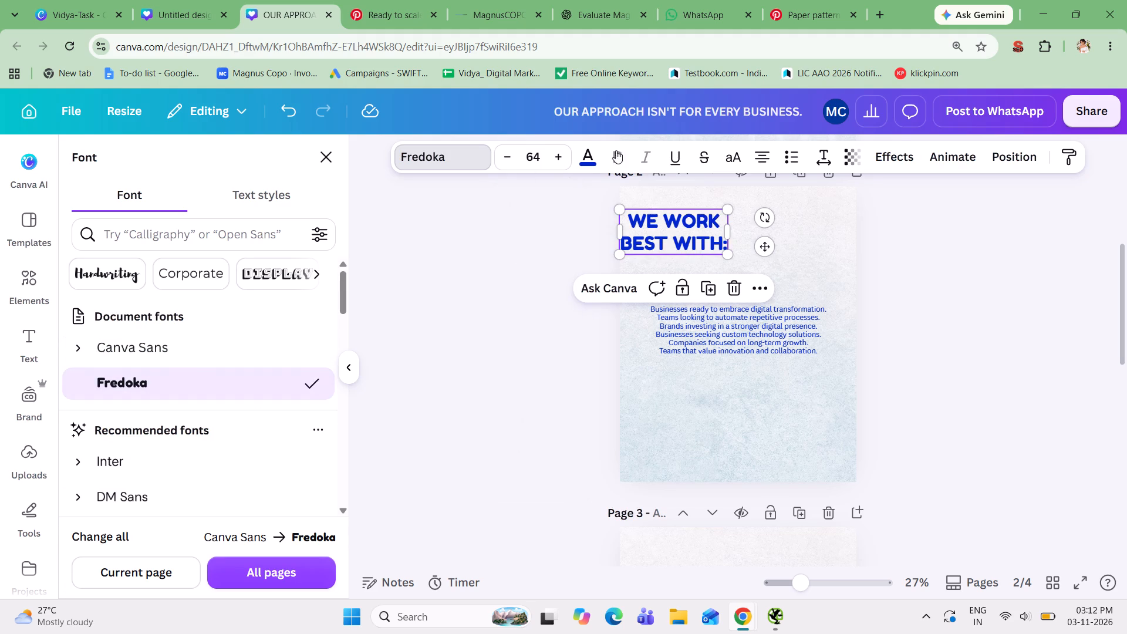
Left-align page 2's "WE WORK BEST WITH:" heading and widen its text box across most of the page.
{"action": "left_click_drag", "start_coordinate": [730, 234], "coordinate": [741, 234]}
{"action": "left_click_drag", "start_coordinate": [741, 234], "coordinate": [753, 235]}
{"action": "left_click_drag", "start_coordinate": [753, 235], "coordinate": [770, 236]}
{"action": "left_click", "coordinate": [767, 157]}
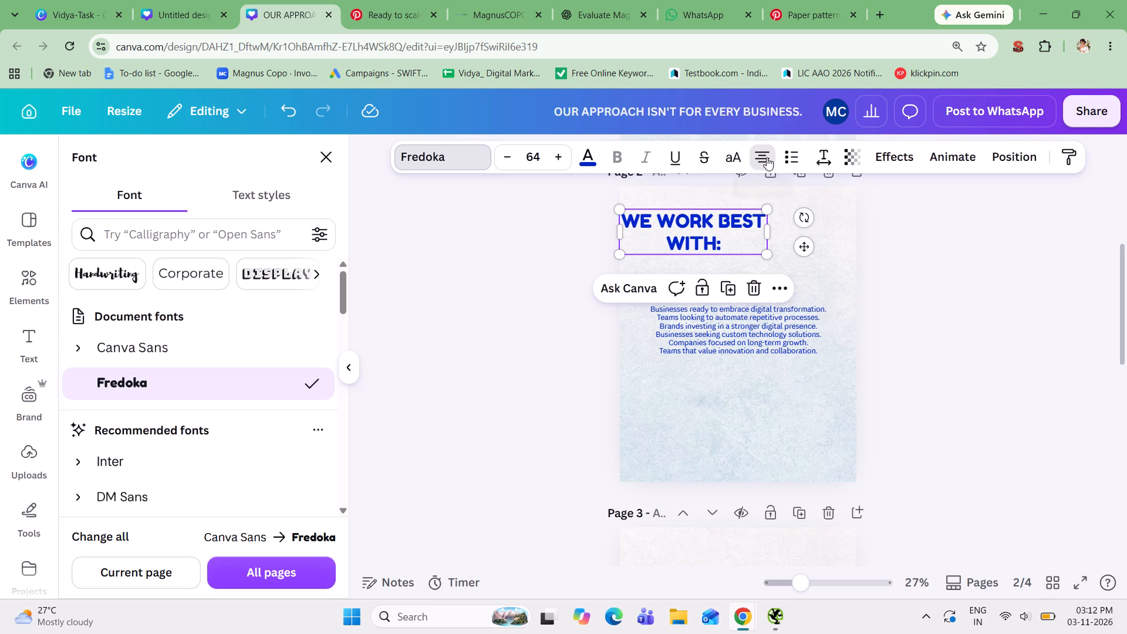
{"action": "left_click_drag", "start_coordinate": [770, 234], "coordinate": [792, 231]}
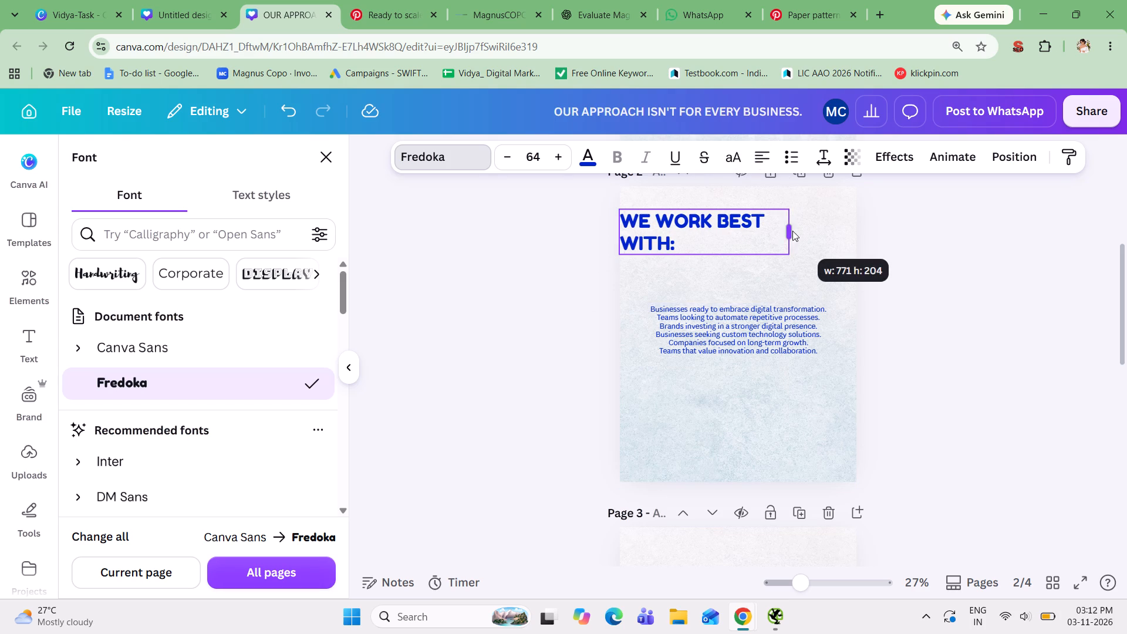
{"action": "left_click_drag", "start_coordinate": [792, 231], "coordinate": [833, 230]}
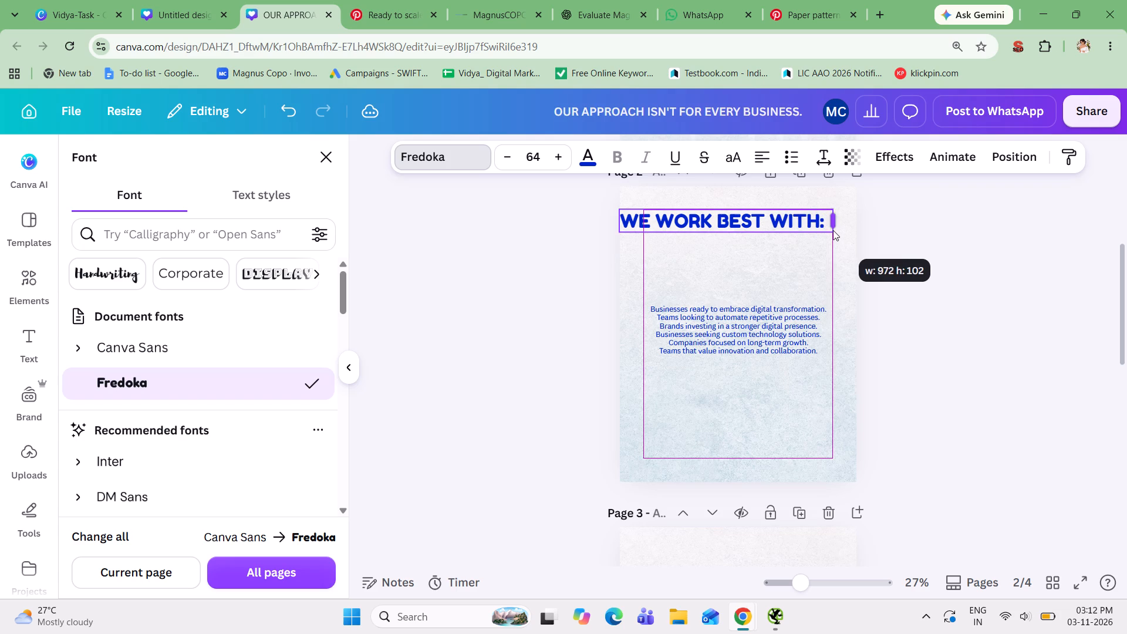
{"action": "left_click_drag", "start_coordinate": [833, 230], "coordinate": [815, 232]}
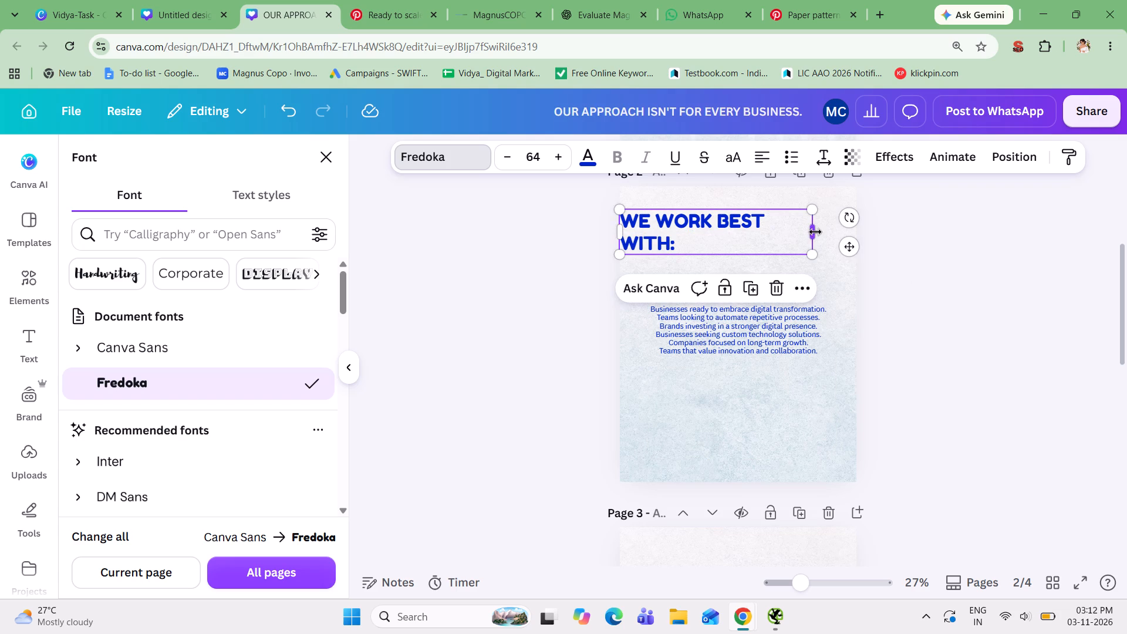
{"action": "left_click", "coordinate": [987, 283]}
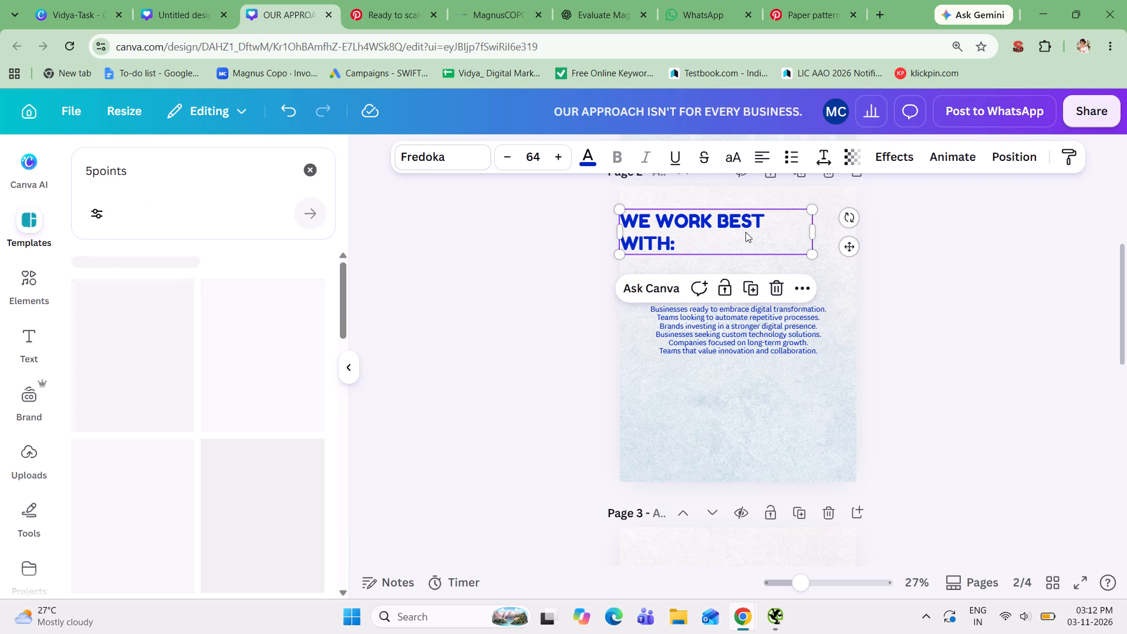
{"action": "left_click", "coordinate": [917, 369]}
Move the heading inward from the page's left edge, widen its box to fit one line, and position it near the page top.
{"action": "left_click_drag", "start_coordinate": [685, 242], "coordinate": [708, 242]}
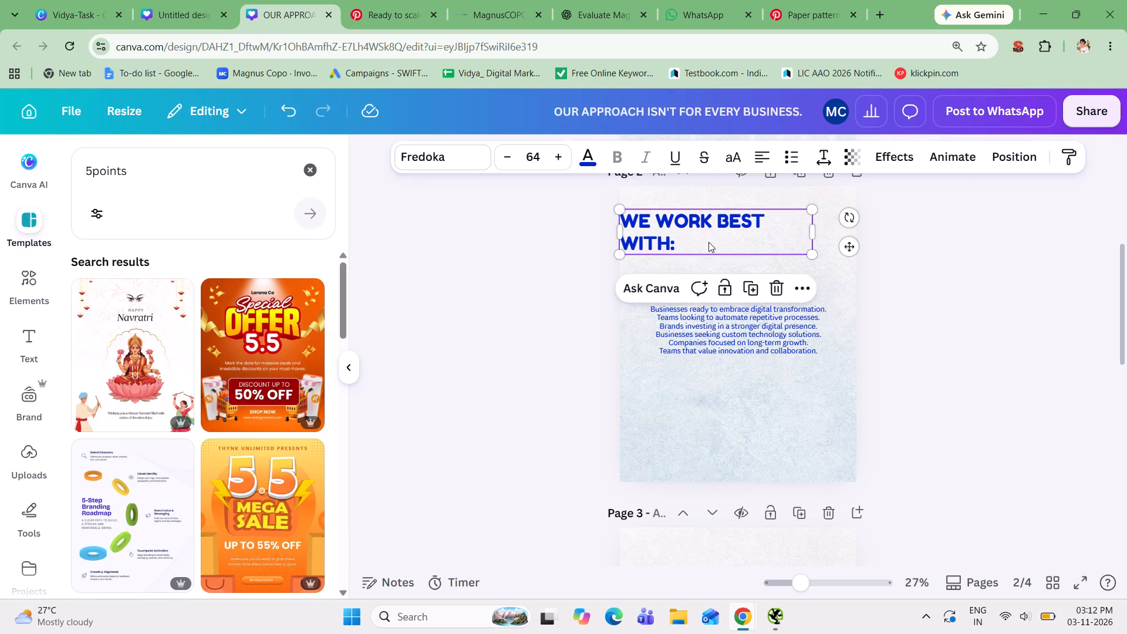
{"action": "left_click_drag", "start_coordinate": [708, 242], "coordinate": [706, 242]}
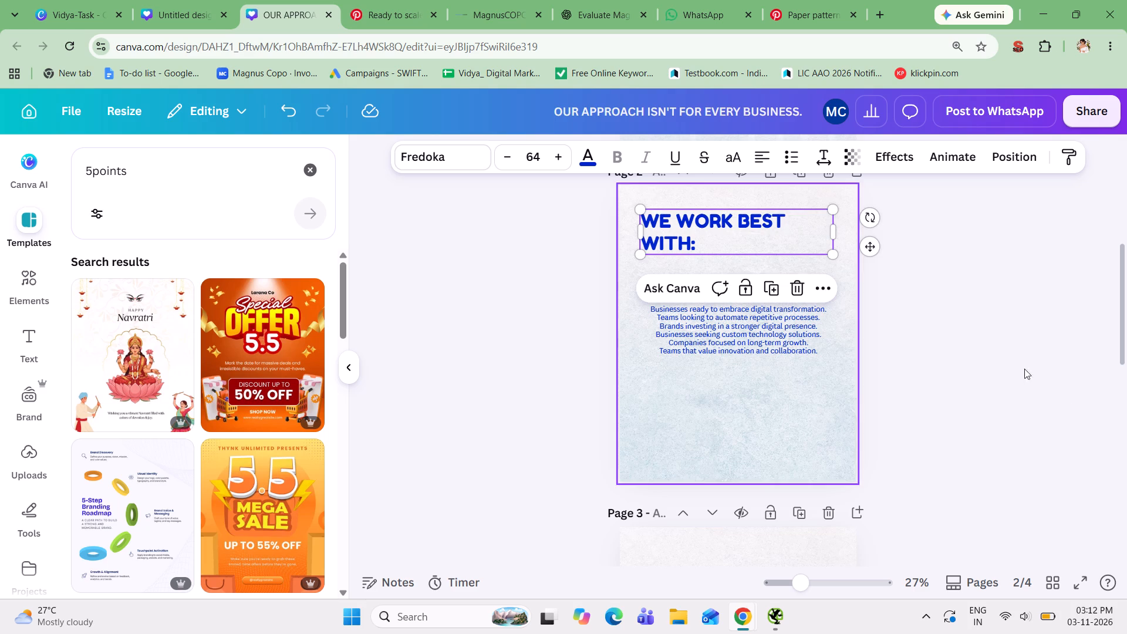
{"action": "left_click", "coordinate": [1065, 398]}
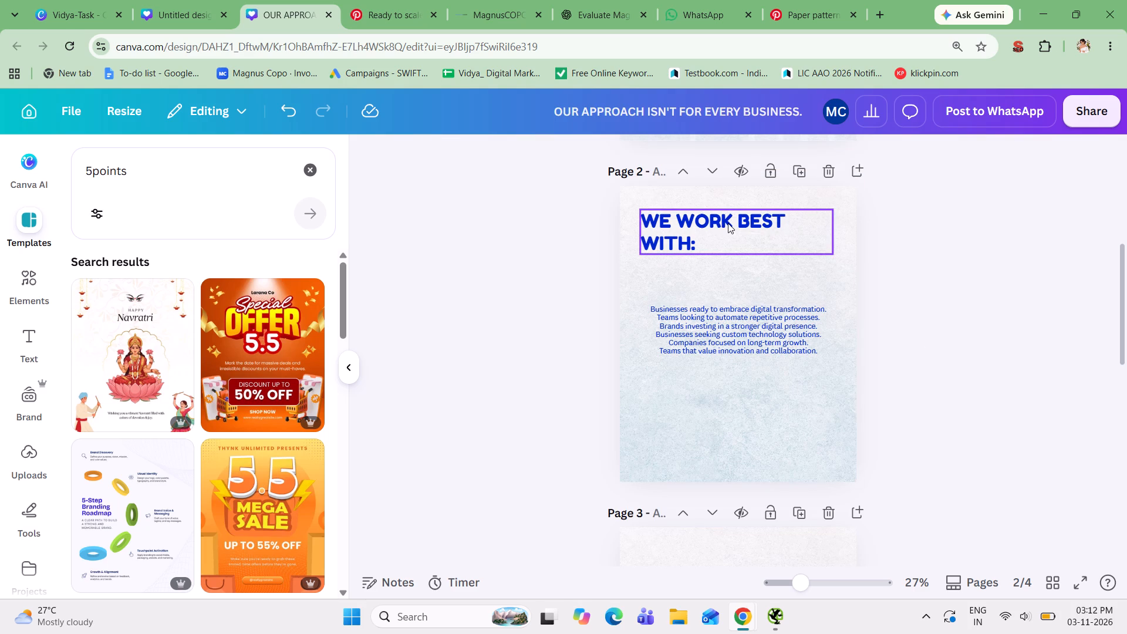
{"action": "left_click", "coordinate": [727, 222]}
{"action": "left_click_drag", "start_coordinate": [836, 231], "coordinate": [841, 232]}
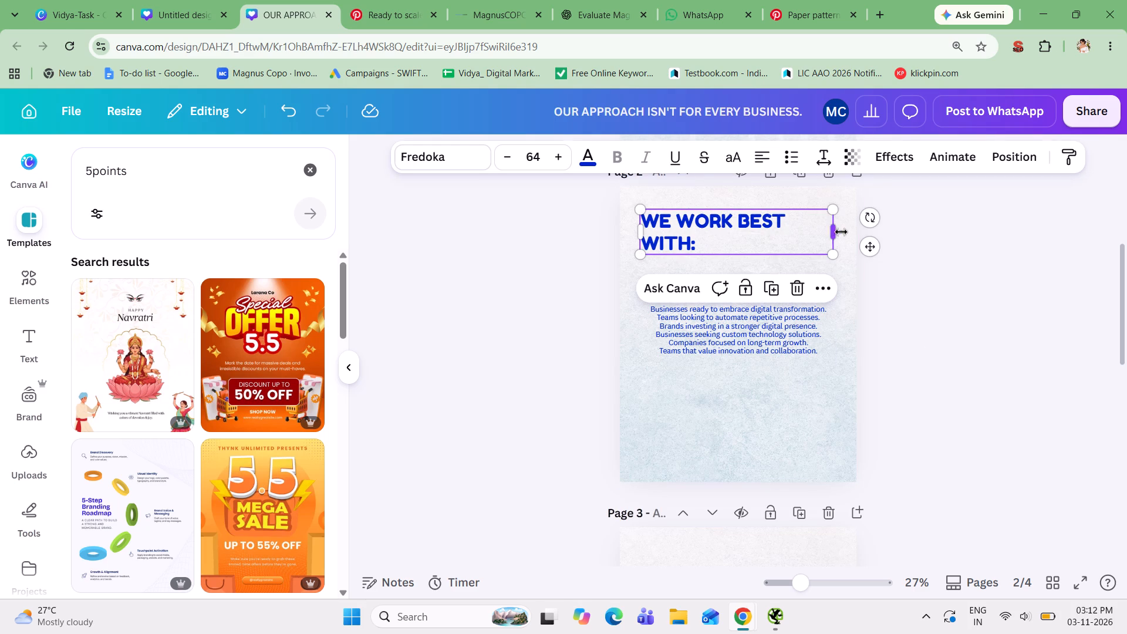
{"action": "left_click_drag", "start_coordinate": [841, 232], "coordinate": [852, 232]}
{"action": "left_click", "coordinate": [963, 302]}
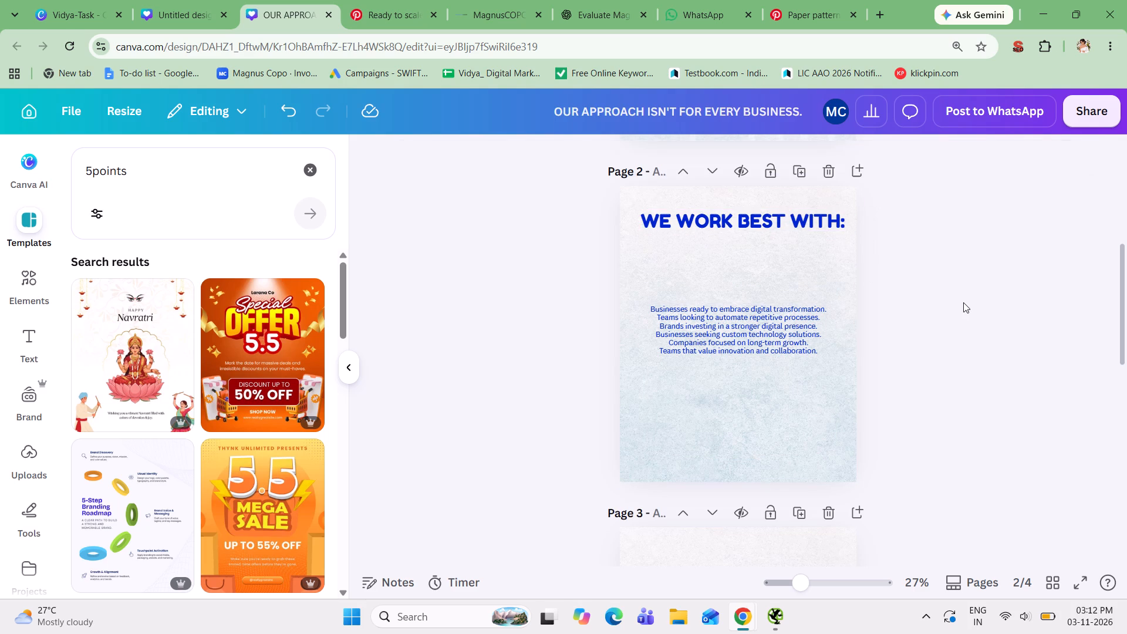
{"action": "left_click_drag", "start_coordinate": [774, 225], "coordinate": [768, 232]}
Change the text colour of page 2's "WE WORK BEST WITH:" heading to black.
{"action": "left_click", "coordinate": [582, 159]}
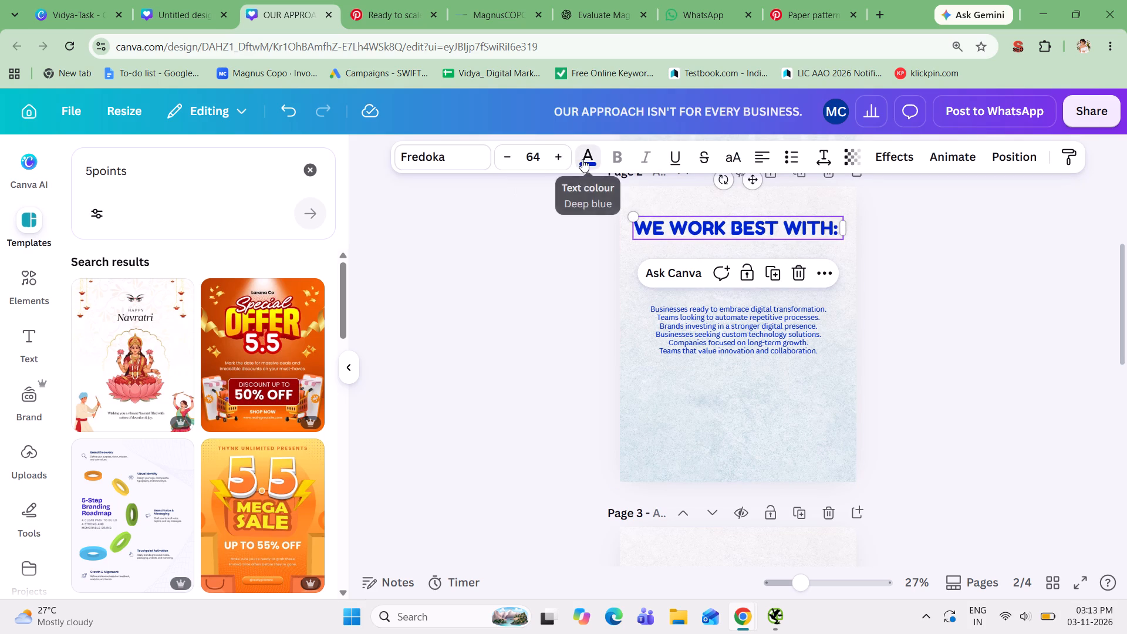
{"action": "left_click", "coordinate": [194, 269]}
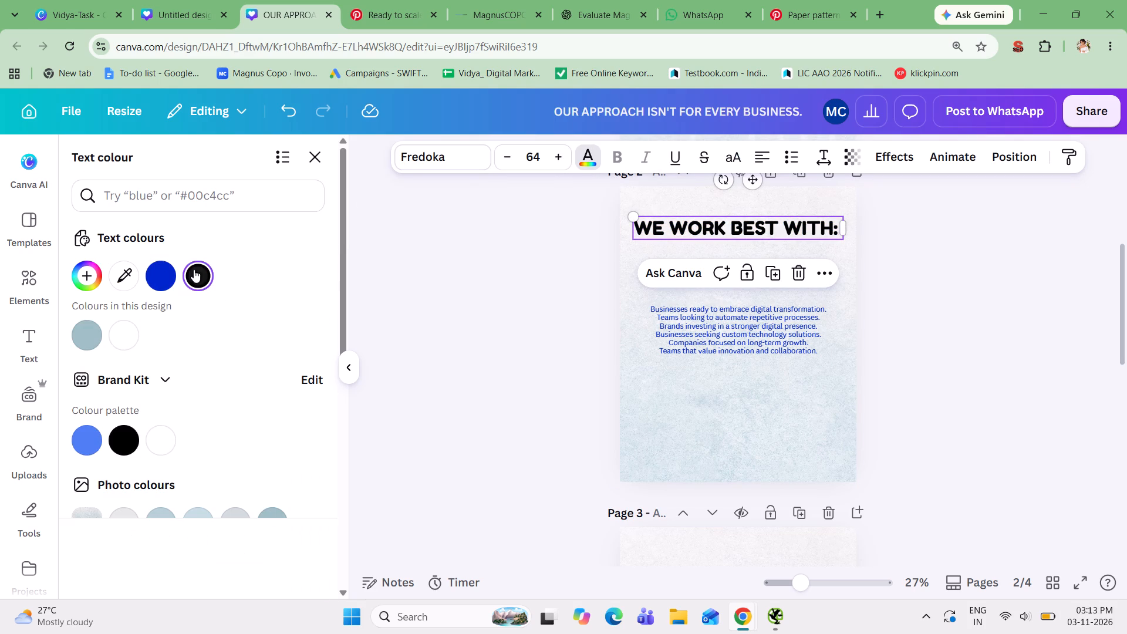
{"action": "left_click", "coordinate": [1006, 288]}
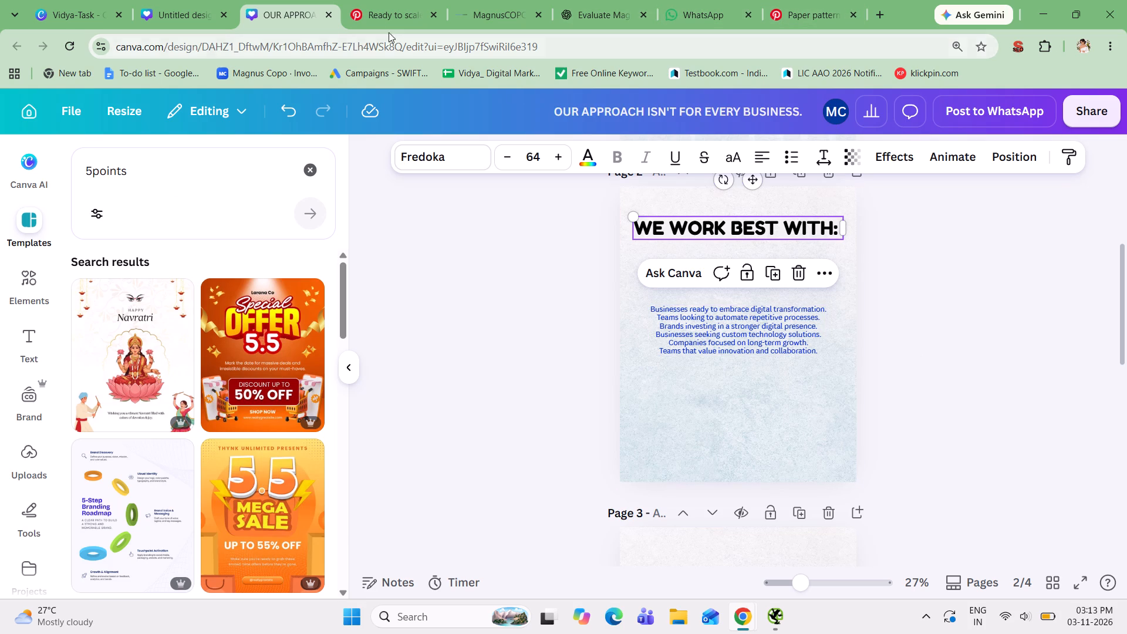
Switch to Pinterest and browse the pins related to "Paper pattern 46" for design references.
{"action": "left_click", "coordinate": [394, 18]}
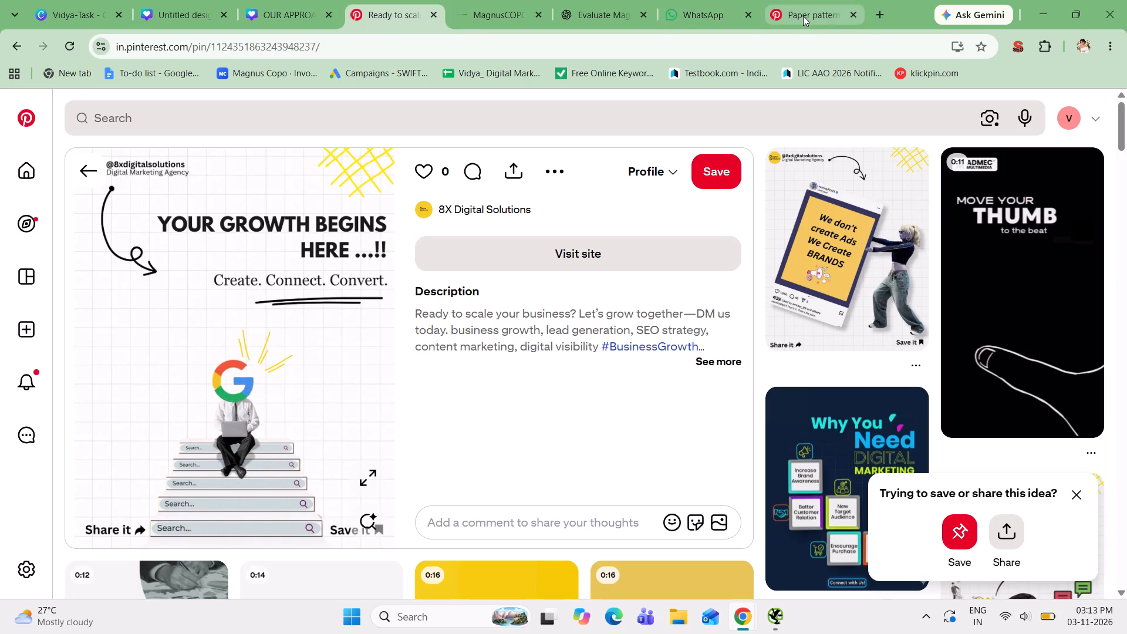
{"action": "left_click", "coordinate": [803, 16]}
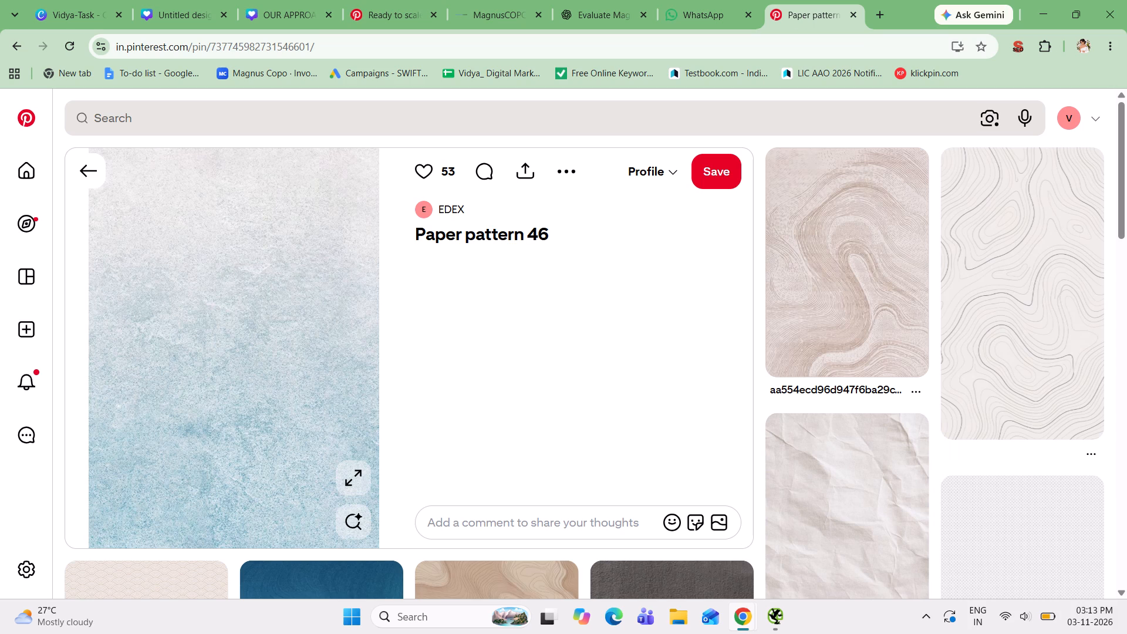
{"action": "scroll", "coordinate": [624, 406], "scroll_direction": "down", "scroll_amount": 4}
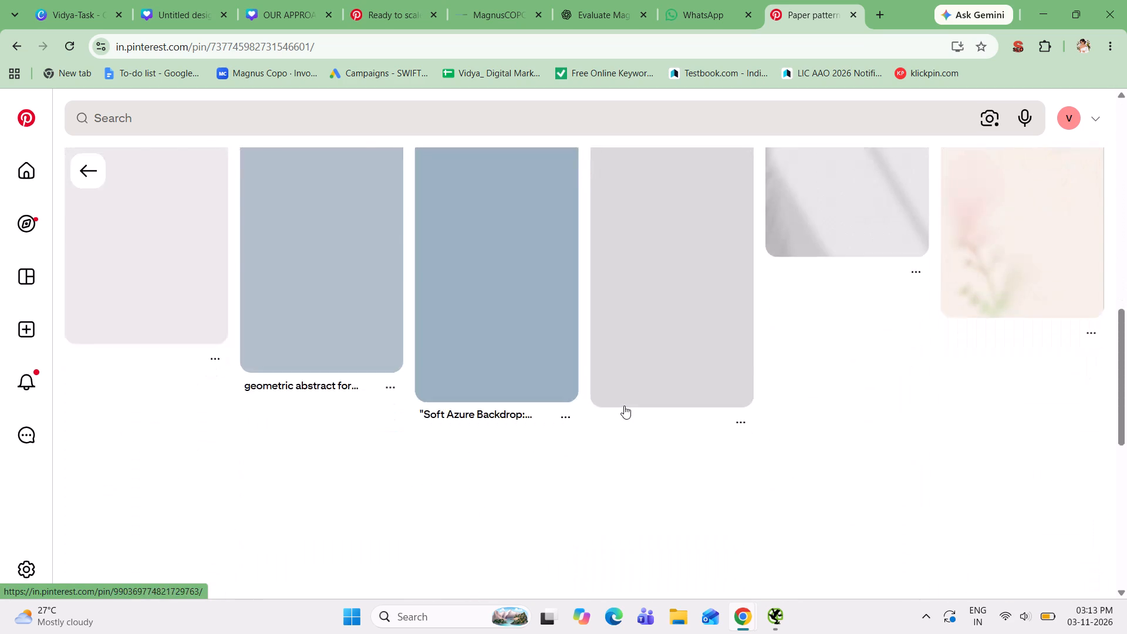
{"action": "scroll", "coordinate": [624, 406], "scroll_direction": "down", "scroll_amount": 2}
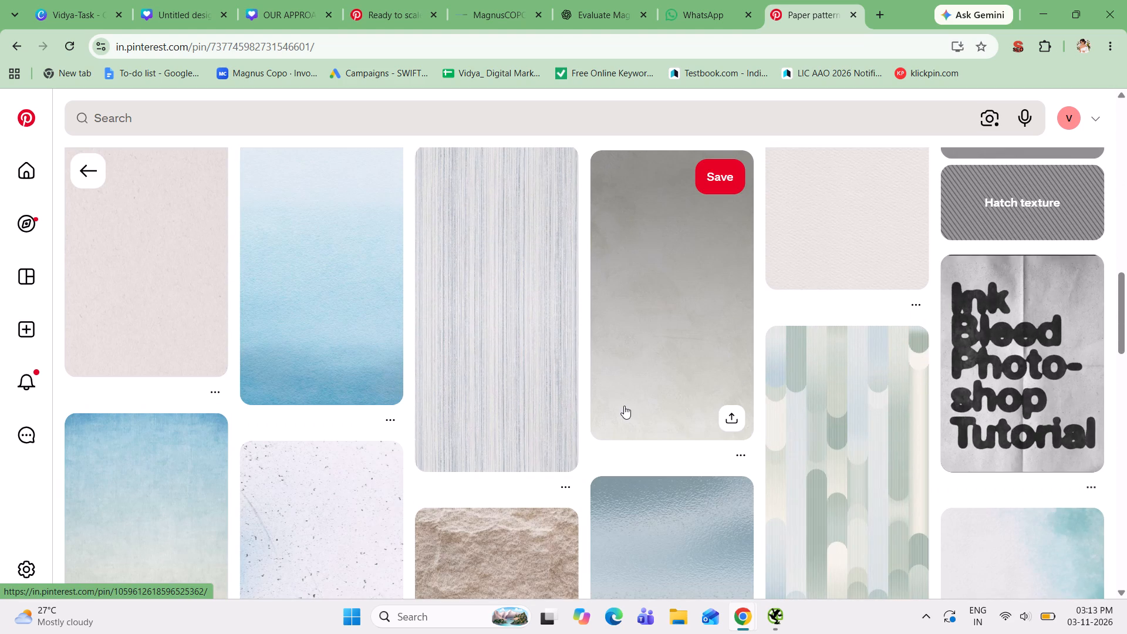
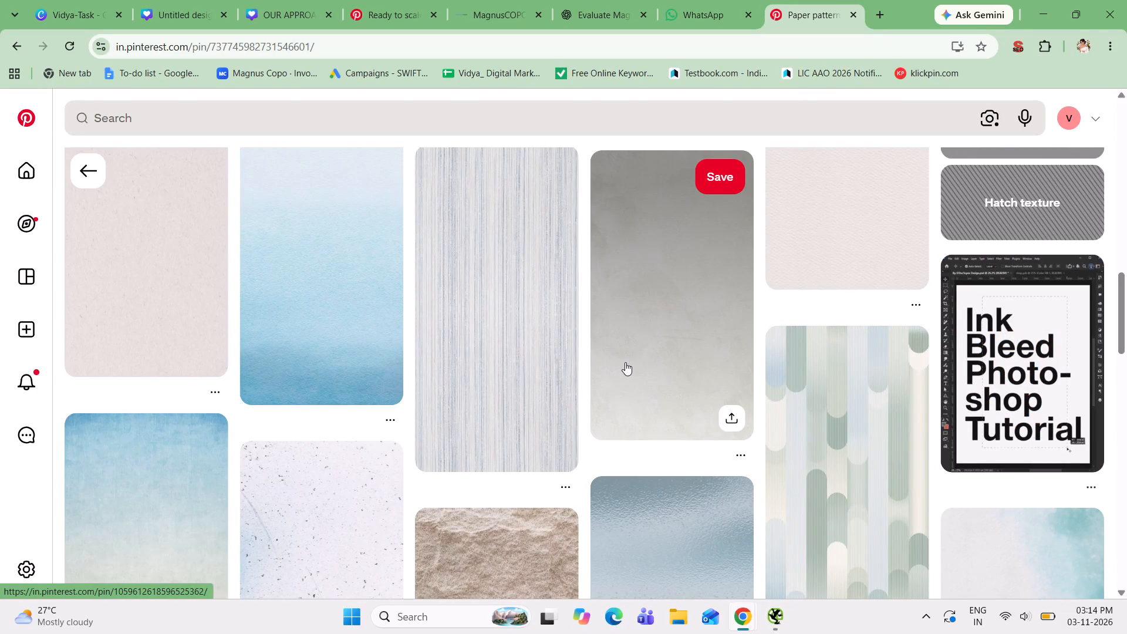
Open Pinterest's home page in a new browser tab by searching the web for it.
{"action": "left_click", "coordinate": [875, 19]}
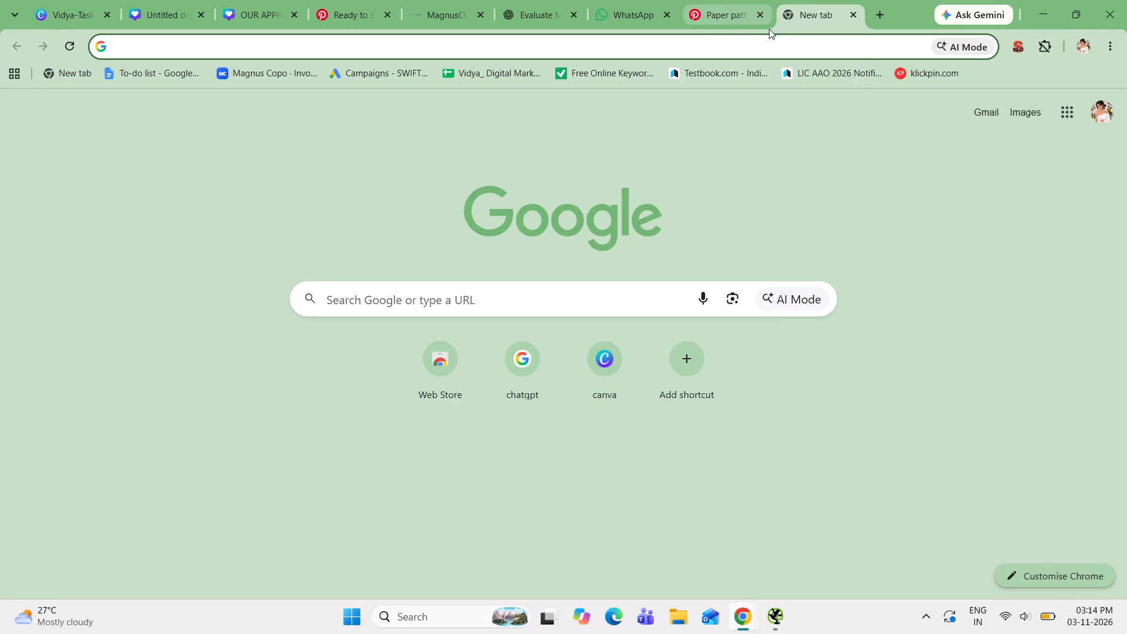
{"action": "type", "text": "pi"}
{"action": "key", "text": "Return"}
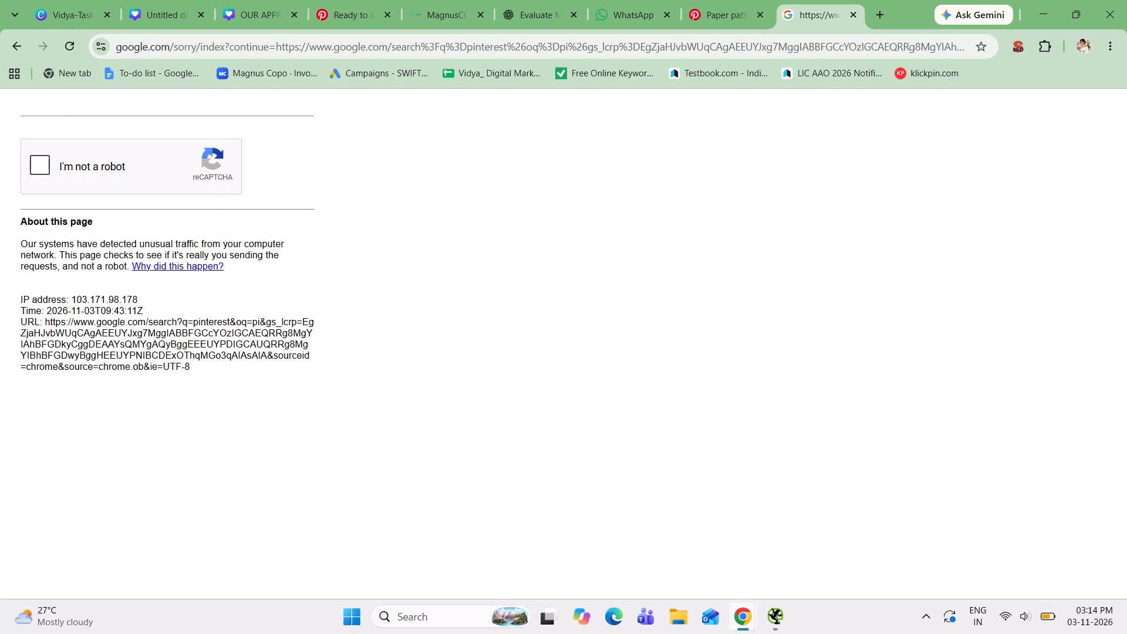
{"action": "left_click", "coordinate": [48, 161]}
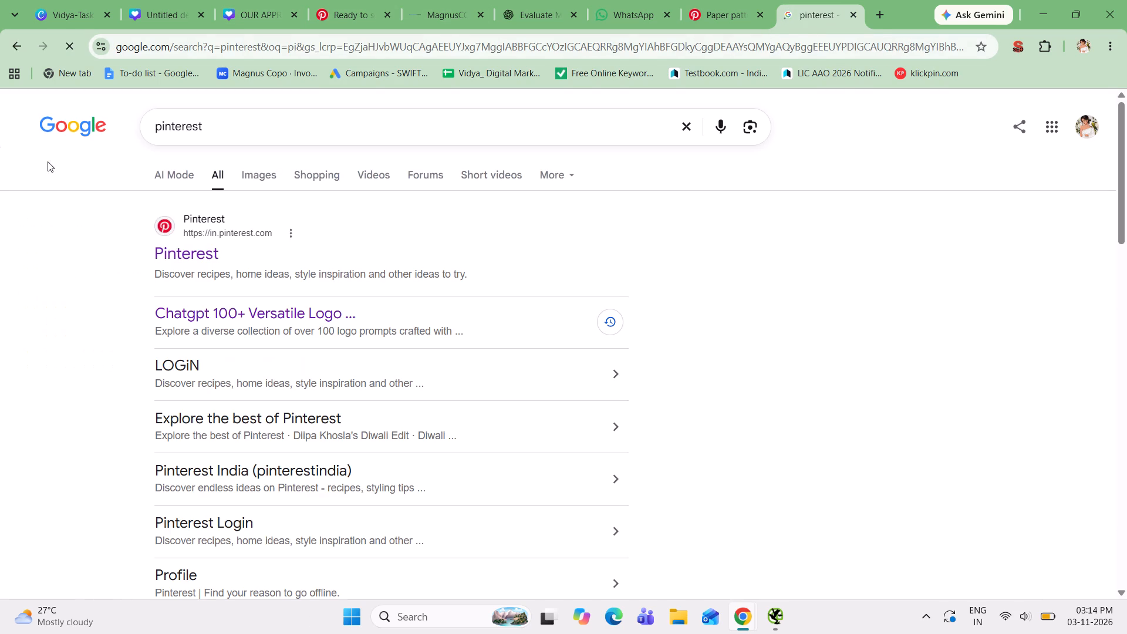
{"action": "left_click", "coordinate": [187, 261]}
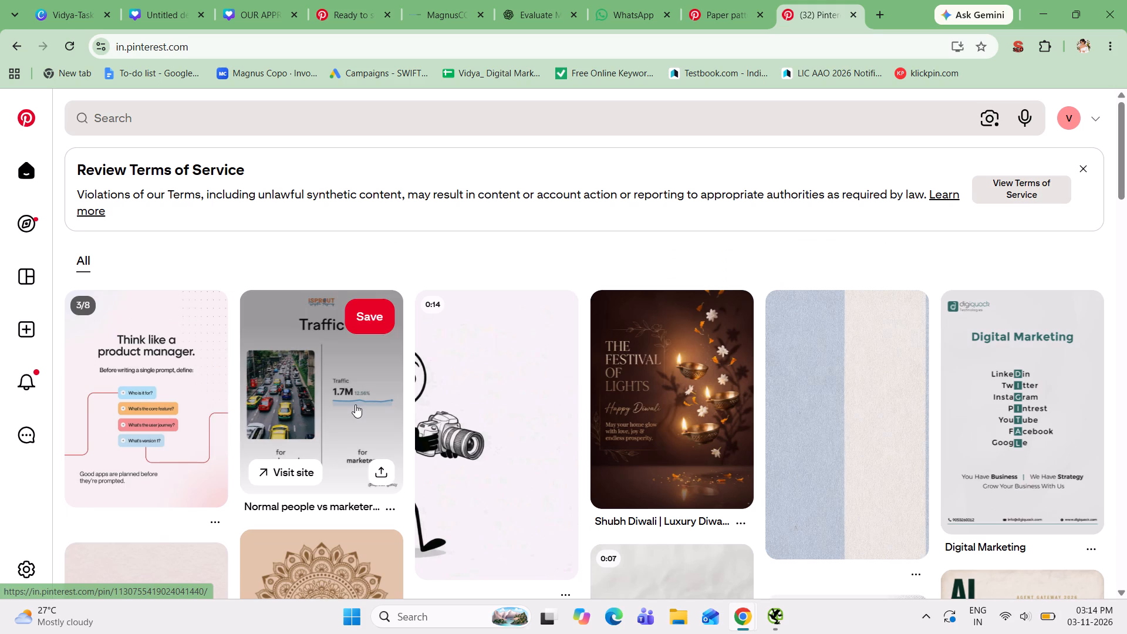
{"action": "scroll", "coordinate": [355, 404], "scroll_direction": "down", "scroll_amount": 1}
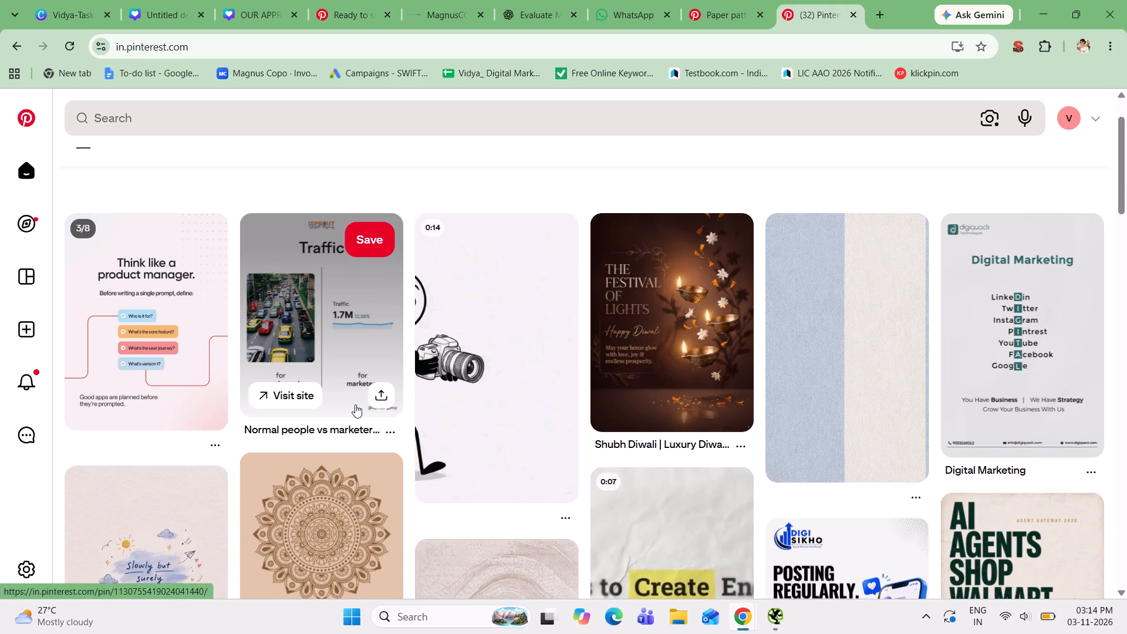
Search Pinterest for "6ways".
{"action": "left_click", "coordinate": [196, 113]}
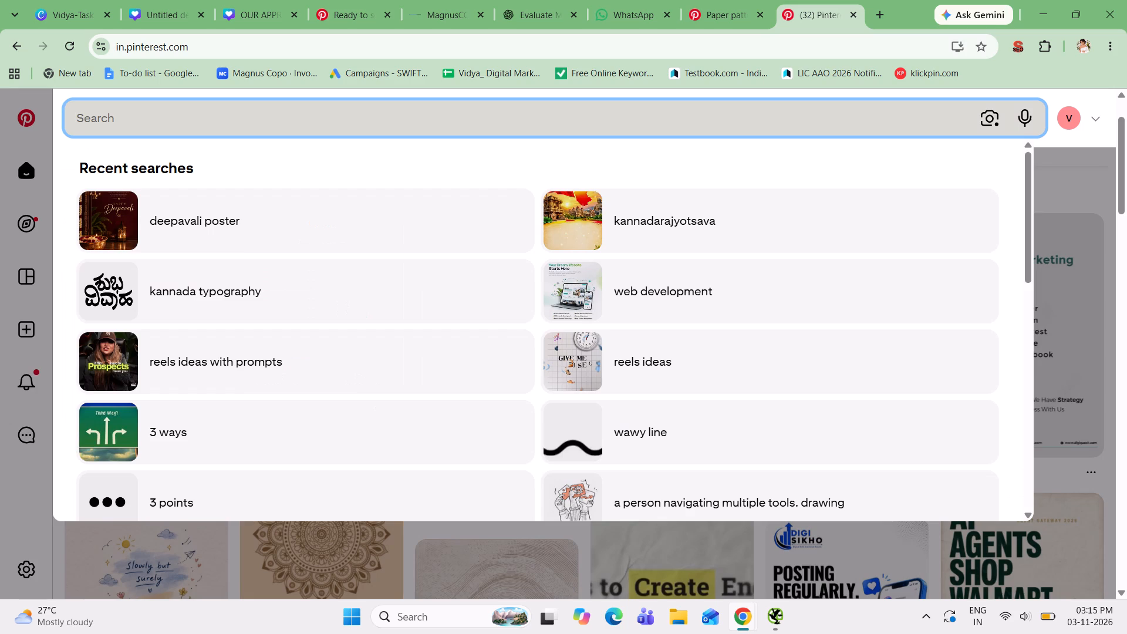
{"action": "key", "text": "6"}
{"action": "type", "text": "ways"}
{"action": "key", "text": "Return"}
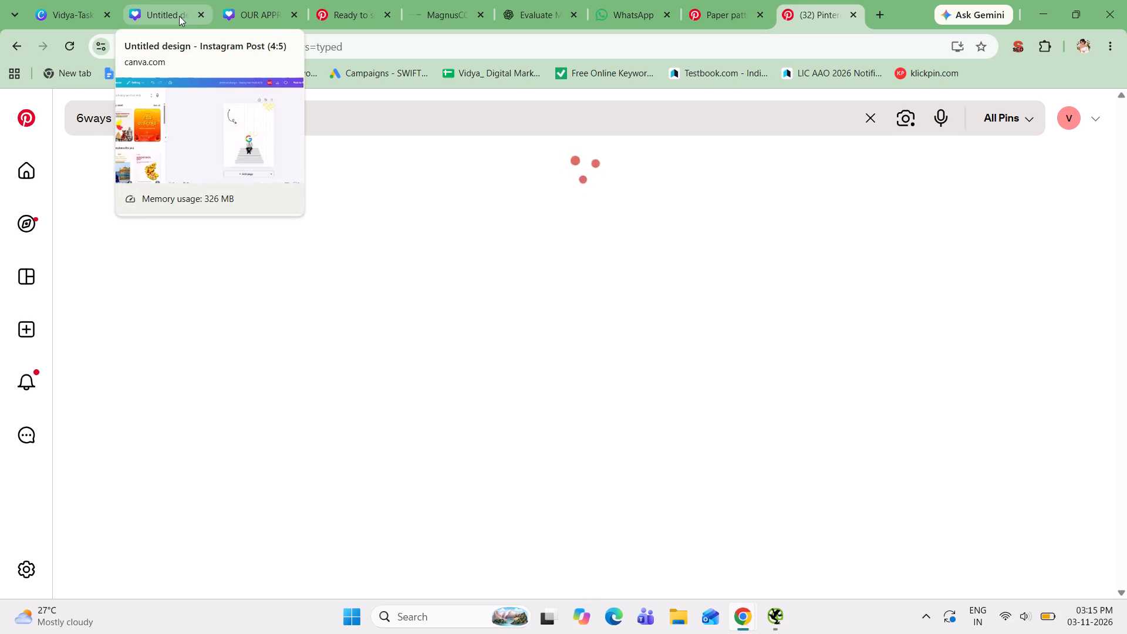
Switch back to the Canva design and split "WE MAY NOT BE THE RIGHT FIT FOR:" from page 3's list into its own text box near the page top.
{"action": "left_click", "coordinate": [248, 4]}
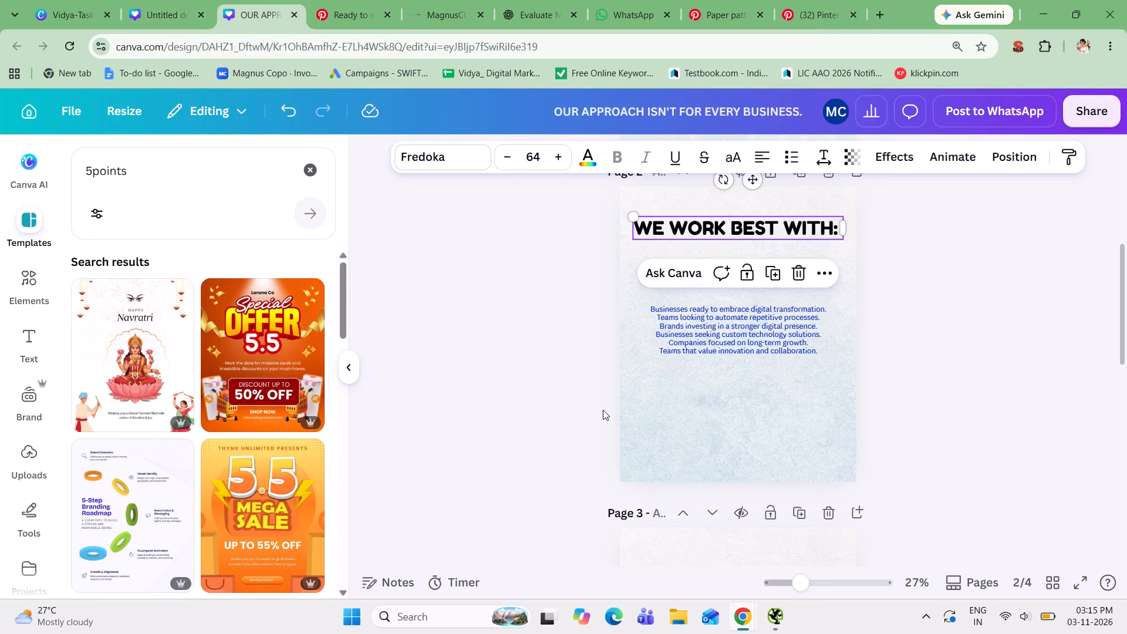
{"action": "left_click", "coordinate": [930, 407]}
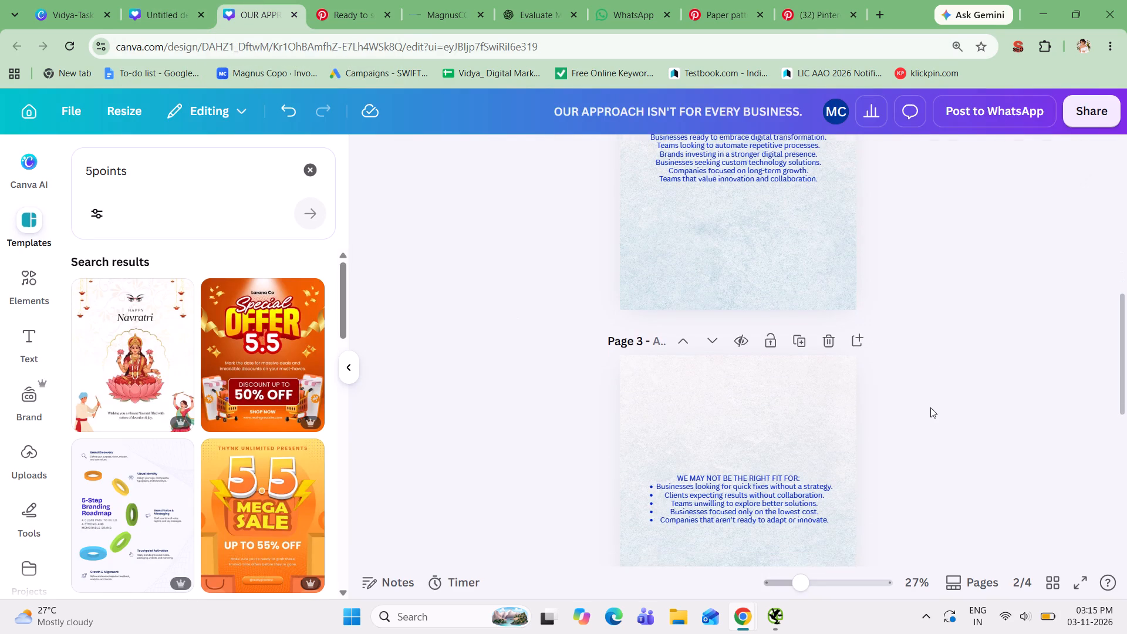
{"action": "scroll", "coordinate": [783, 473], "scroll_direction": "down", "scroll_amount": 2}
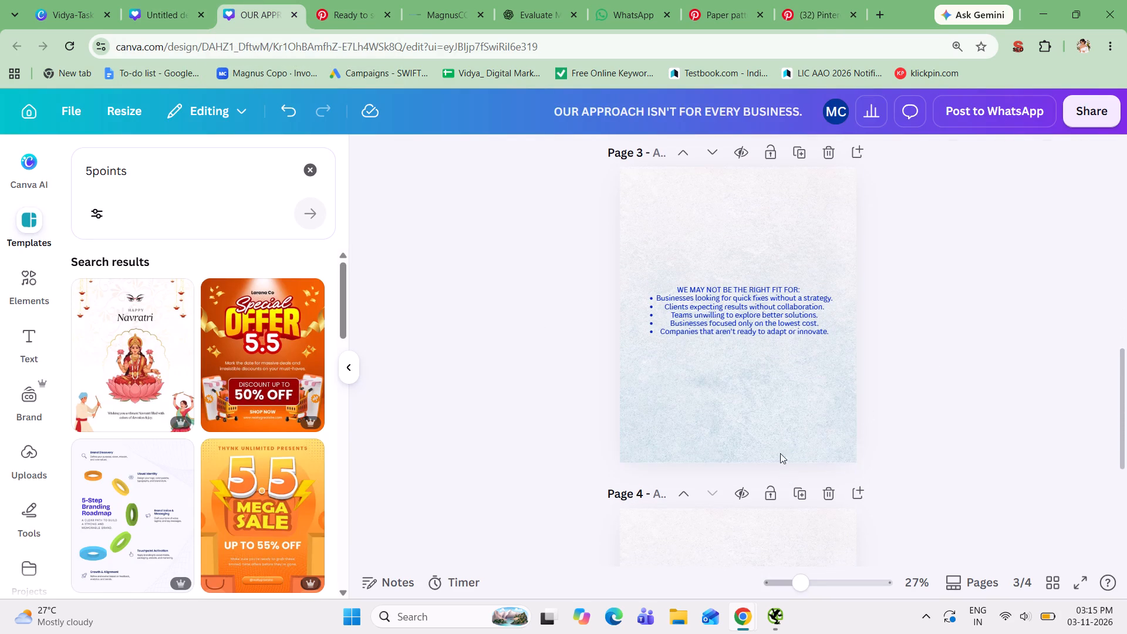
{"action": "left_click", "coordinate": [752, 284]}
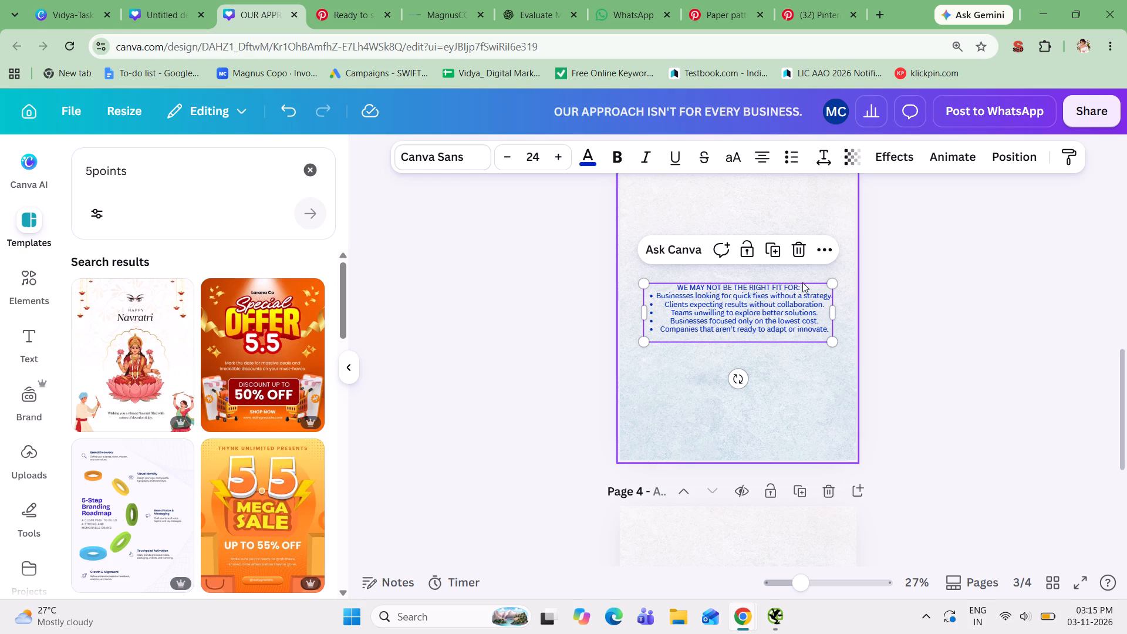
{"action": "left_click", "coordinate": [804, 286]}
{"action": "left_click_drag", "start_coordinate": [804, 286], "coordinate": [688, 288]}
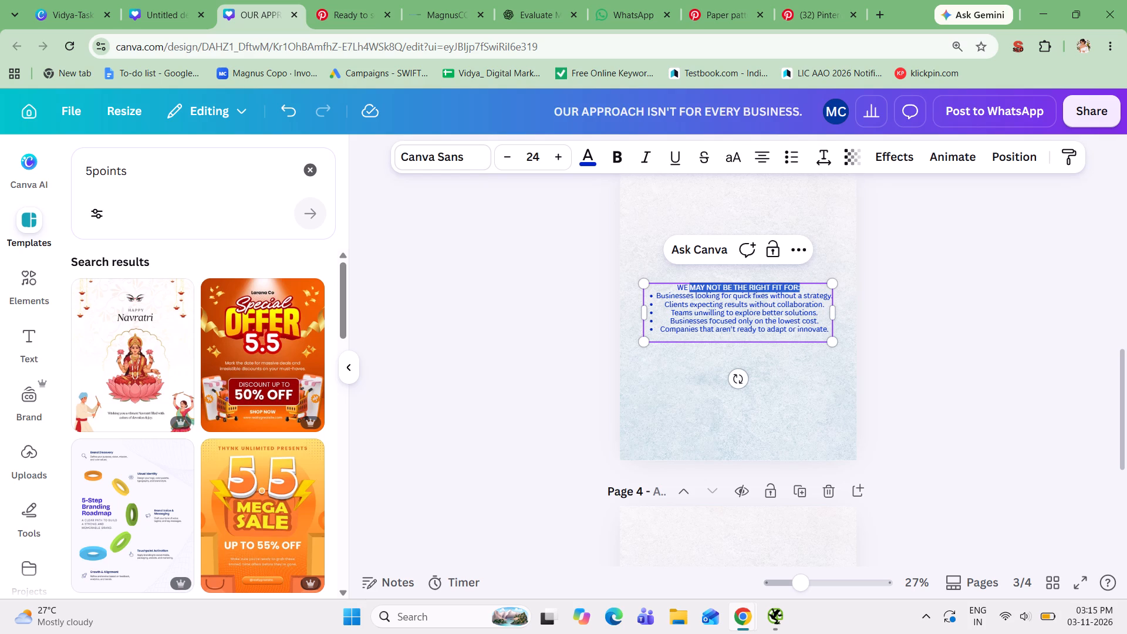
{"action": "left_click_drag", "start_coordinate": [688, 288], "coordinate": [677, 288]}
{"action": "key", "text": "ctrl+c"}
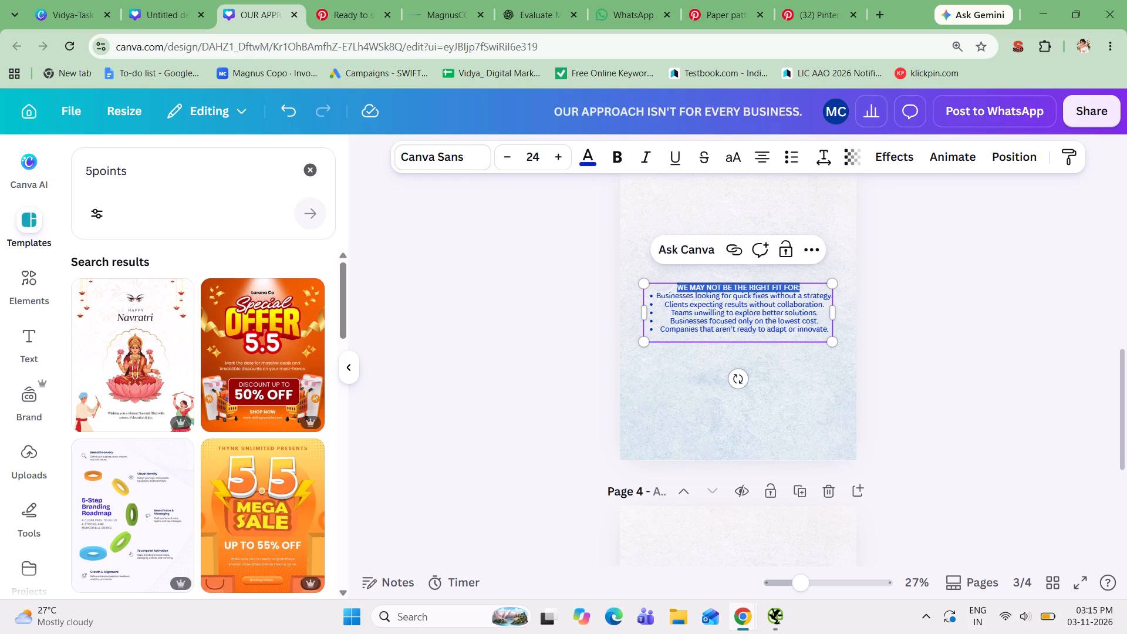
{"action": "key", "text": "Delete"}
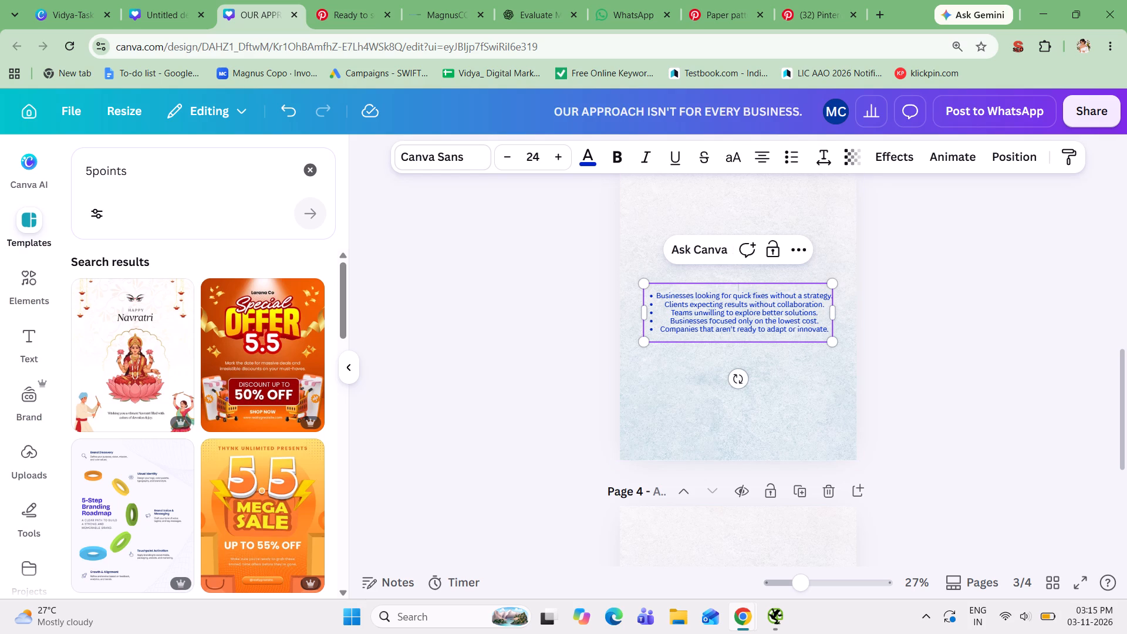
{"action": "key", "text": "Delete"}
{"action": "left_click", "coordinate": [738, 217]}
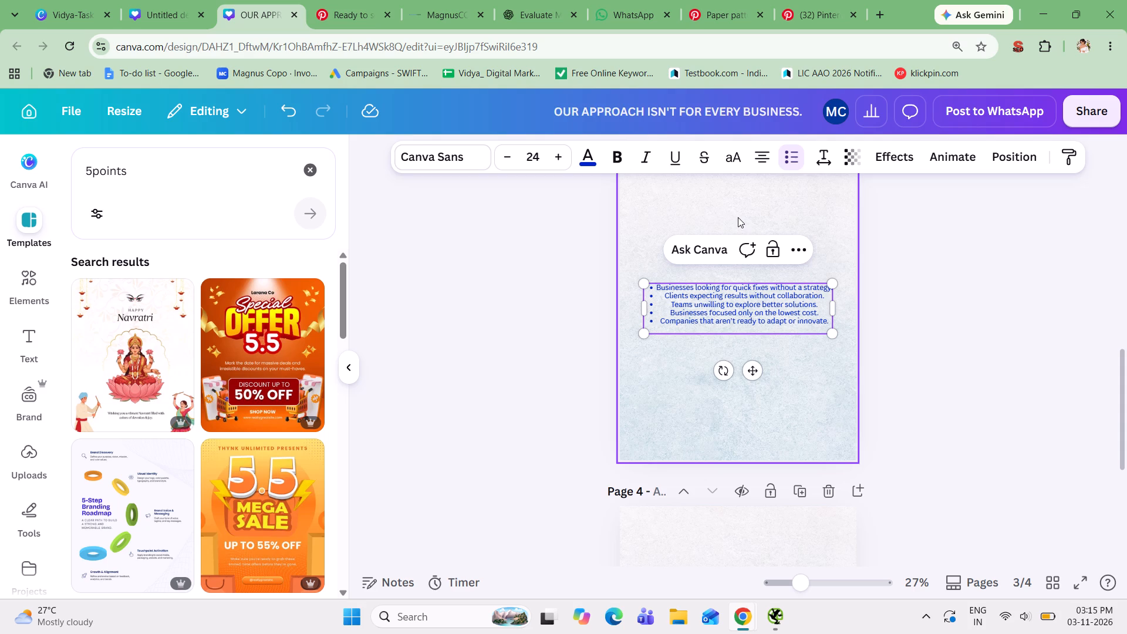
{"action": "key", "text": "ctrl+v"}
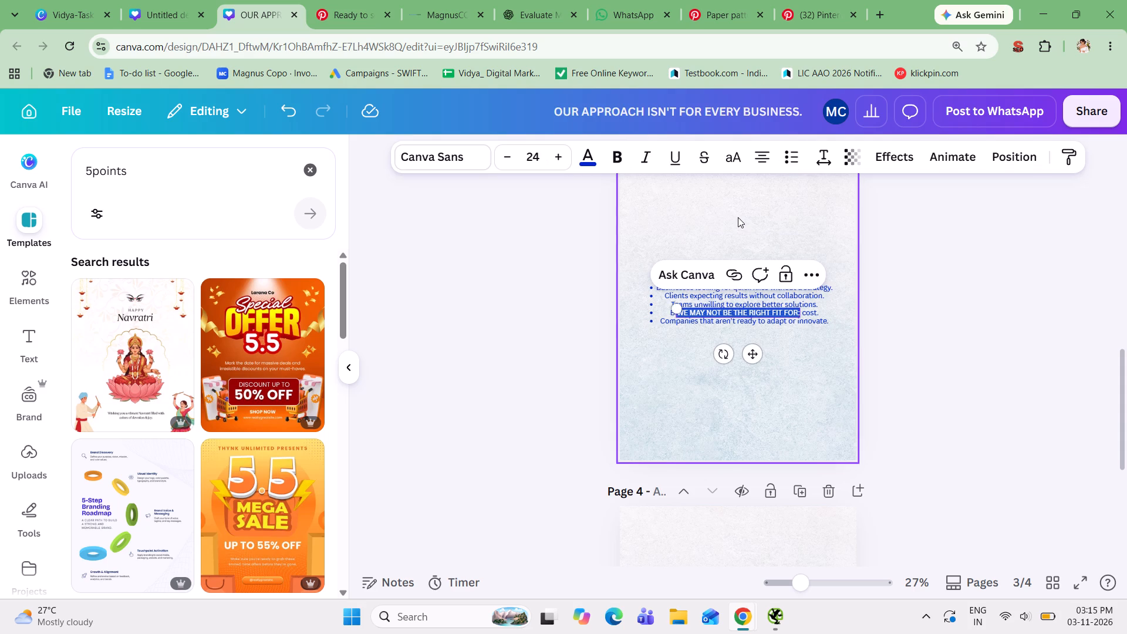
{"action": "left_click", "coordinate": [924, 291]}
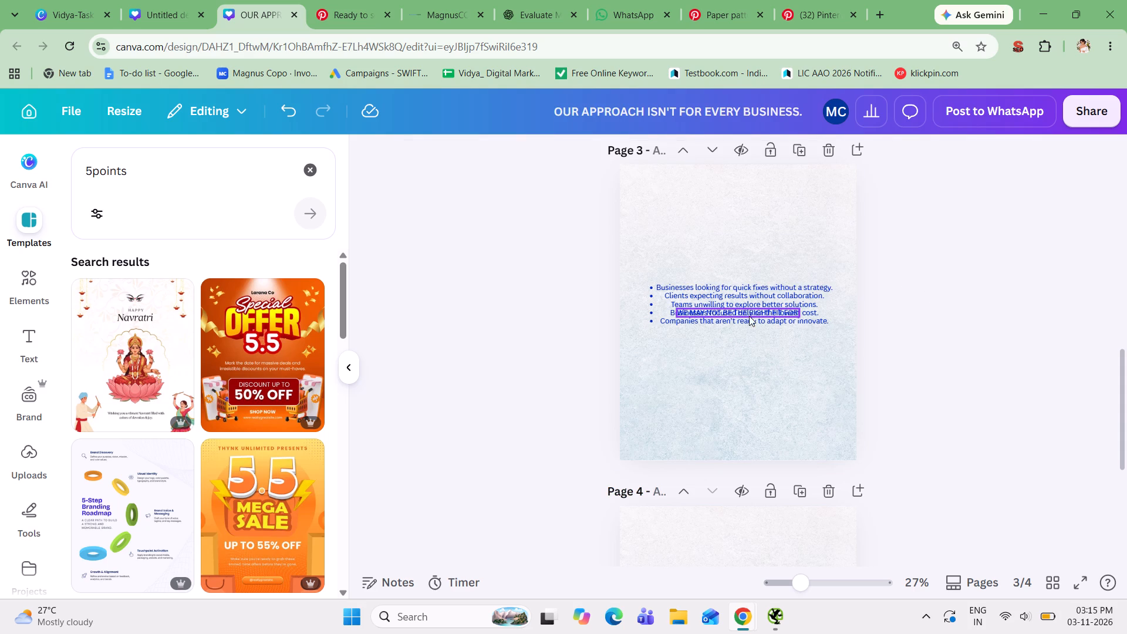
{"action": "left_click_drag", "start_coordinate": [747, 313], "coordinate": [712, 203]}
Set page 3's "WE MAY NOT BE THE RIGHT FIT FOR:" heading to size 64 in the Fredoka font, matching page 2's heading.
{"action": "scroll", "coordinate": [829, 289], "scroll_direction": "up", "scroll_amount": 3}
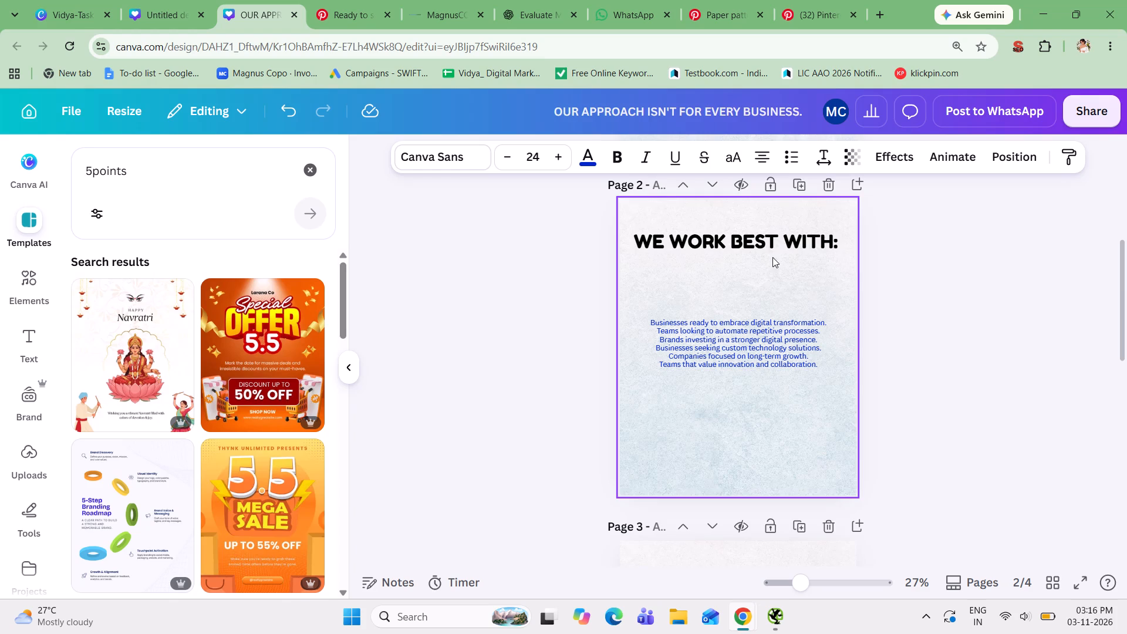
{"action": "left_click", "coordinate": [758, 242]}
{"action": "scroll", "coordinate": [989, 474], "scroll_direction": "down", "scroll_amount": 4}
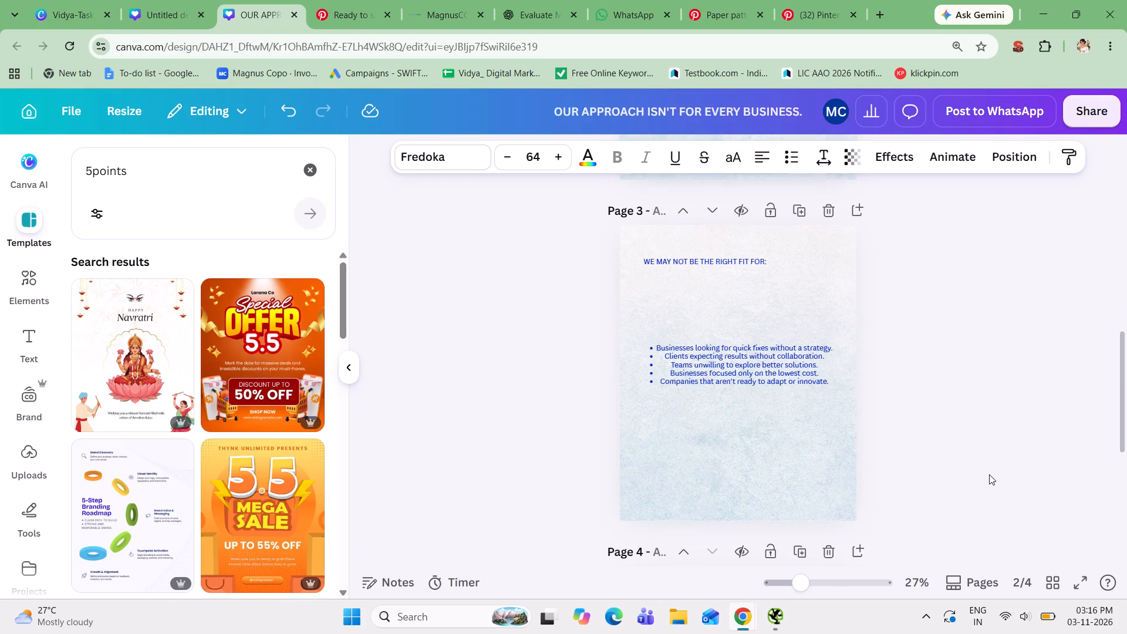
{"action": "left_click", "coordinate": [721, 248]}
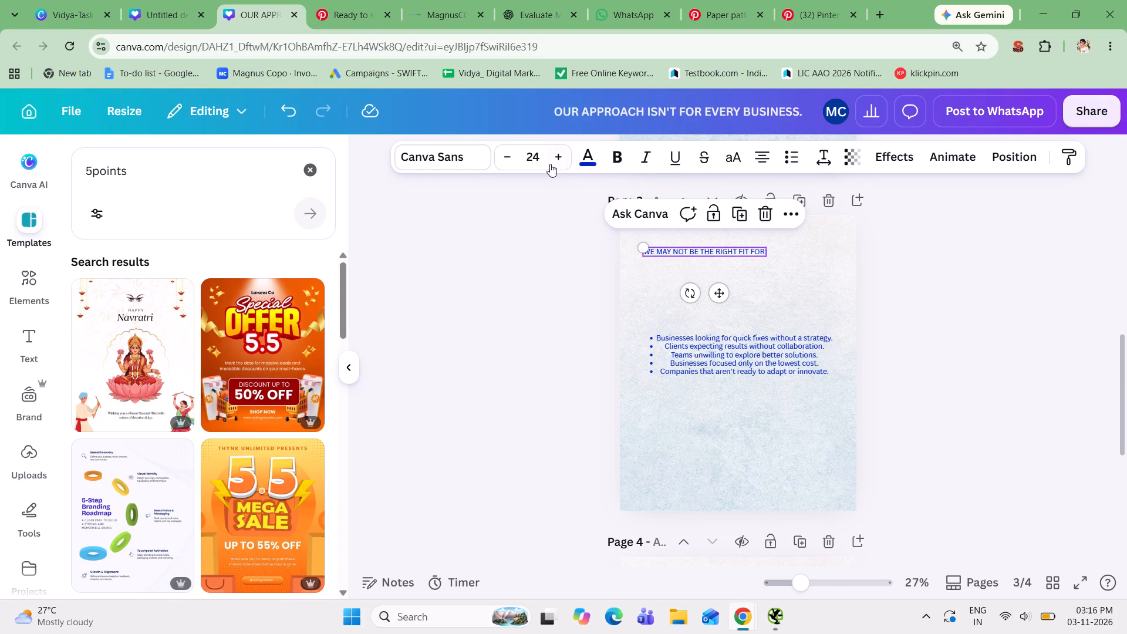
{"action": "left_click", "coordinate": [536, 157]}
{"action": "scroll", "coordinate": [514, 400], "scroll_direction": "down", "scroll_amount": 2}
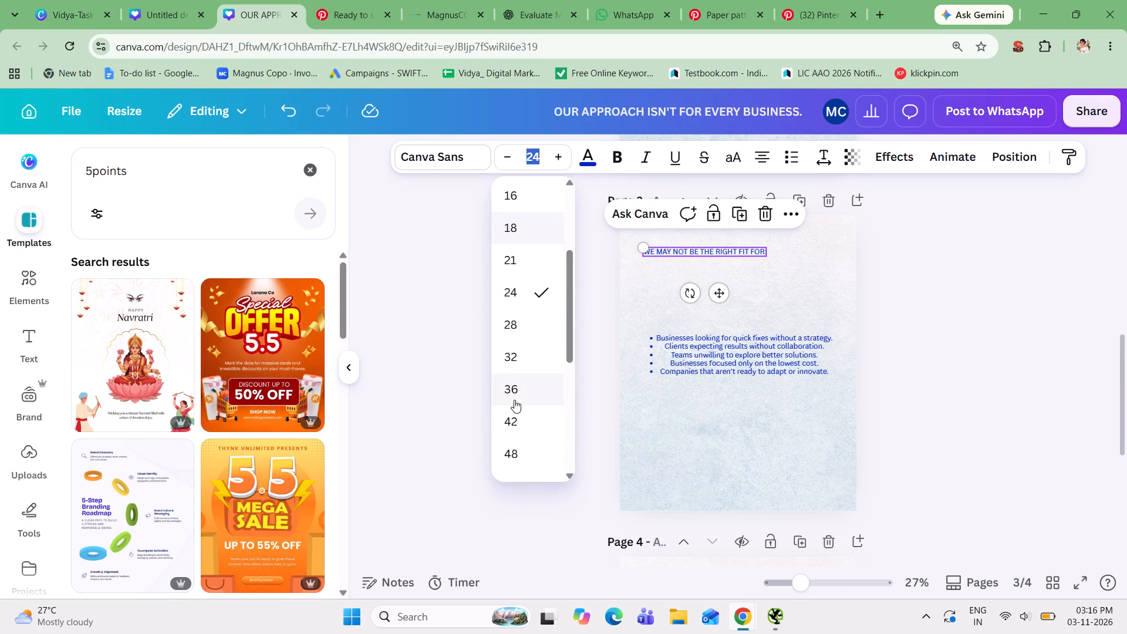
{"action": "scroll", "coordinate": [514, 400], "scroll_direction": "down", "scroll_amount": 2}
{"action": "left_click", "coordinate": [514, 360]}
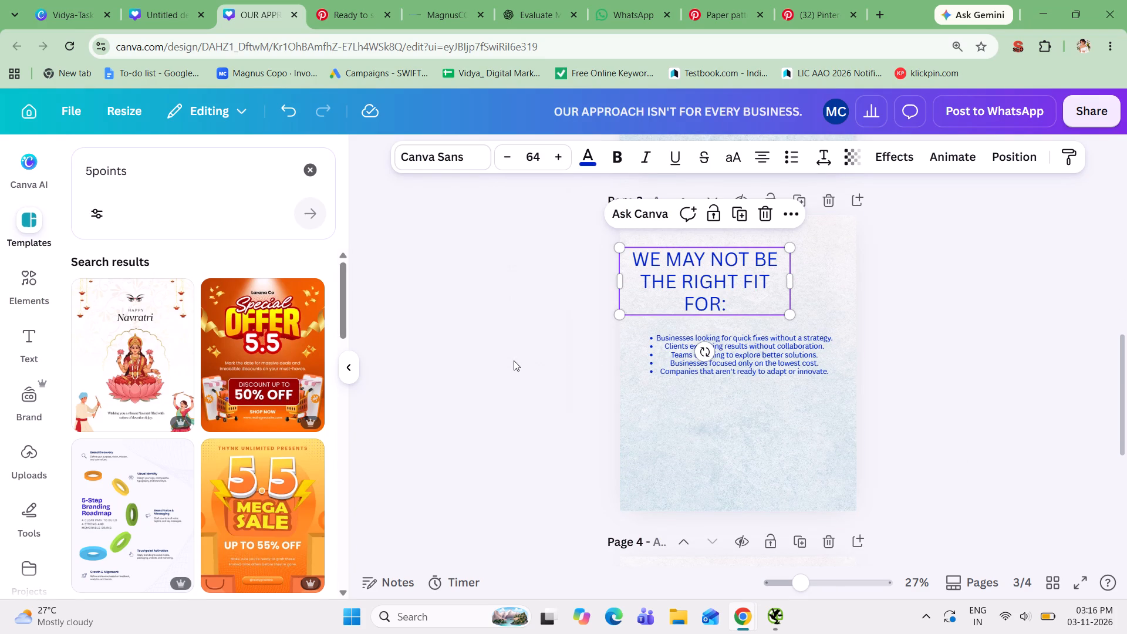
{"action": "left_click", "coordinate": [458, 148]}
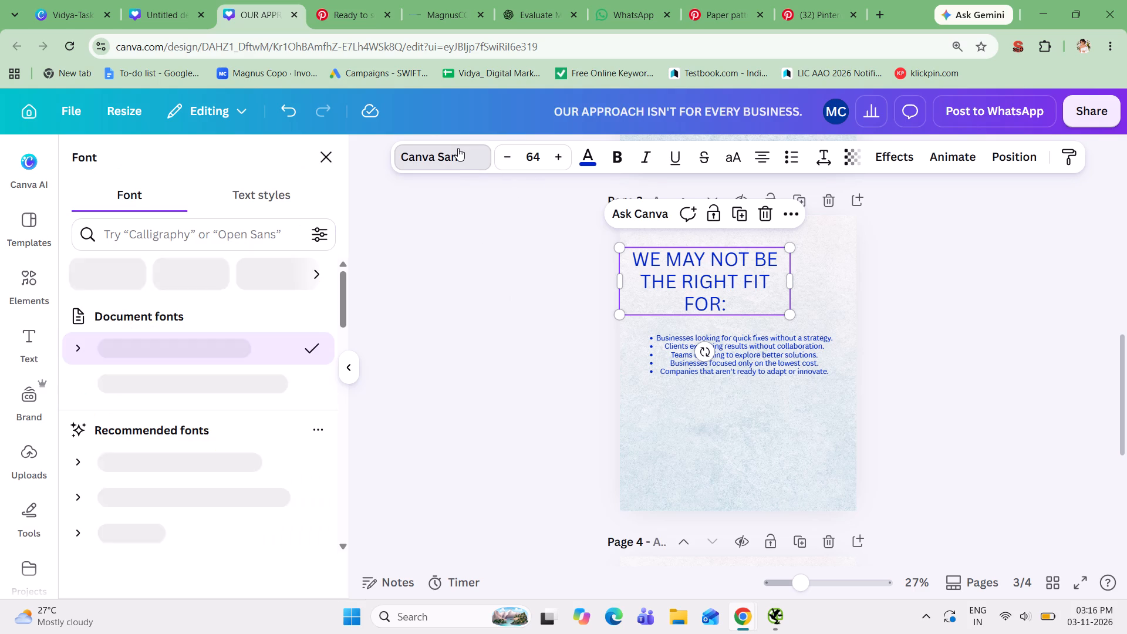
{"action": "left_click", "coordinate": [226, 393]}
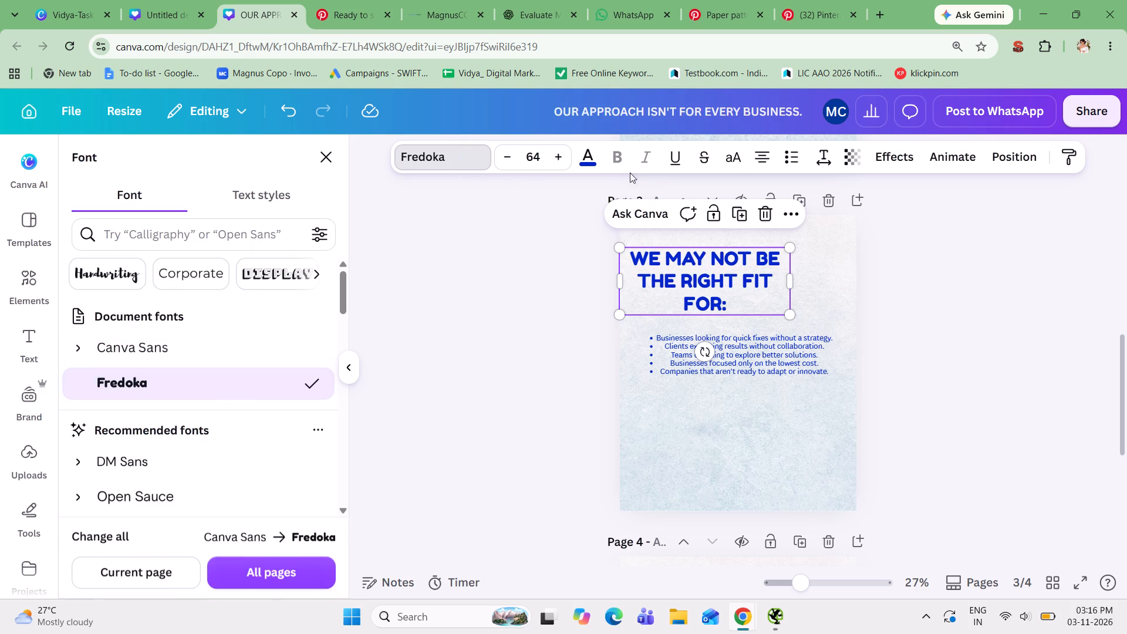
Change the text colour of page 3's "WE MAY NOT BE THE RIGHT FIT FOR:" heading to black.
{"action": "left_click", "coordinate": [586, 164]}
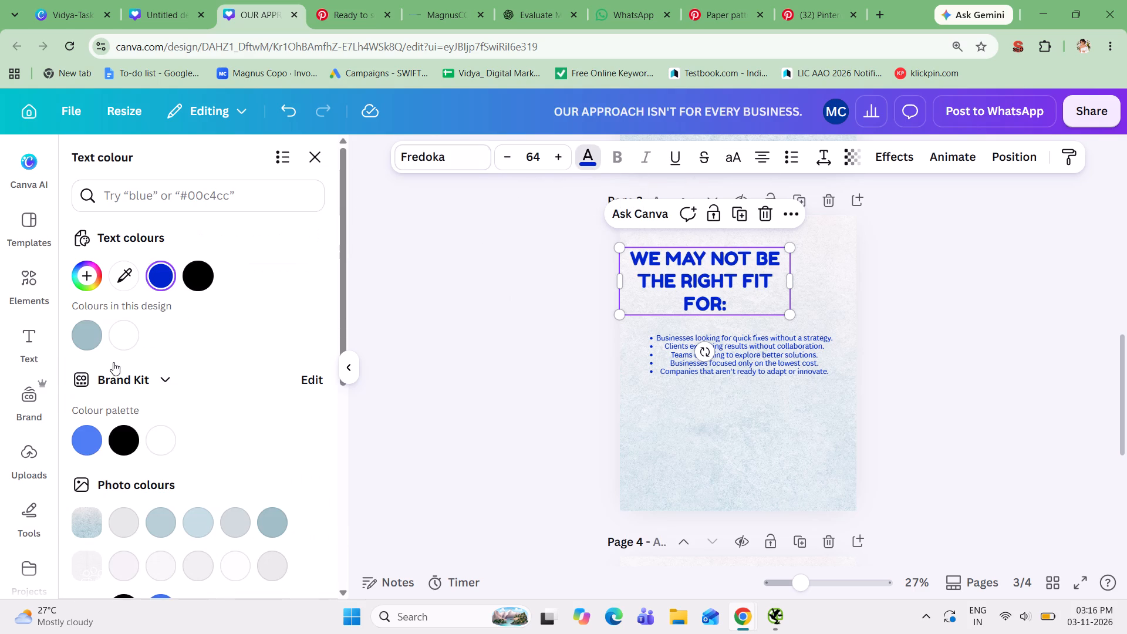
{"action": "left_click", "coordinate": [197, 278]}
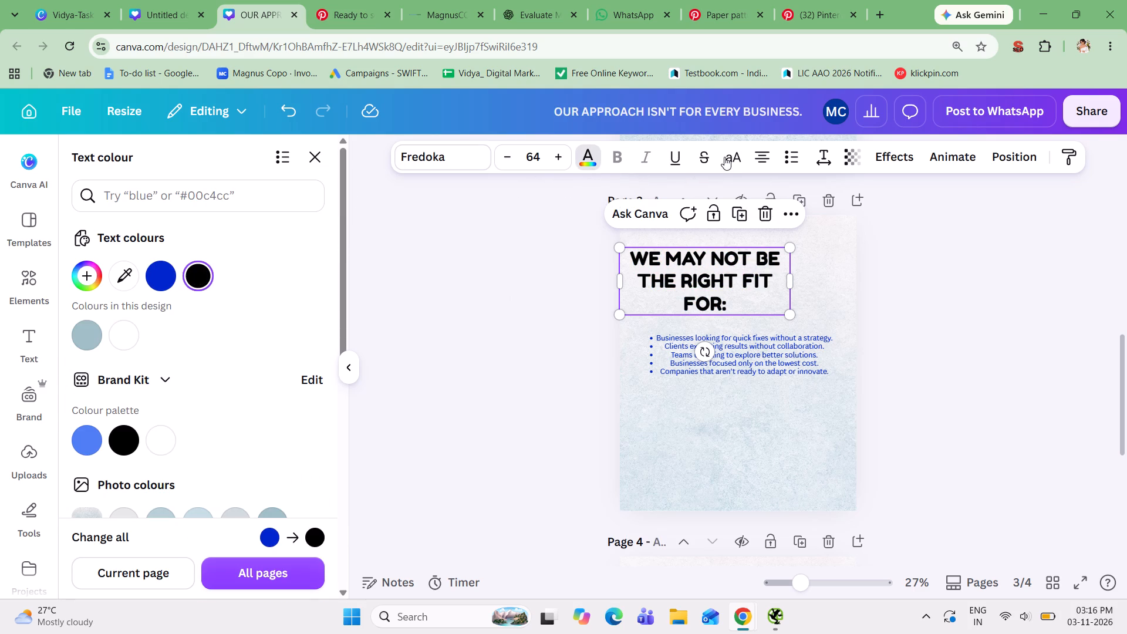
Left-align page 3's heading on two lines, move it inward from the page's left edge, and narrow its text box to fit the page.
{"action": "left_click", "coordinate": [756, 157]}
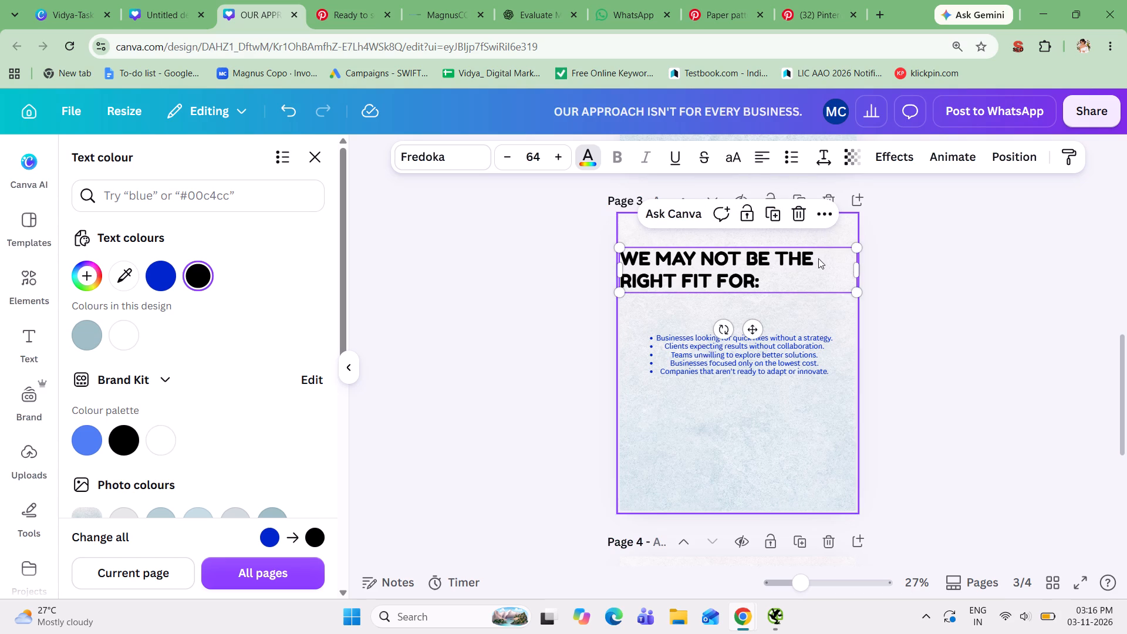
{"action": "left_click", "coordinate": [890, 292]}
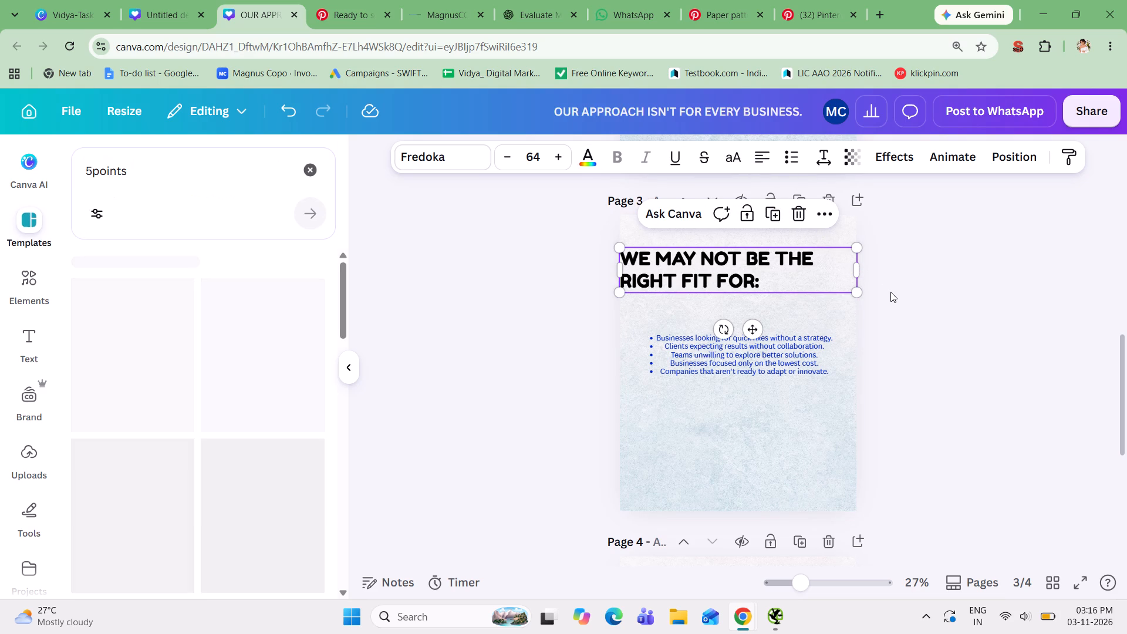
{"action": "left_click", "coordinate": [890, 292]}
{"action": "left_click_drag", "start_coordinate": [730, 261], "coordinate": [747, 259]}
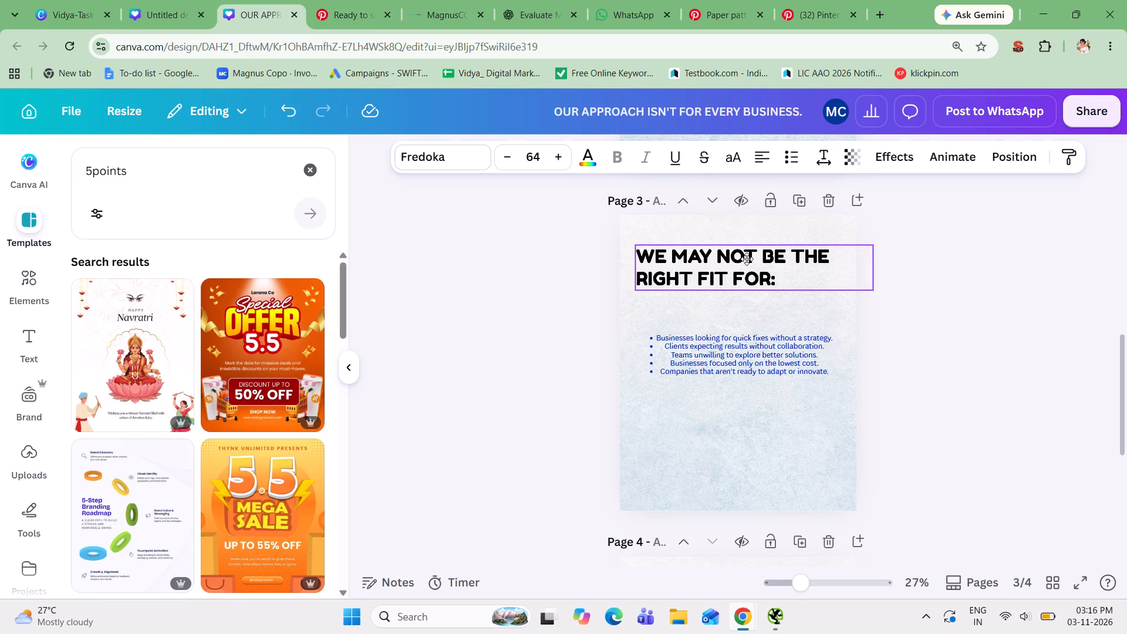
{"action": "left_click_drag", "start_coordinate": [747, 259], "coordinate": [742, 259]}
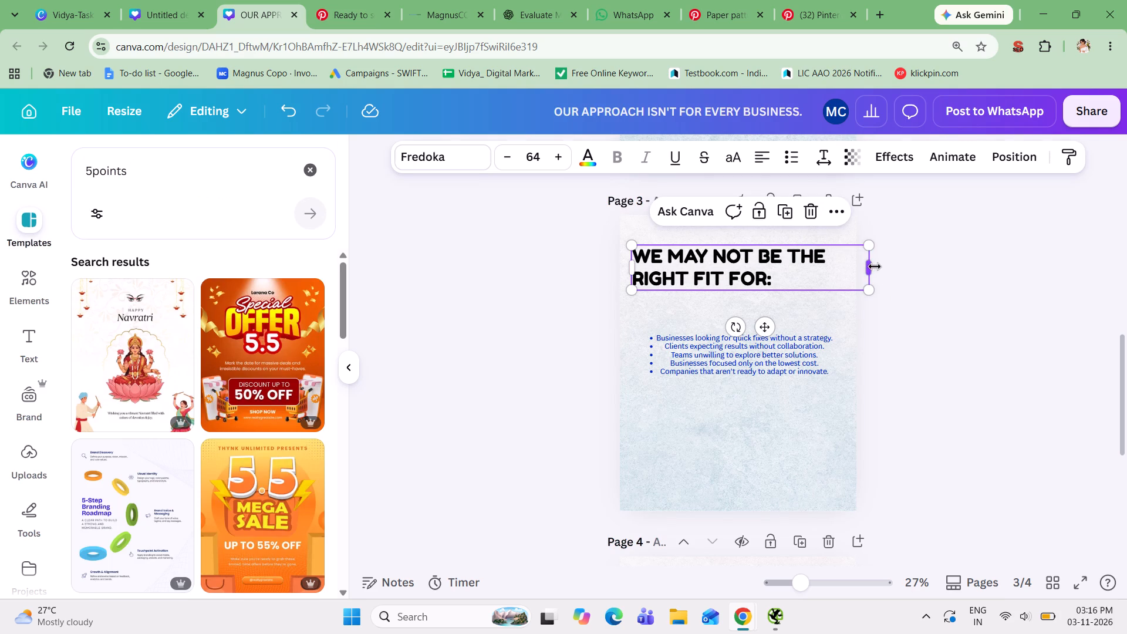
{"action": "left_click_drag", "start_coordinate": [875, 267], "coordinate": [840, 261]}
{"action": "left_click", "coordinate": [951, 315]}
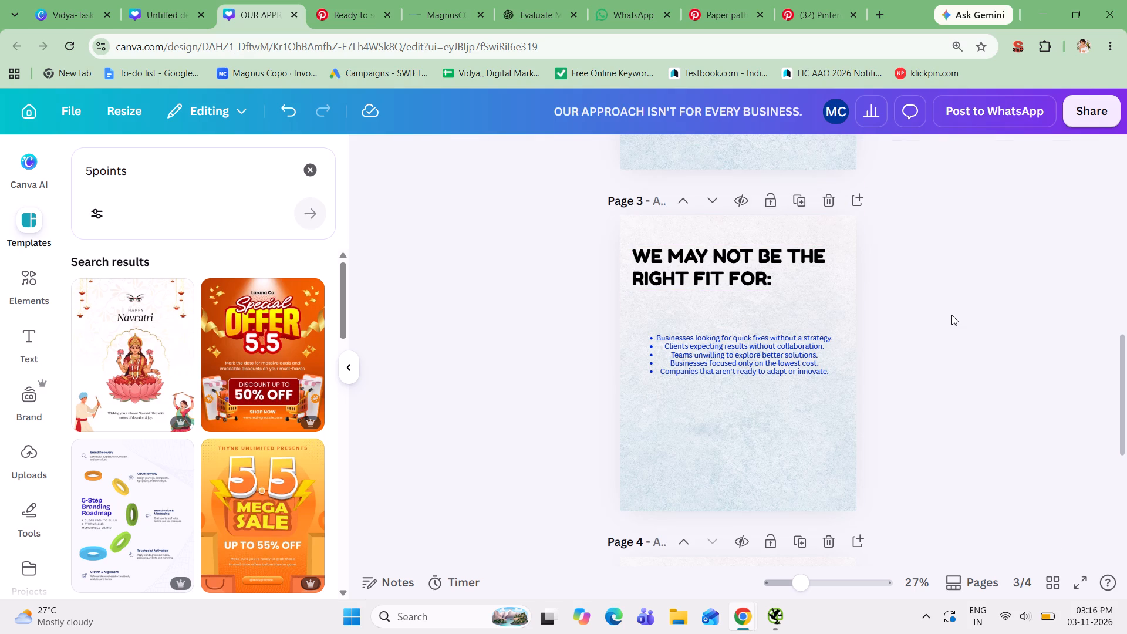
Copy the translucent patterned overlay image from page 1, the cover page.
{"action": "scroll", "coordinate": [951, 315], "scroll_direction": "down", "scroll_amount": 2}
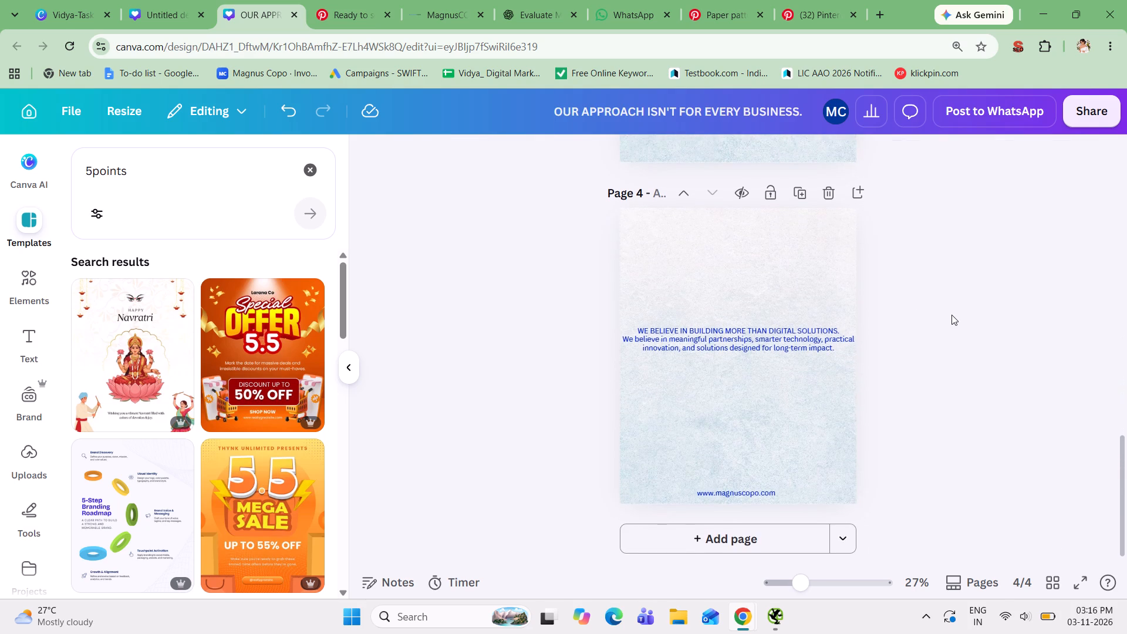
{"action": "scroll", "coordinate": [937, 412], "scroll_direction": "down", "scroll_amount": 2}
{"action": "scroll", "coordinate": [929, 325], "scroll_direction": "up", "scroll_amount": 7}
{"action": "scroll", "coordinate": [929, 325], "scroll_direction": "down", "scroll_amount": 3}
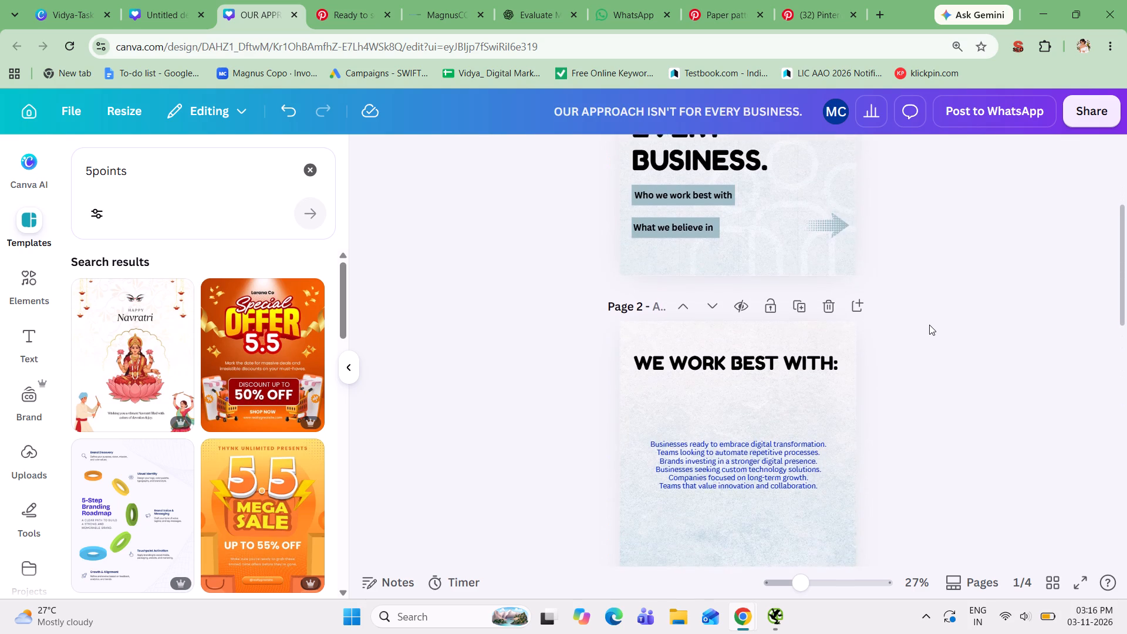
{"action": "left_click", "coordinate": [809, 187]}
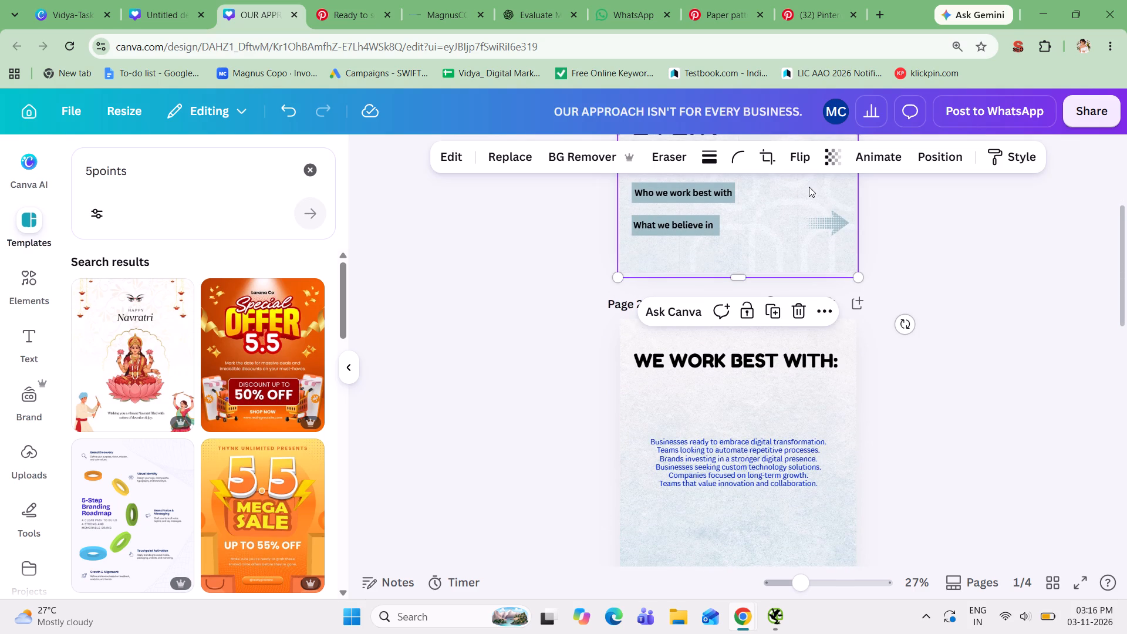
{"action": "key", "text": "ctrl+c"}
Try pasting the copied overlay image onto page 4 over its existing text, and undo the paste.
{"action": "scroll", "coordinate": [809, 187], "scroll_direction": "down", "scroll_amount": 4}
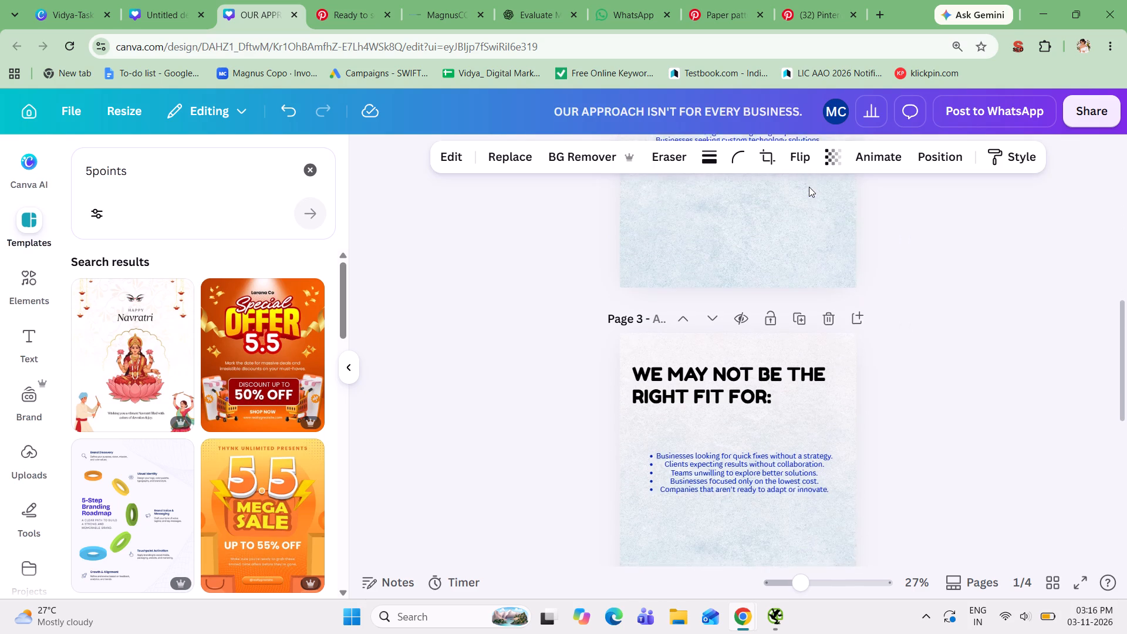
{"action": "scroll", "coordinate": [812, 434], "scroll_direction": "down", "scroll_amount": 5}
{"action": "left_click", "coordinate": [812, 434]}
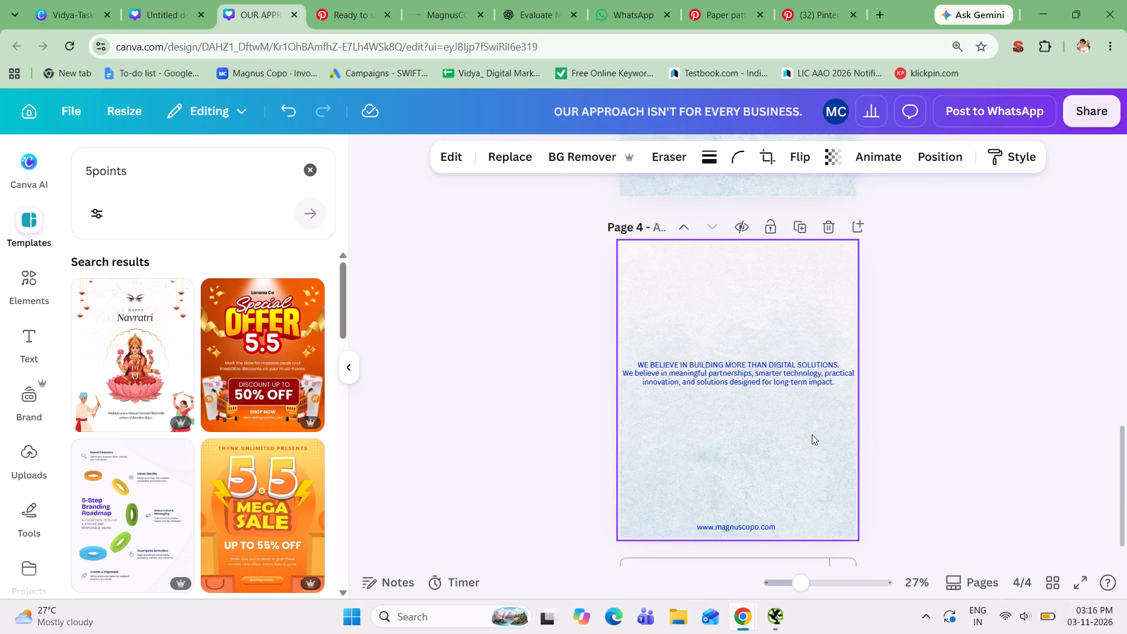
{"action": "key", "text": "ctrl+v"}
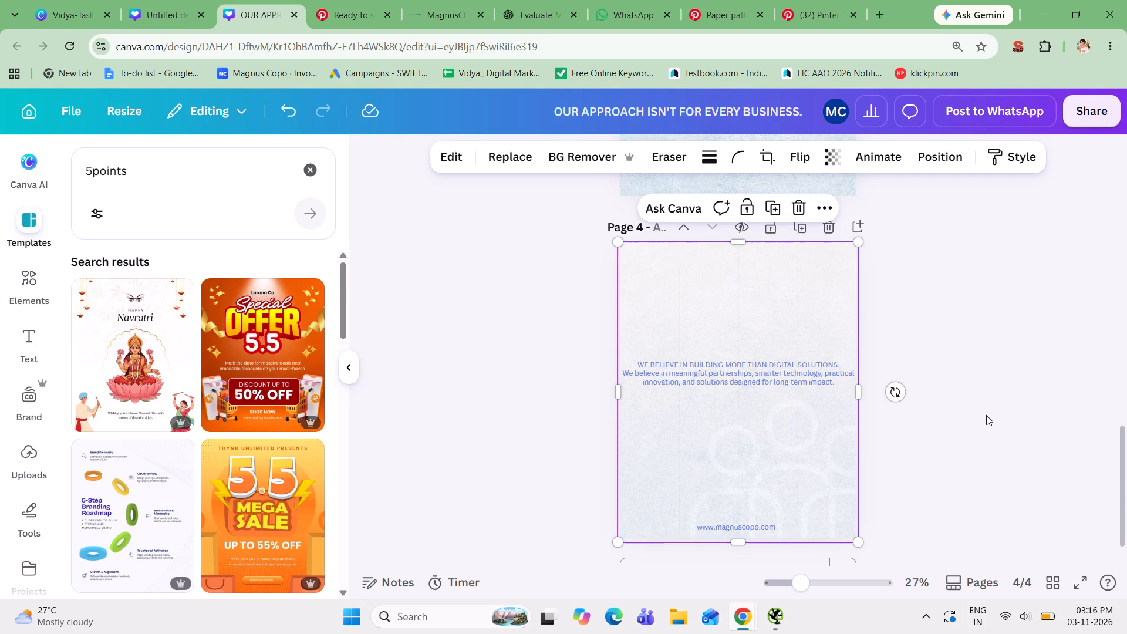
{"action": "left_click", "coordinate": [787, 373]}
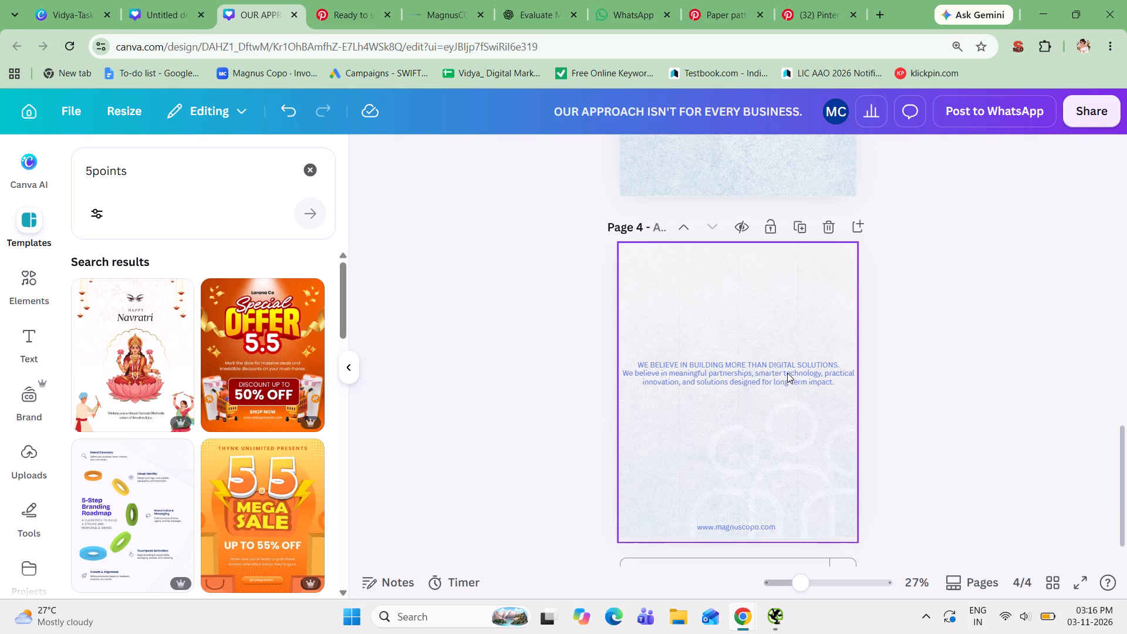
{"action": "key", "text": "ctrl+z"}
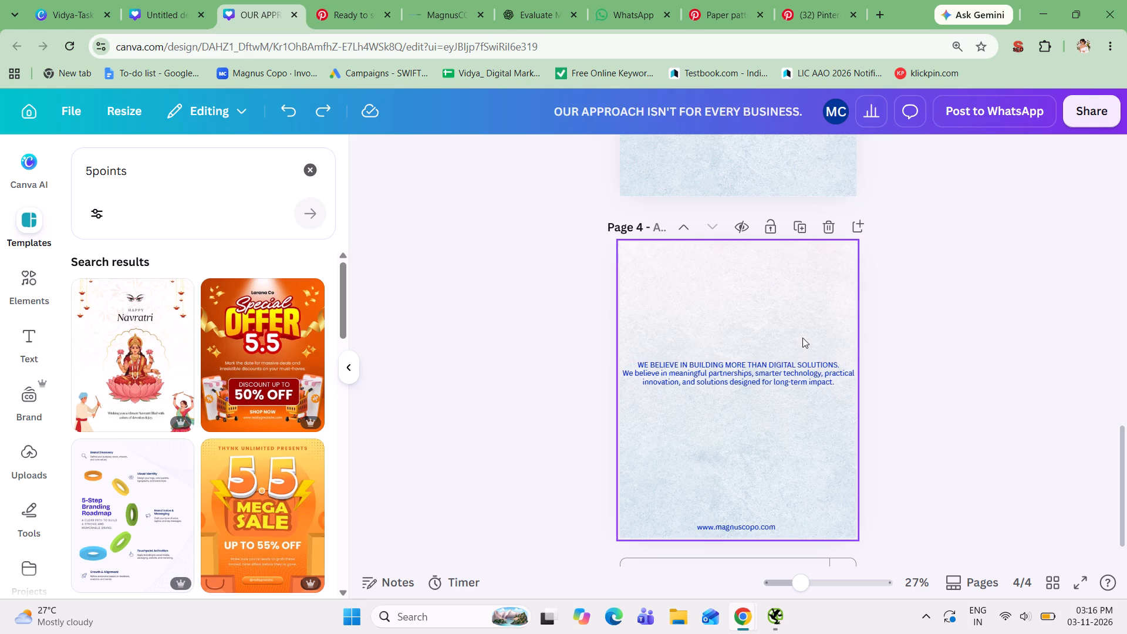
{"action": "left_click_drag", "start_coordinate": [744, 373], "coordinate": [740, 170]}
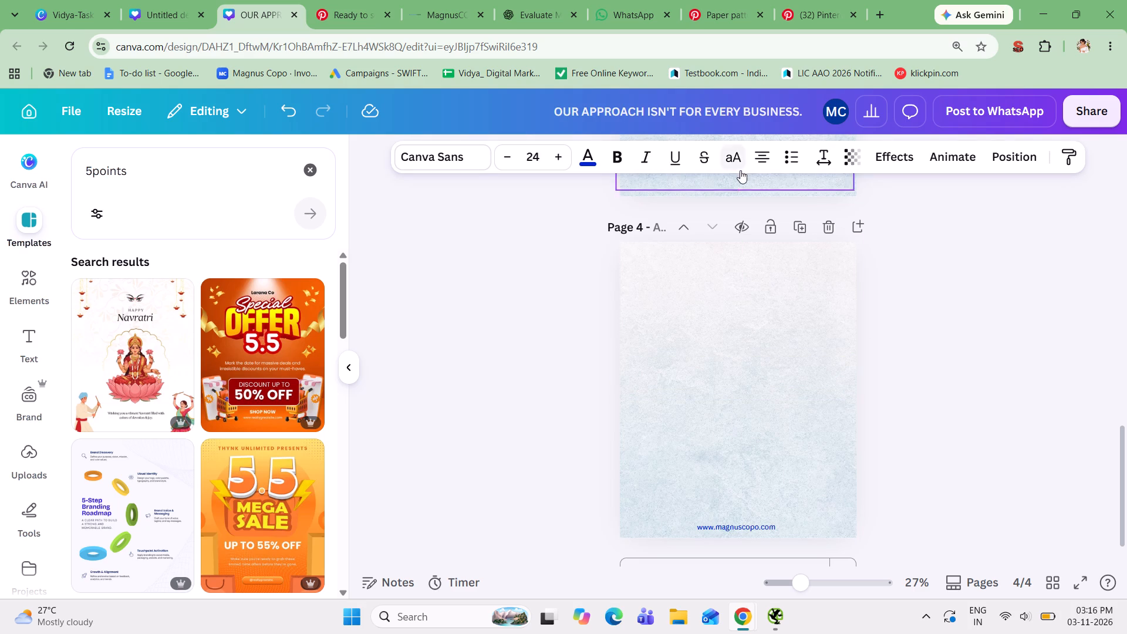
{"action": "left_click_drag", "start_coordinate": [740, 170], "coordinate": [740, 173]}
{"action": "scroll", "coordinate": [856, 385], "scroll_direction": "up", "scroll_amount": 2}
{"action": "scroll", "coordinate": [779, 467], "scroll_direction": "down", "scroll_amount": 1}
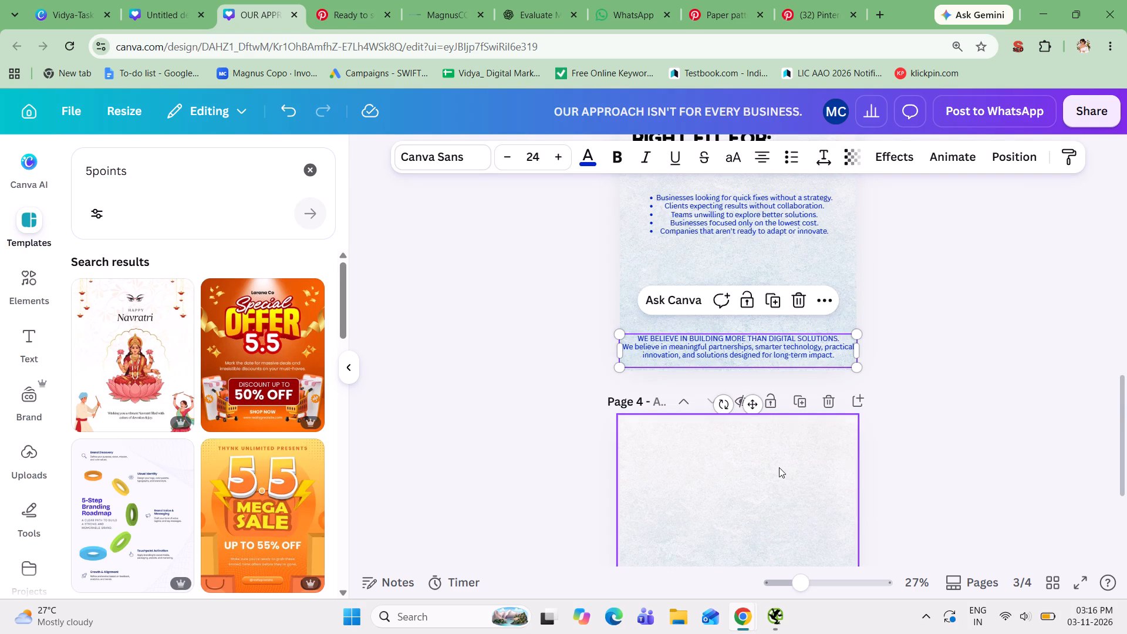
{"action": "scroll", "coordinate": [779, 467], "scroll_direction": "down", "scroll_amount": 1}
{"action": "left_click_drag", "start_coordinate": [733, 512], "coordinate": [700, 269]}
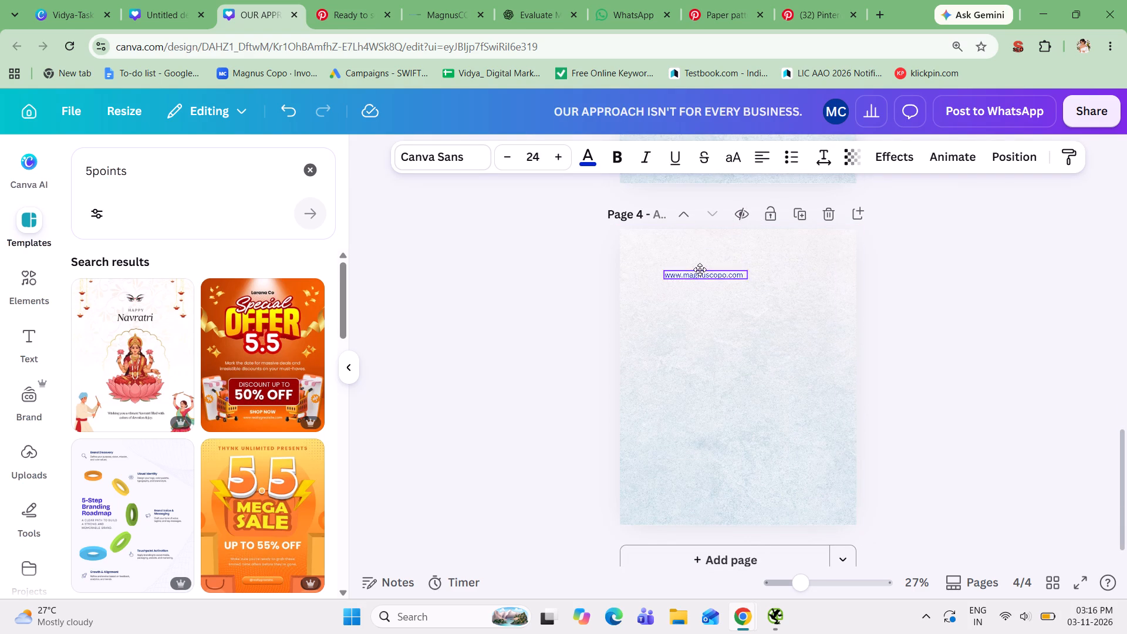
{"action": "left_click_drag", "start_coordinate": [700, 269], "coordinate": [700, 173]}
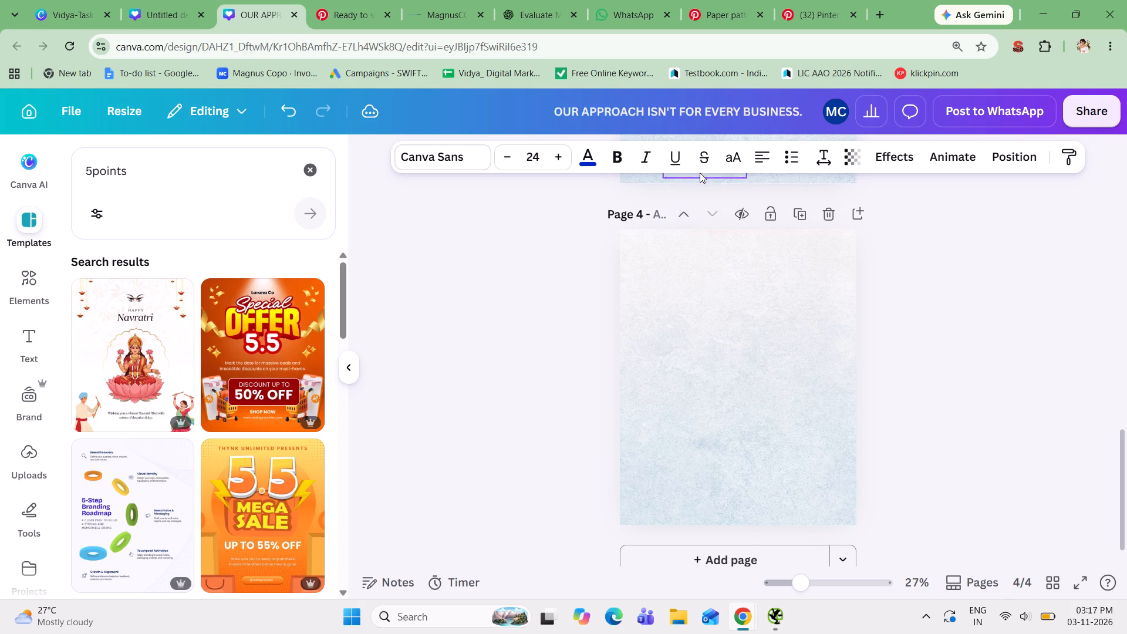
{"action": "scroll", "coordinate": [933, 279], "scroll_direction": "up", "scroll_amount": 1}
Paste page 1's overlay image onto the cleared page 4 so it covers the page background.
{"action": "left_click", "coordinate": [746, 446]}
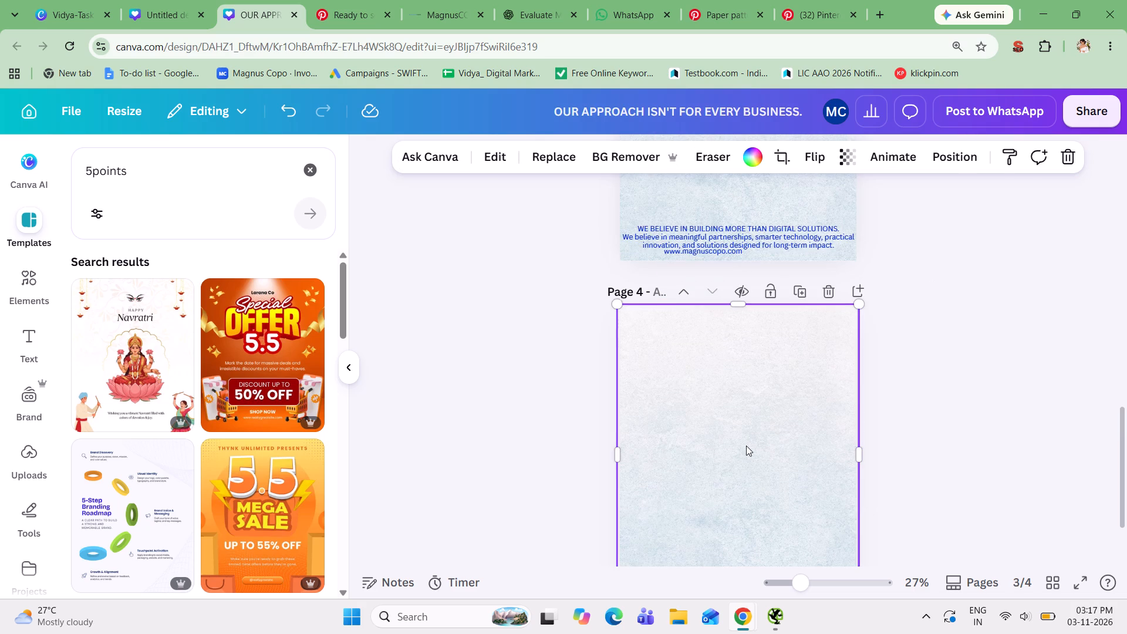
{"action": "key", "text": "ctrl+v"}
{"action": "scroll", "coordinate": [746, 446], "scroll_direction": "down", "scroll_amount": 1}
{"action": "scroll", "coordinate": [746, 446], "scroll_direction": "up", "scroll_amount": 1}
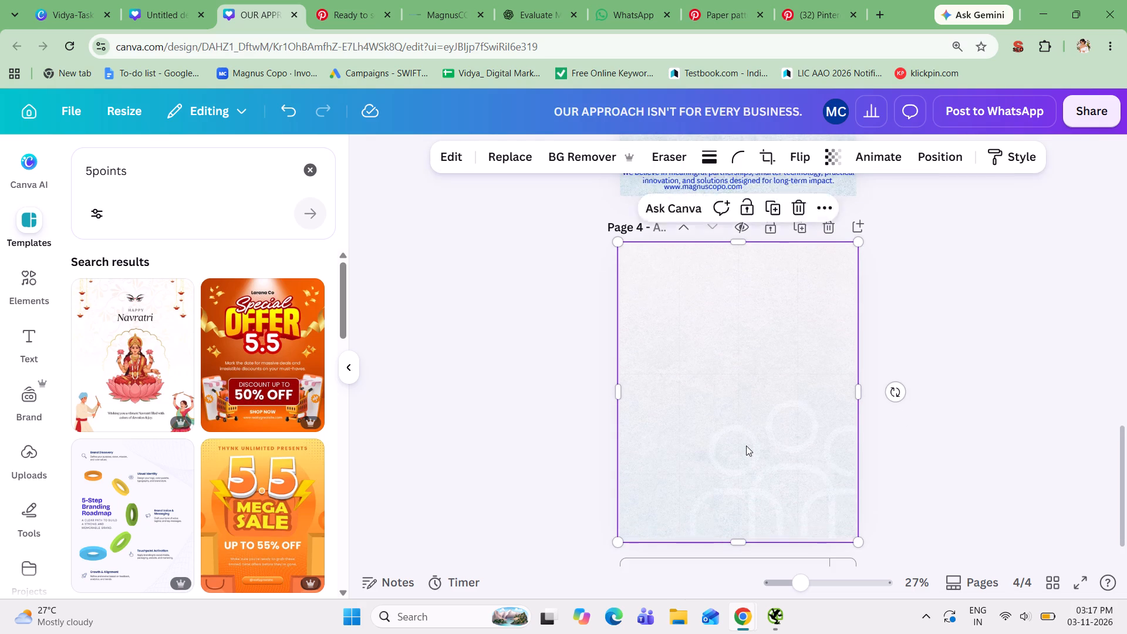
{"action": "scroll", "coordinate": [746, 446], "scroll_direction": "up", "scroll_amount": 1}
{"action": "left_click_drag", "start_coordinate": [740, 300], "coordinate": [745, 454]}
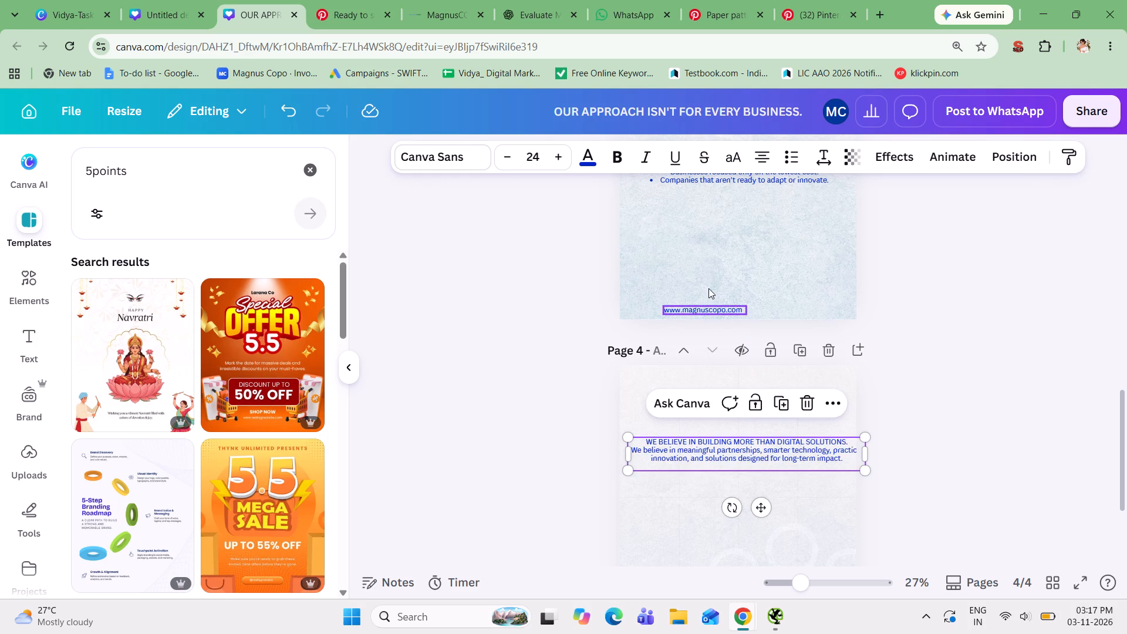
{"action": "left_click_drag", "start_coordinate": [703, 309], "coordinate": [729, 505]}
{"action": "scroll", "coordinate": [729, 505], "scroll_direction": "down", "scroll_amount": 1}
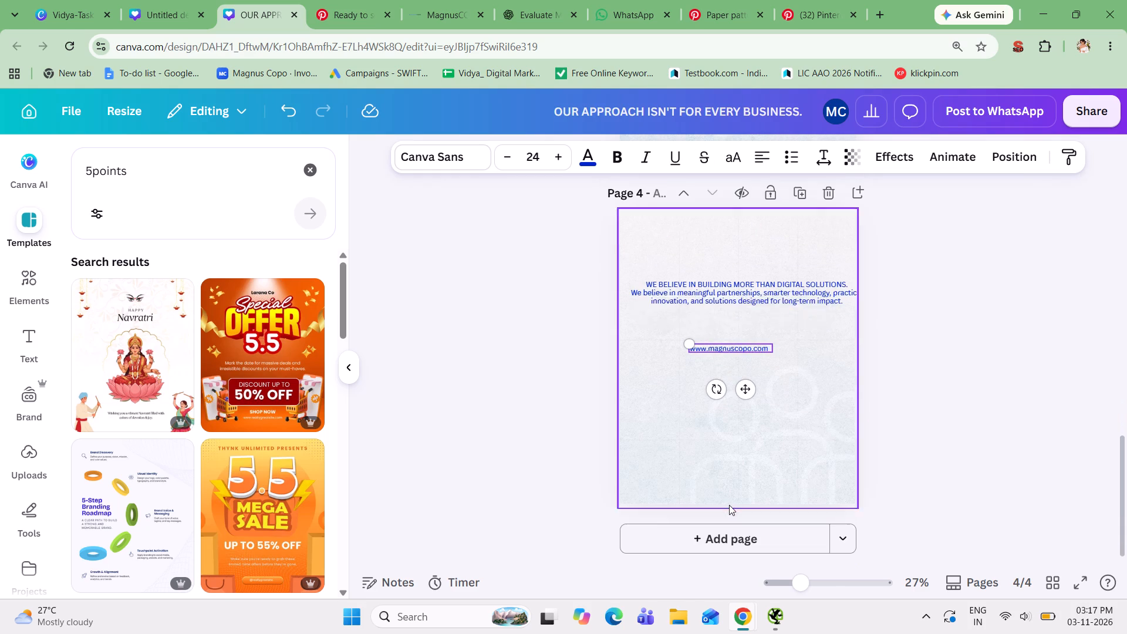
{"action": "scroll", "coordinate": [729, 505], "scroll_direction": "down", "scroll_amount": 1}
{"action": "left_click_drag", "start_coordinate": [737, 350], "coordinate": [727, 457]}
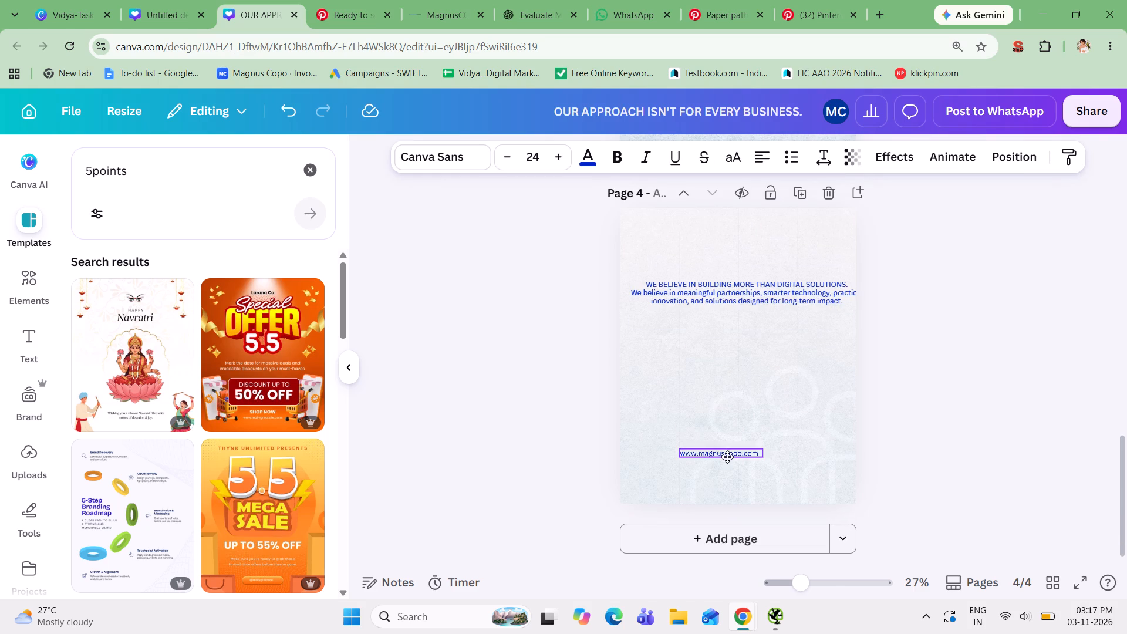
{"action": "left_click_drag", "start_coordinate": [727, 457], "coordinate": [727, 478]}
{"action": "left_click_drag", "start_coordinate": [734, 298], "coordinate": [734, 358]}
Split "WE BELIEVE IN BUILDING MORE THAN DIGITAL SOLUTIONS." from page 4's paragraph into its own text box above it.
{"action": "left_click", "coordinate": [848, 341]}
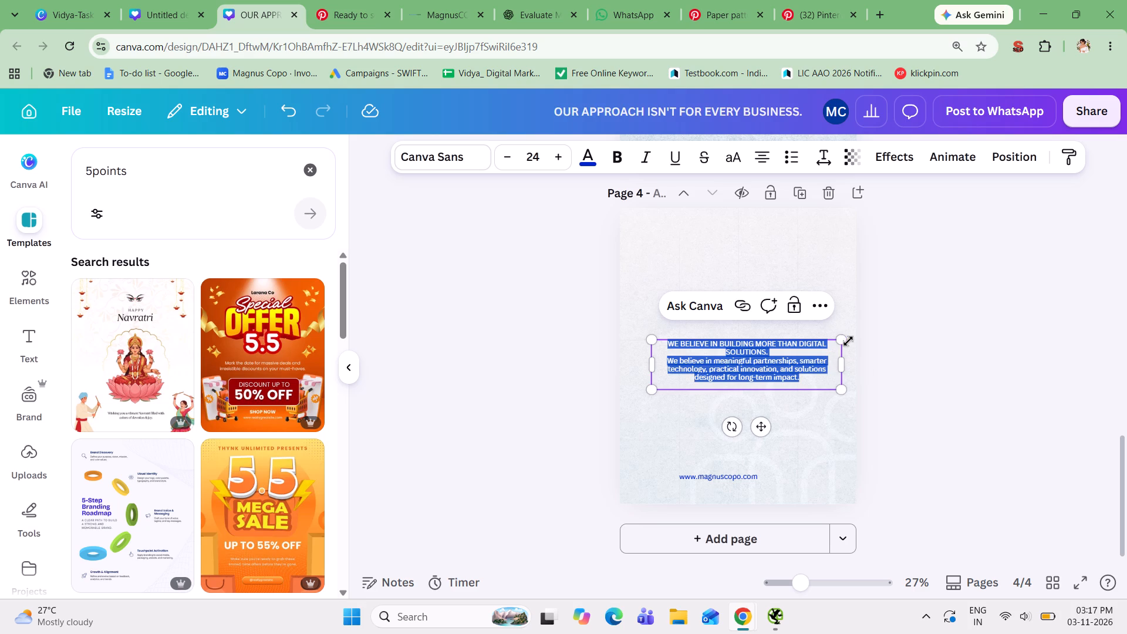
{"action": "left_click", "coordinate": [785, 355]}
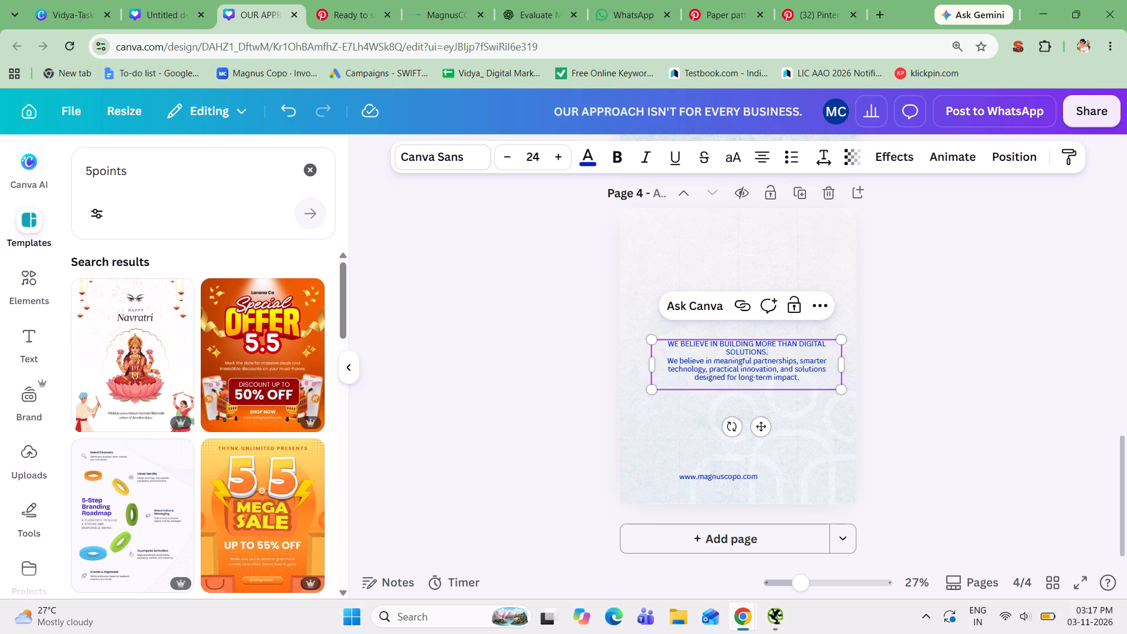
{"action": "left_click_drag", "start_coordinate": [785, 355], "coordinate": [667, 345]}
{"action": "key", "text": "ctrl+c"}
{"action": "key", "text": "Delete"}
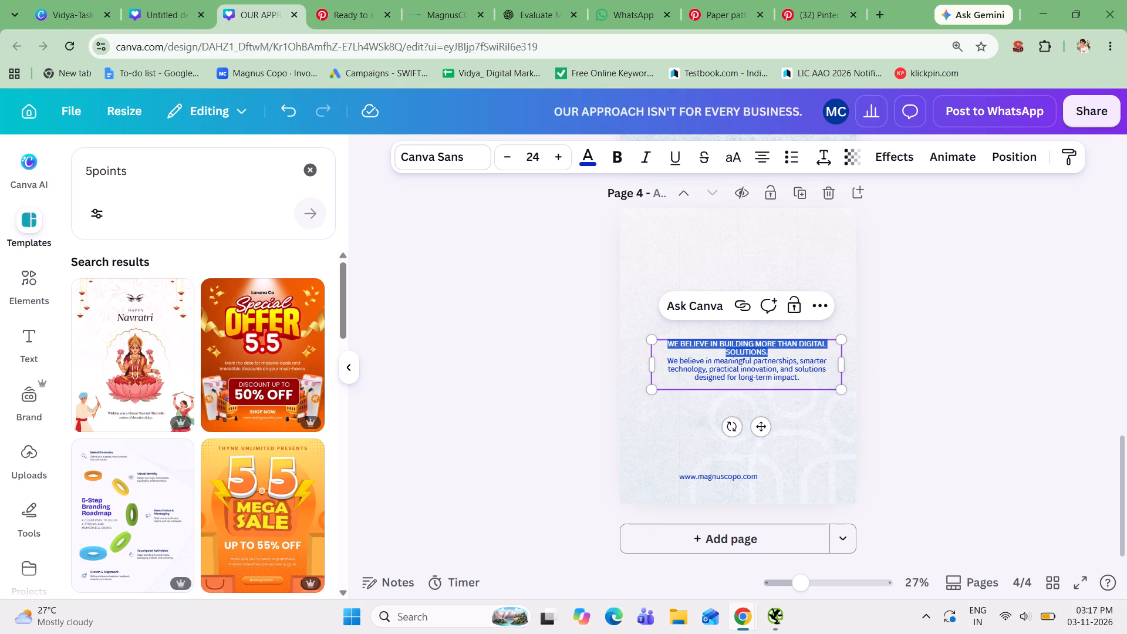
{"action": "key", "text": "Delete"}
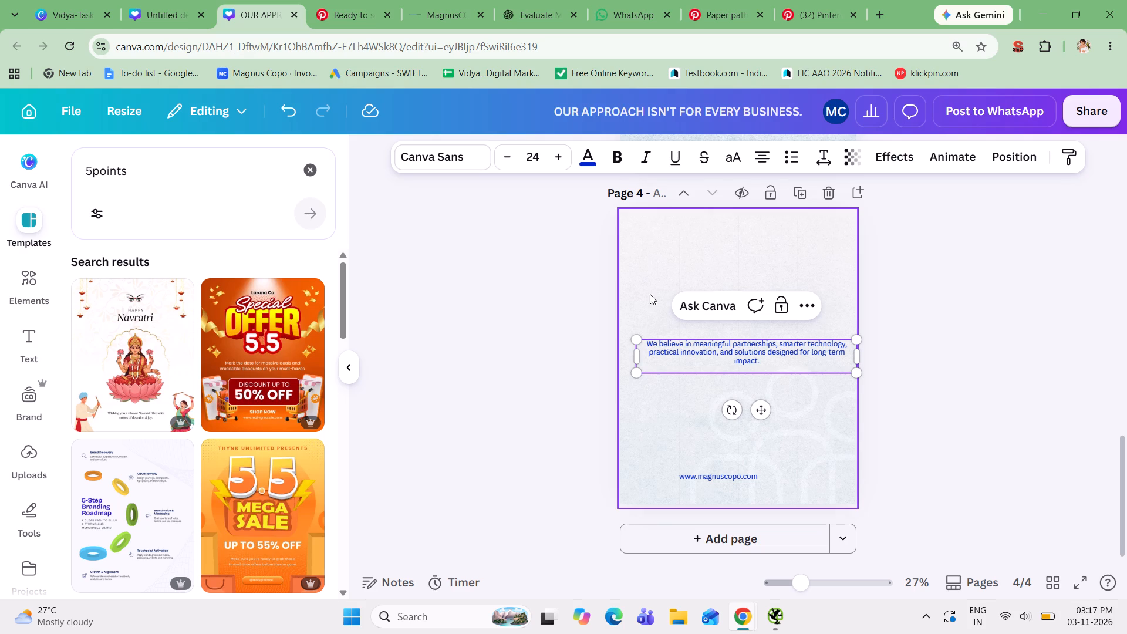
{"action": "left_click", "coordinate": [661, 288]}
{"action": "key", "text": "ctrl+v"}
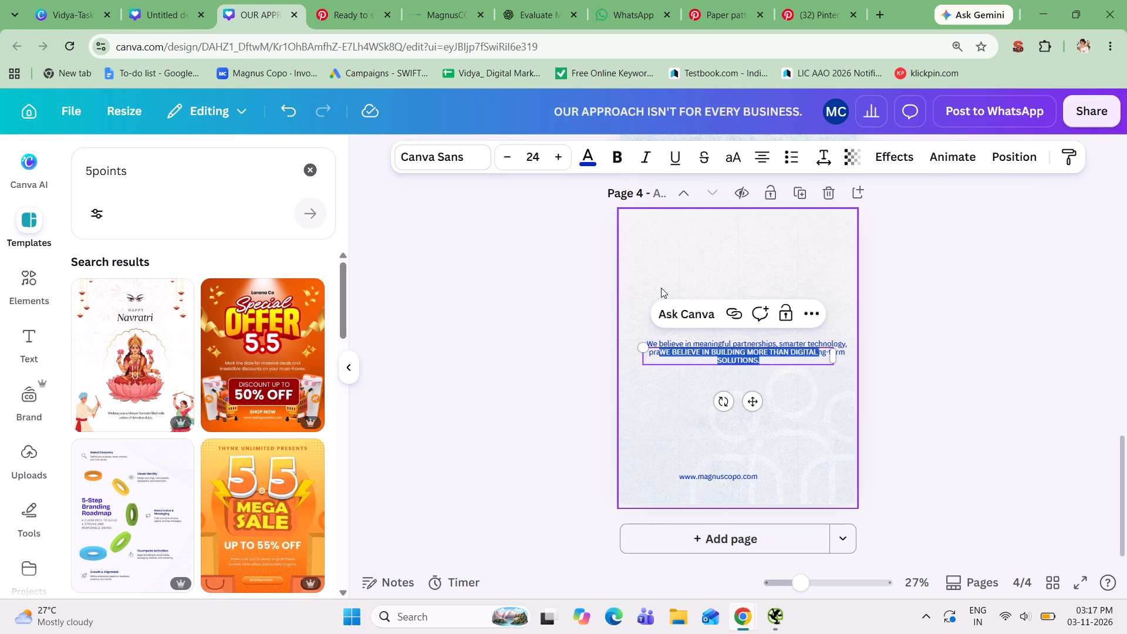
{"action": "left_click", "coordinate": [890, 411]}
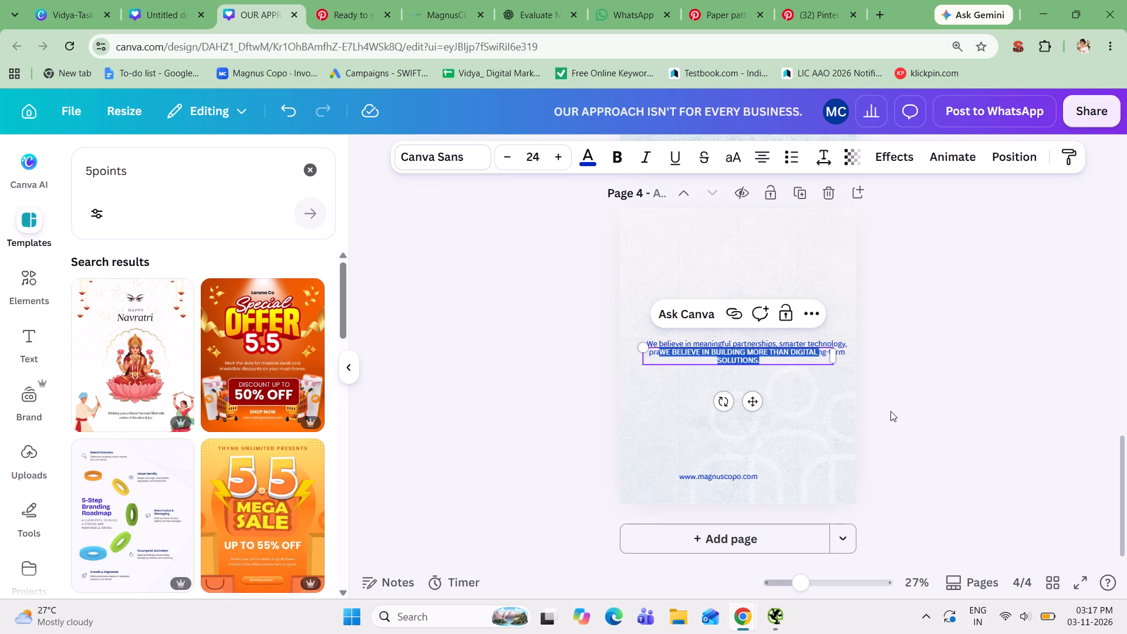
{"action": "left_click_drag", "start_coordinate": [777, 361], "coordinate": [773, 276]}
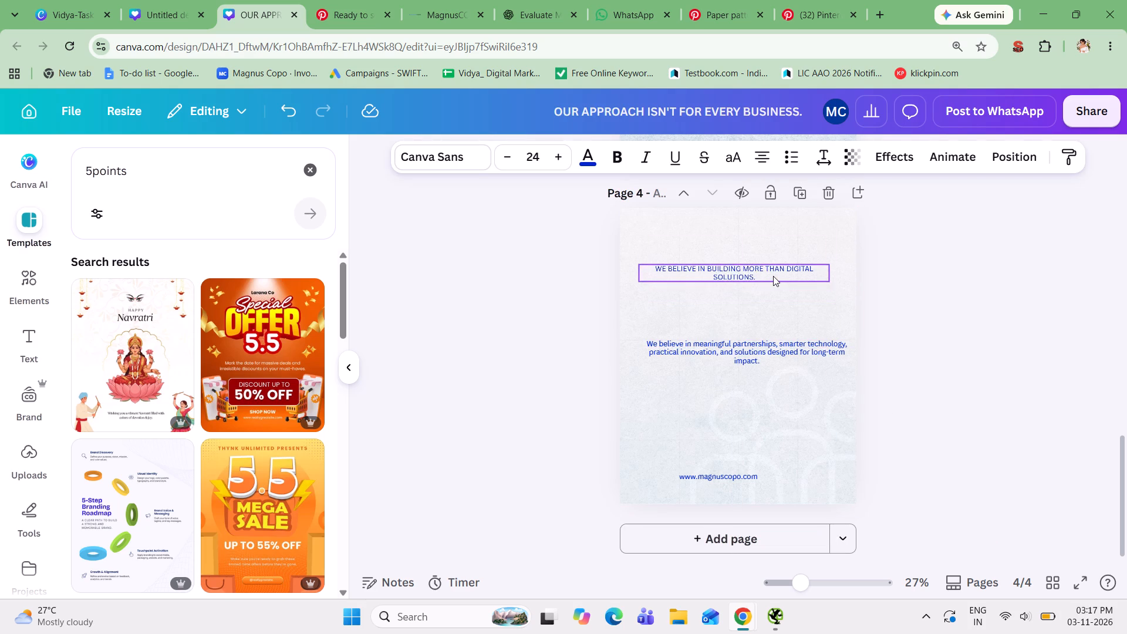
Set page 4's "WE BELIEVE IN BUILDING MORE THAN DIGITAL SOLUTIONS." heading to size 64 in the Fredoka font.
{"action": "left_click", "coordinate": [529, 159]}
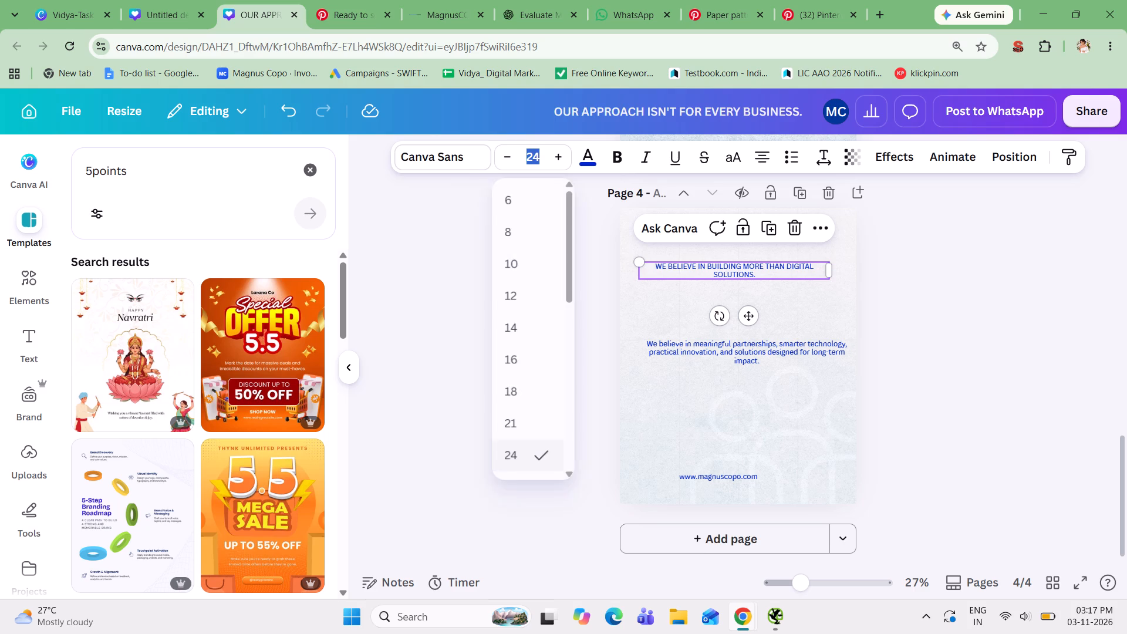
{"action": "scroll", "coordinate": [536, 393], "scroll_direction": "down", "scroll_amount": 3}
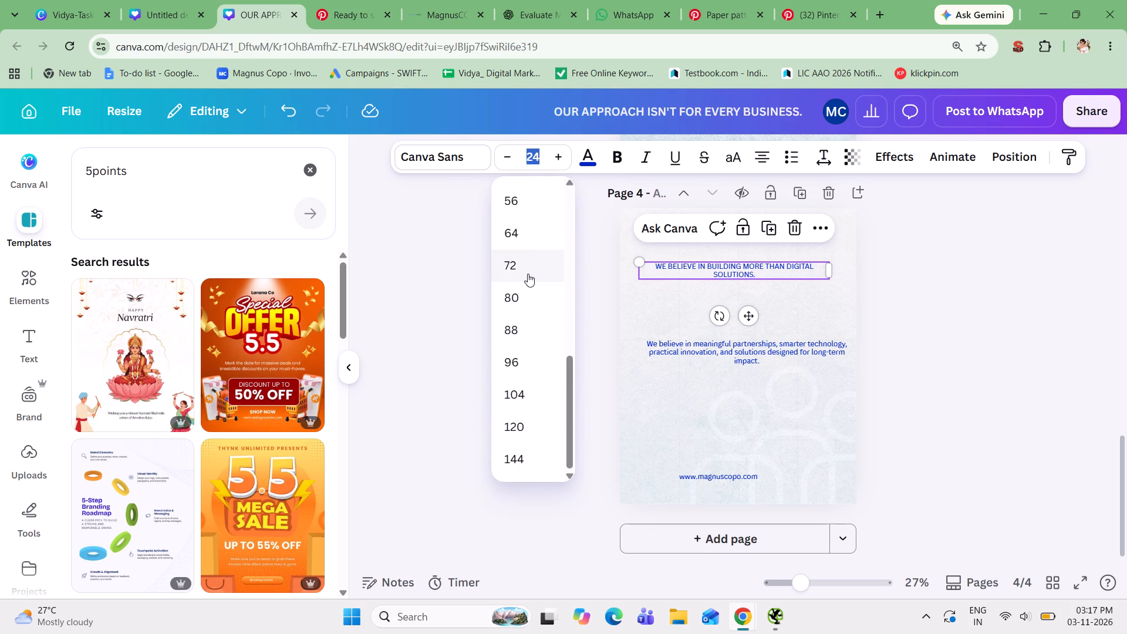
{"action": "left_click", "coordinate": [528, 238]}
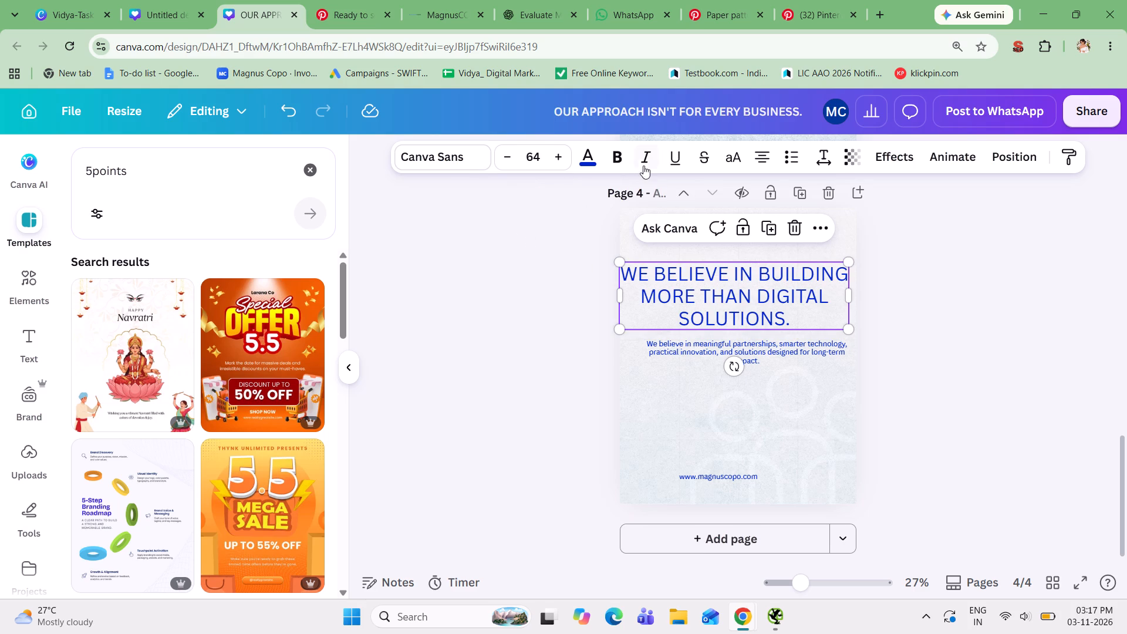
{"action": "left_click", "coordinate": [456, 147]}
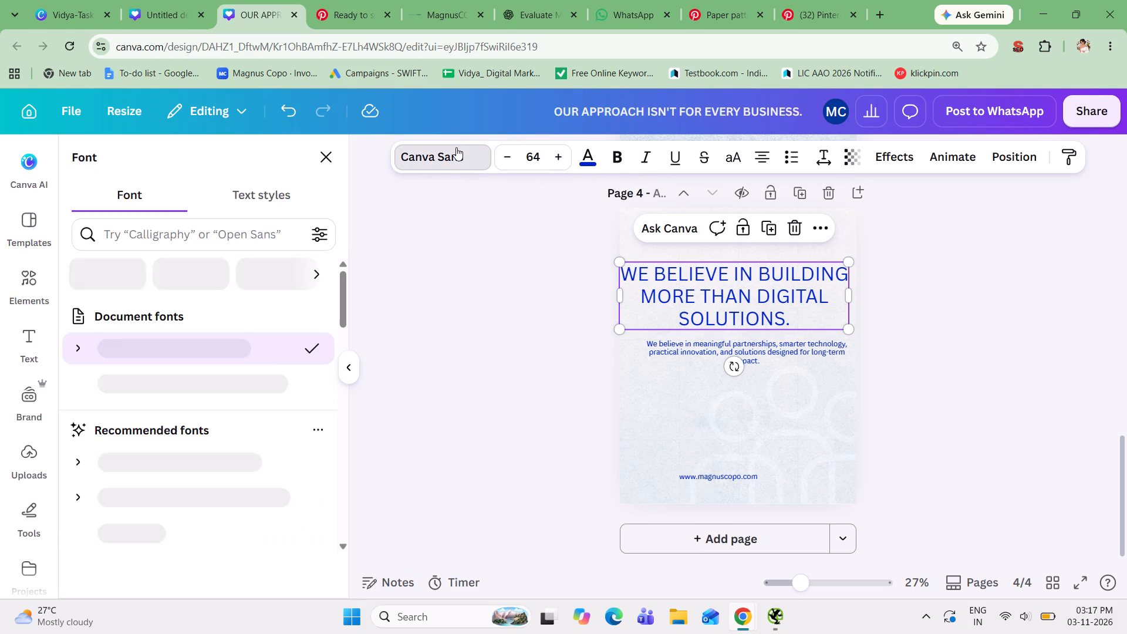
{"action": "left_click", "coordinate": [178, 393]}
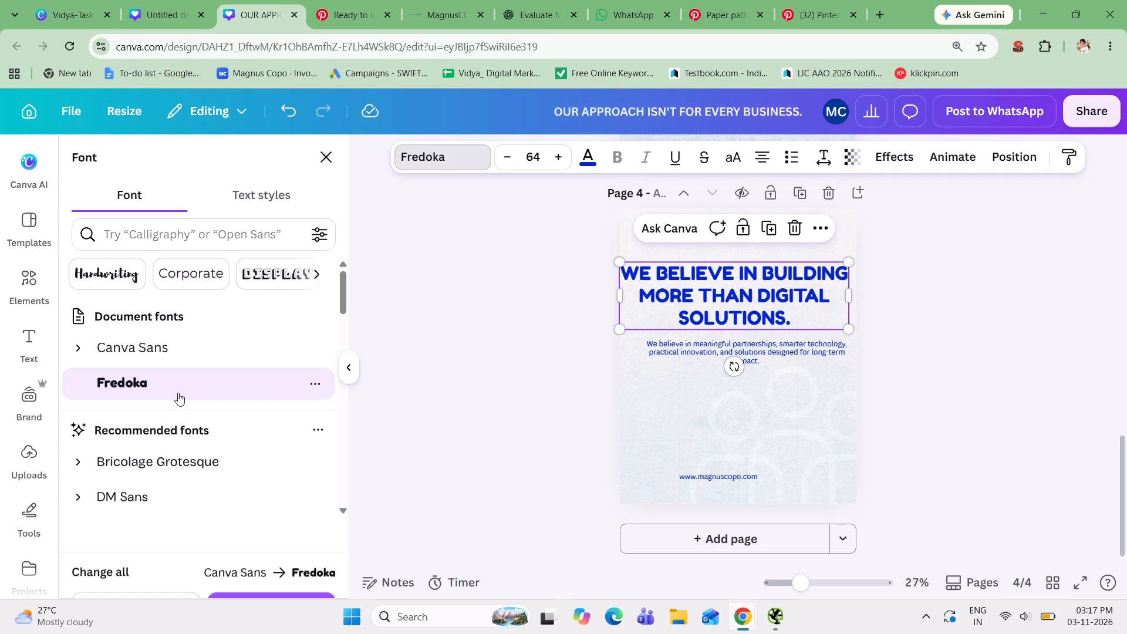
Change the text colour of page 4's "WE BELIEVE IN BUILDING MORE THAN DIGITAL SOLUTIONS." heading to black.
{"action": "left_click", "coordinate": [581, 159]}
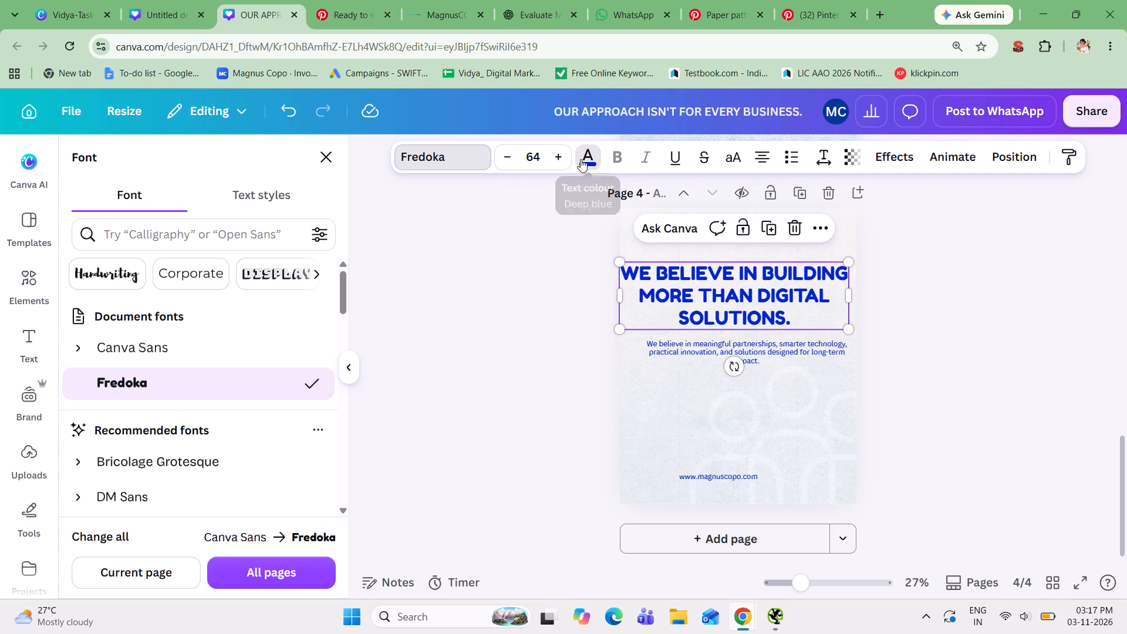
{"action": "left_click", "coordinate": [193, 284]}
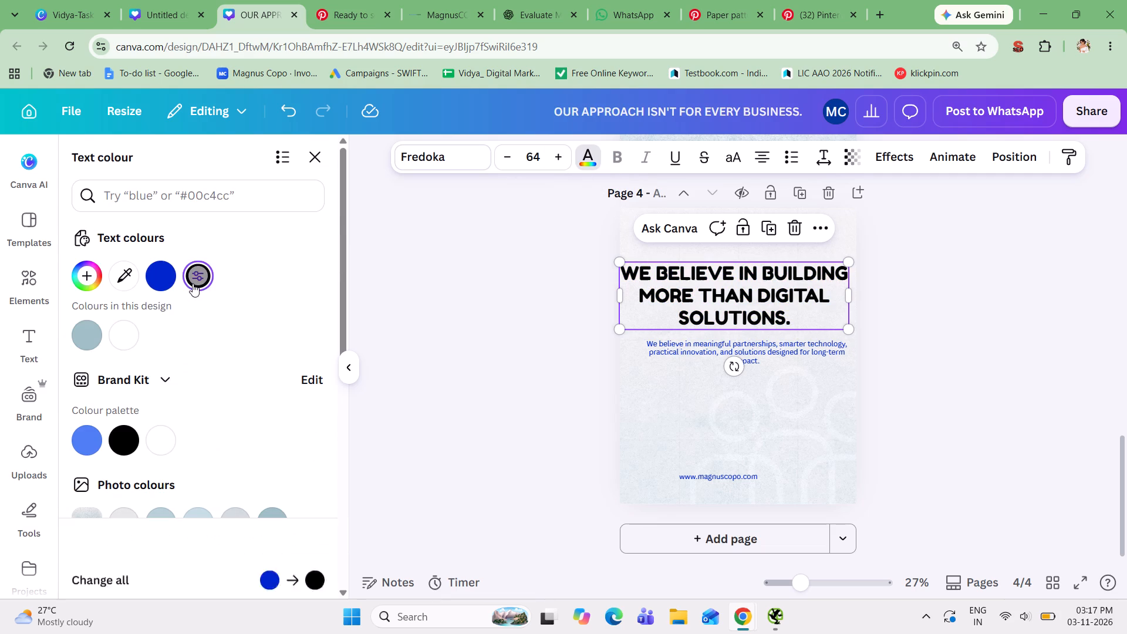
{"action": "left_click", "coordinate": [888, 330]}
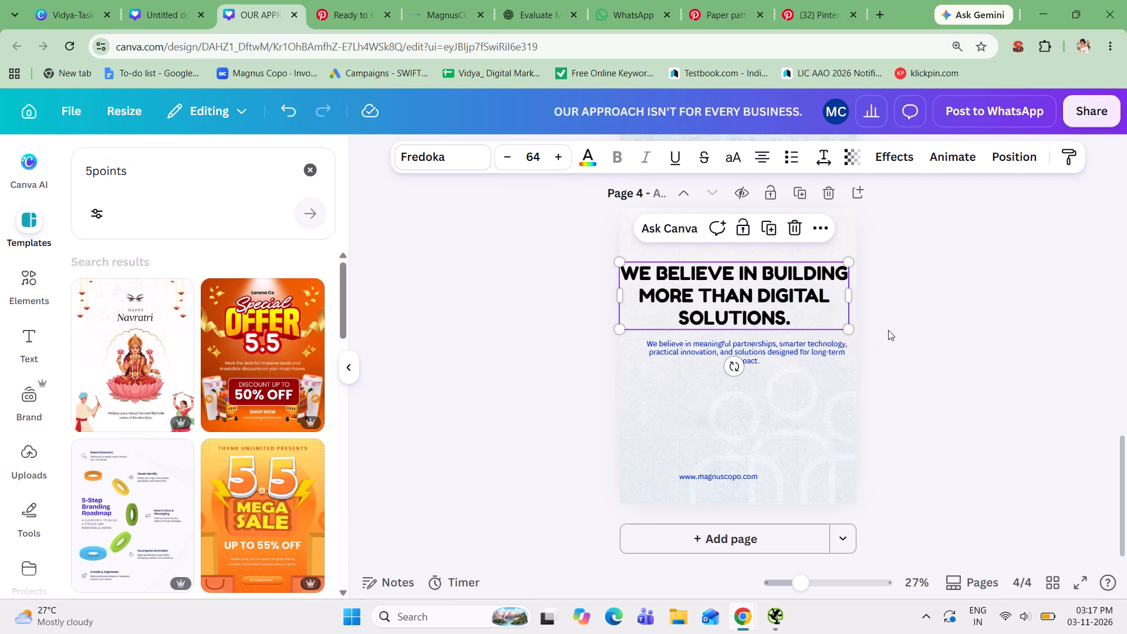
{"action": "left_click", "coordinate": [888, 330]}
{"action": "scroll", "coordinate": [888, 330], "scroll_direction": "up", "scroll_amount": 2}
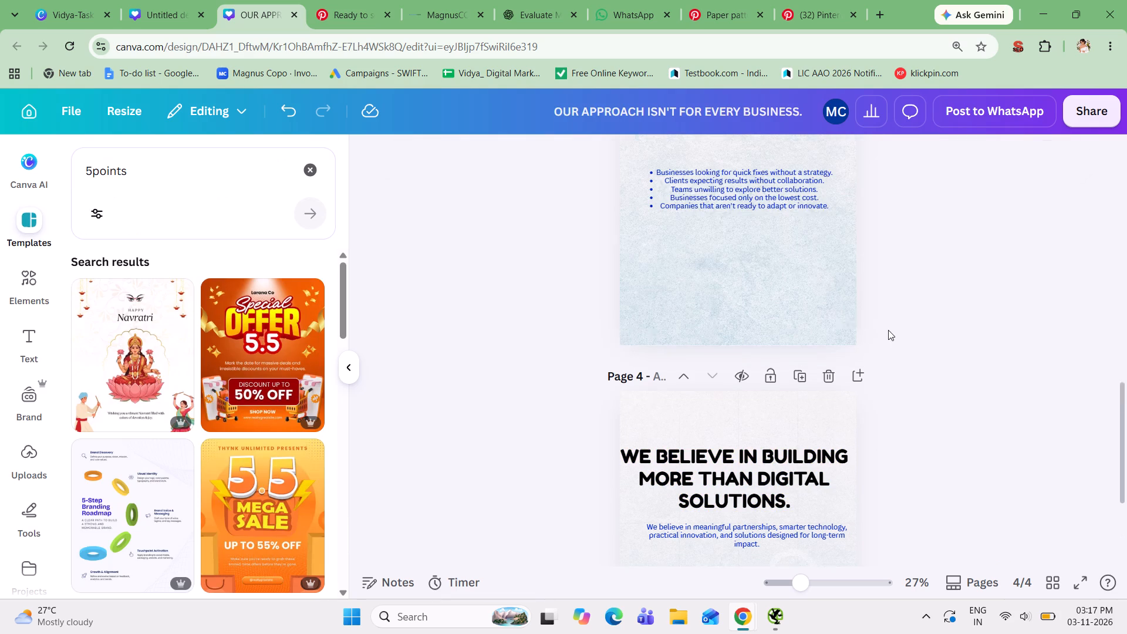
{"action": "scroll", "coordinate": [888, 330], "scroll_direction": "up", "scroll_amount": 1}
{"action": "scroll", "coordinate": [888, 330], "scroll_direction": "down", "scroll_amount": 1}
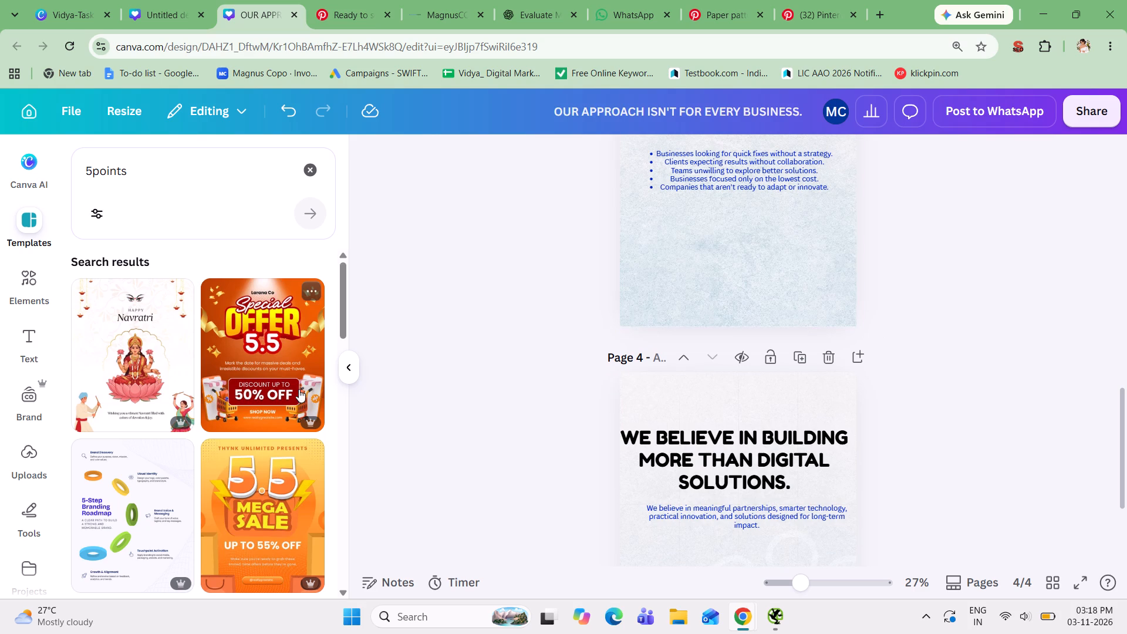
Look through the "5points" template results for a layout that suits a five-item list.
{"action": "scroll", "coordinate": [259, 419], "scroll_direction": "down", "scroll_amount": 1}
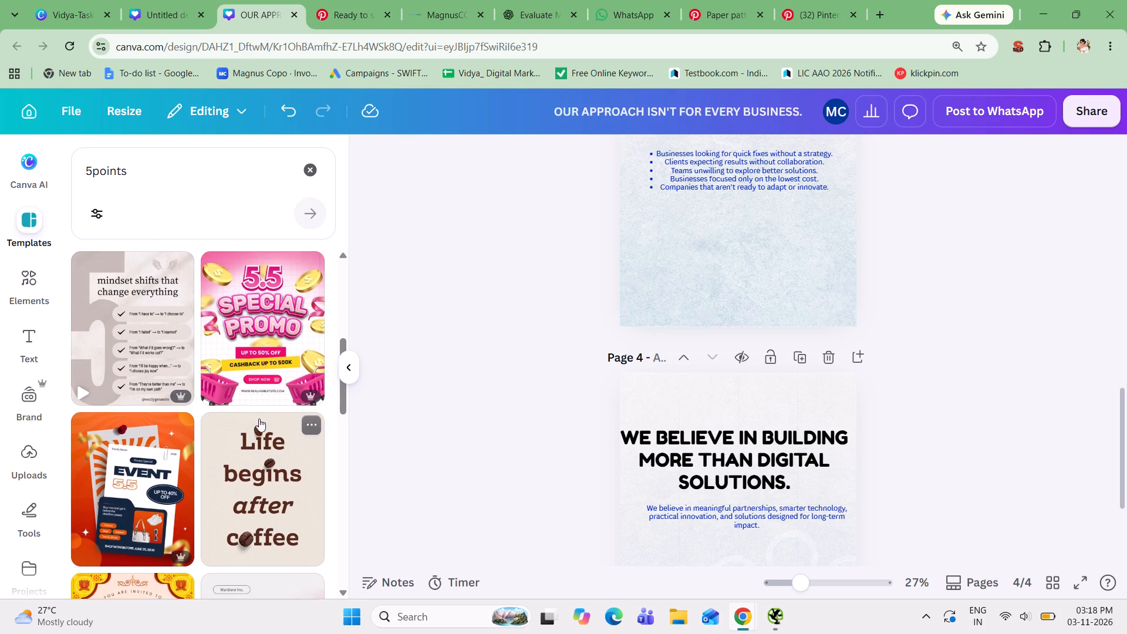
{"action": "scroll", "coordinate": [259, 419], "scroll_direction": "down", "scroll_amount": 5}
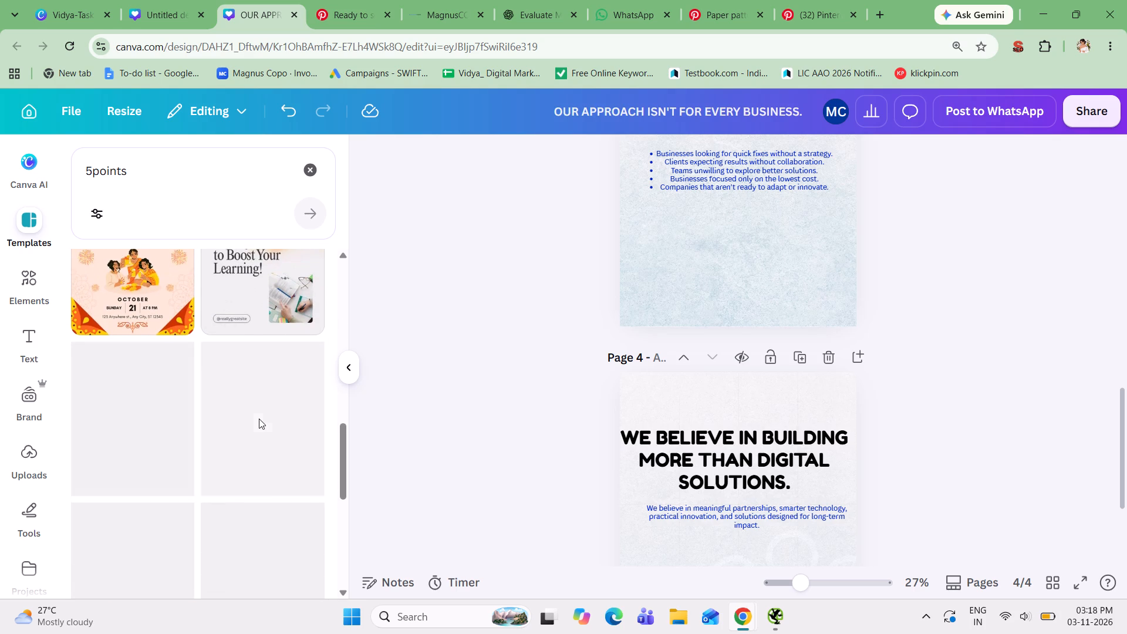
{"action": "scroll", "coordinate": [259, 419], "scroll_direction": "down", "scroll_amount": 2}
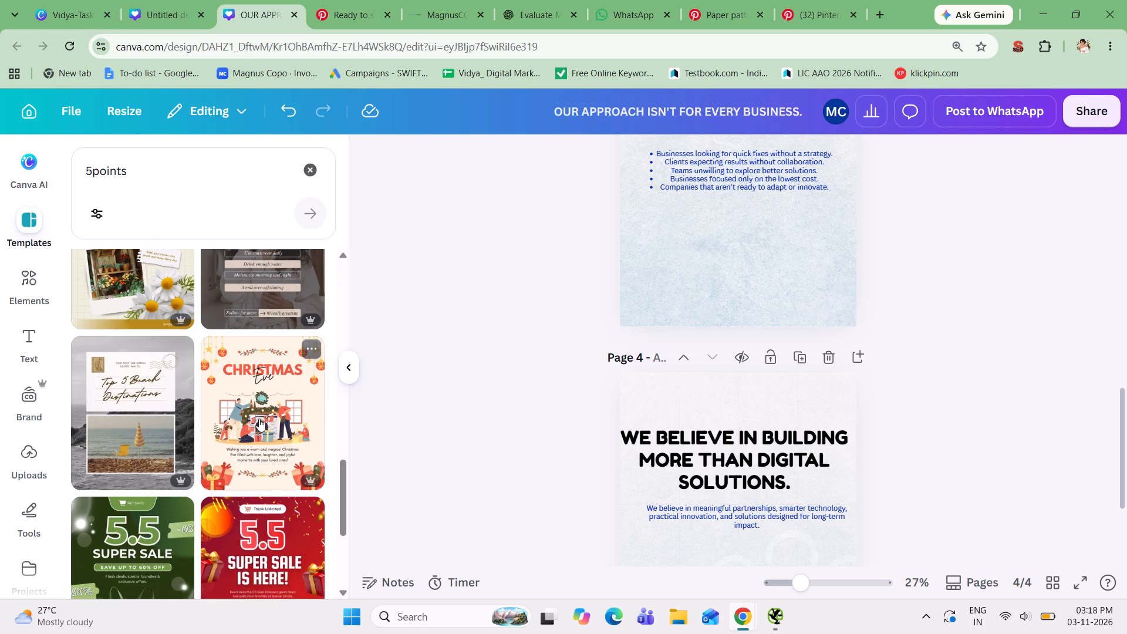
{"action": "scroll", "coordinate": [259, 419], "scroll_direction": "down", "scroll_amount": 3}
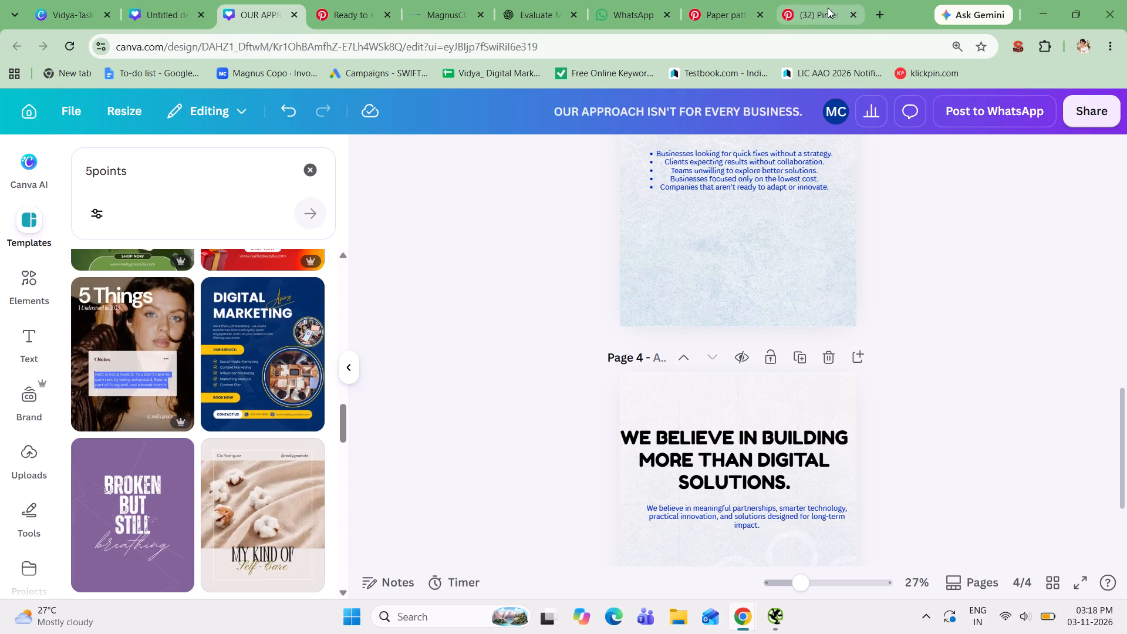
Switch to Pinterest, look through the "6ways" pins for a six-point layout idea, and close that Pinterest page.
{"action": "left_click", "coordinate": [828, 8]}
{"action": "scroll", "coordinate": [620, 322], "scroll_direction": "down", "scroll_amount": 2}
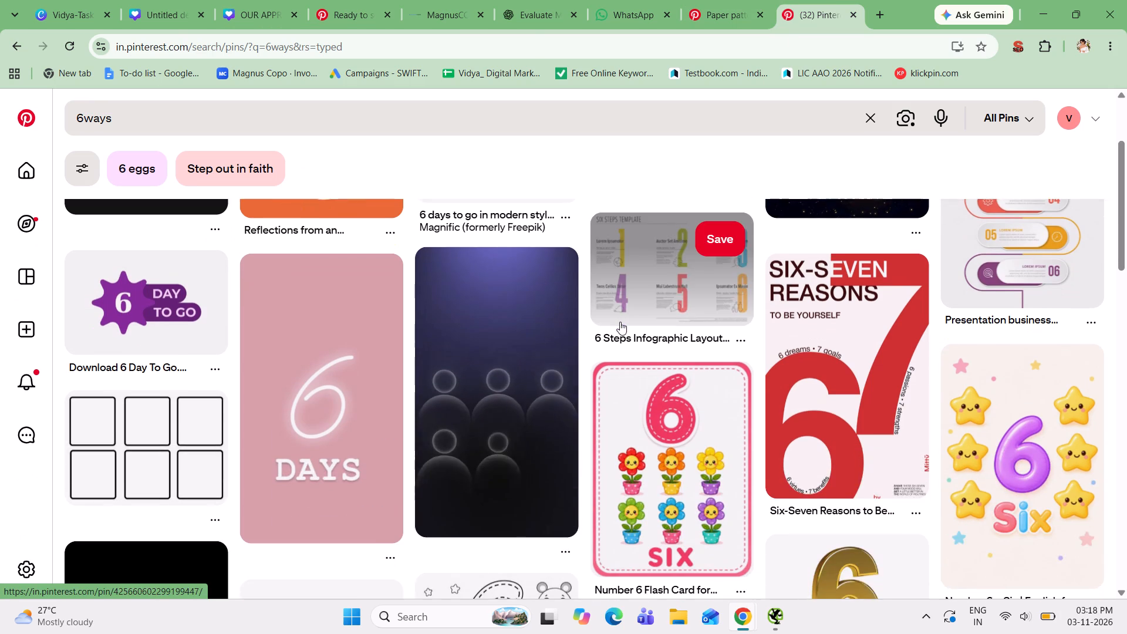
{"action": "scroll", "coordinate": [620, 322], "scroll_direction": "down", "scroll_amount": 7}
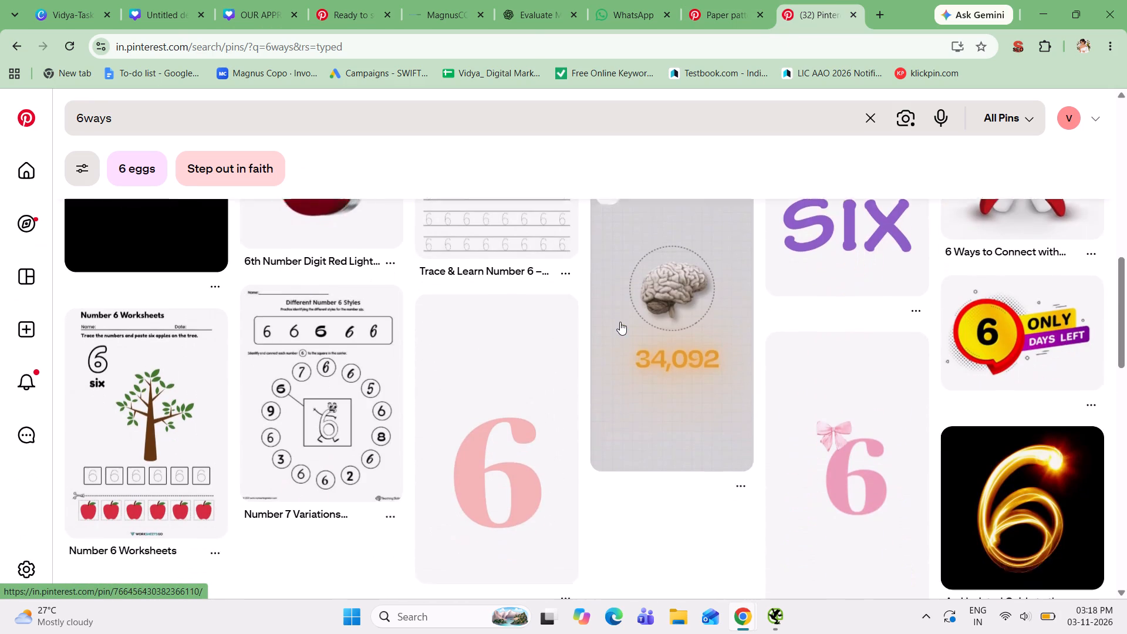
{"action": "scroll", "coordinate": [620, 322], "scroll_direction": "down", "scroll_amount": 1}
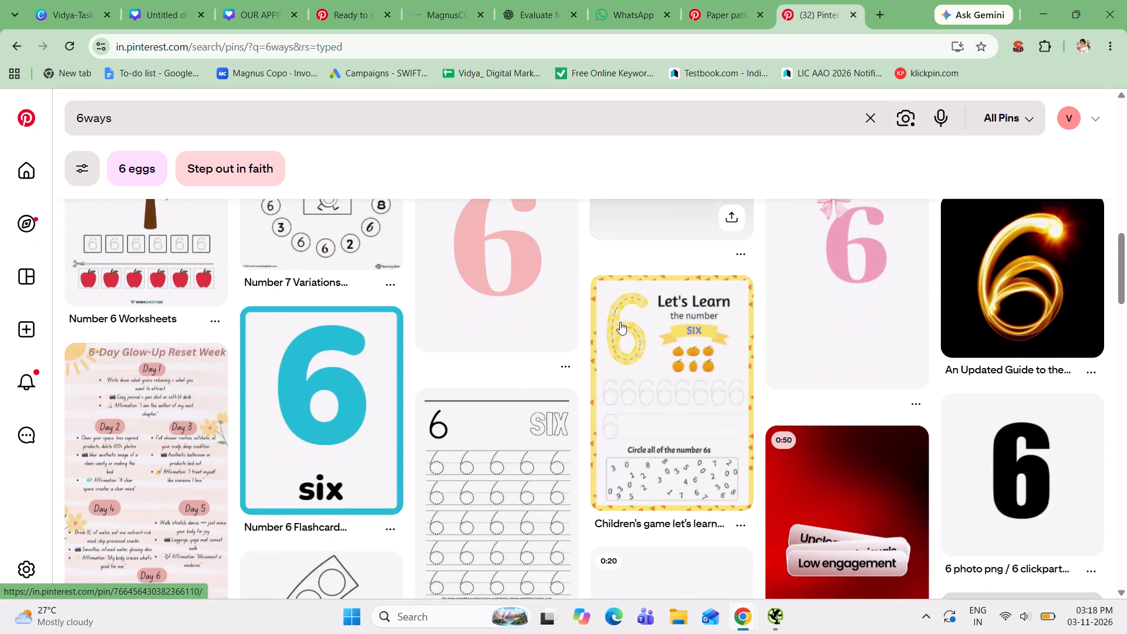
{"action": "scroll", "coordinate": [620, 322], "scroll_direction": "down", "scroll_amount": 2}
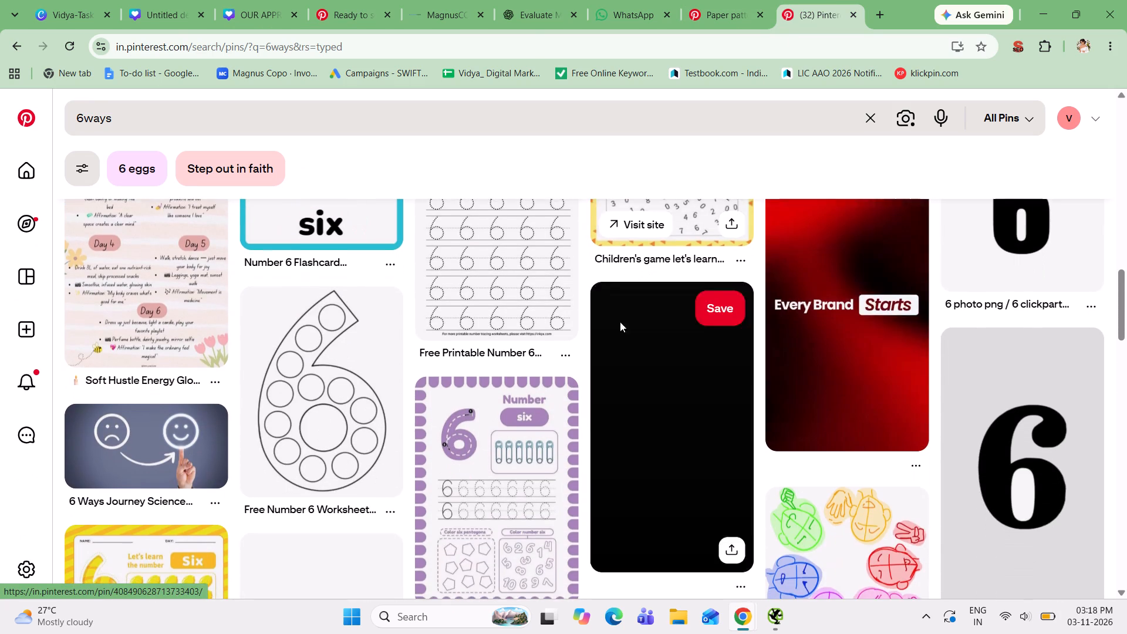
{"action": "scroll", "coordinate": [620, 322], "scroll_direction": "down", "scroll_amount": 1}
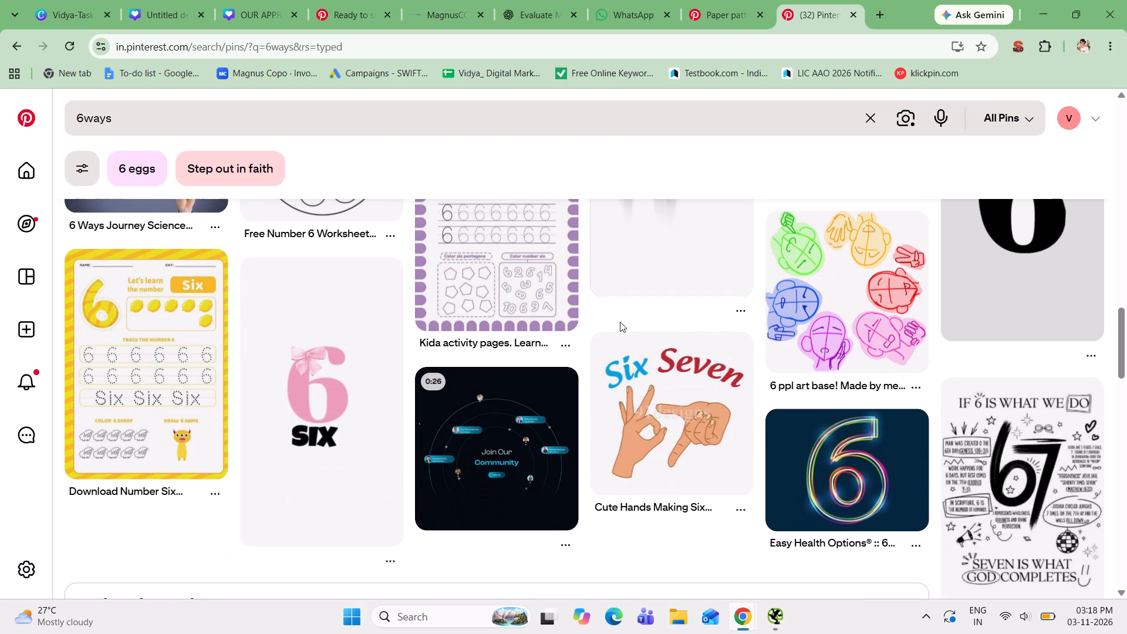
{"action": "scroll", "coordinate": [620, 322], "scroll_direction": "up", "scroll_amount": 3}
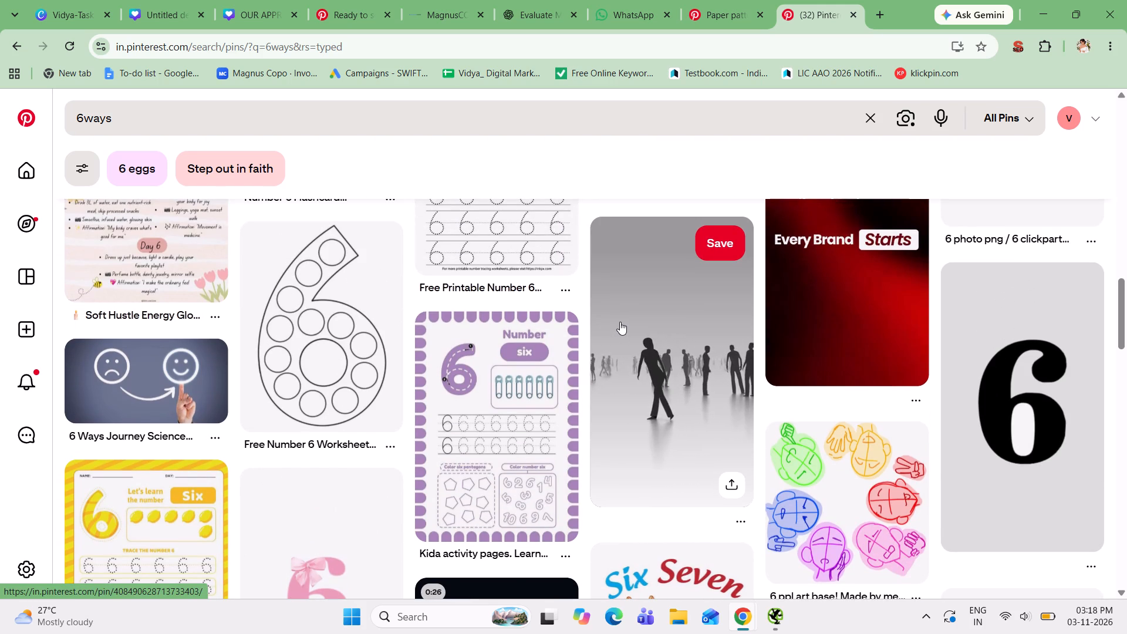
{"action": "scroll", "coordinate": [620, 322], "scroll_direction": "down", "scroll_amount": 2}
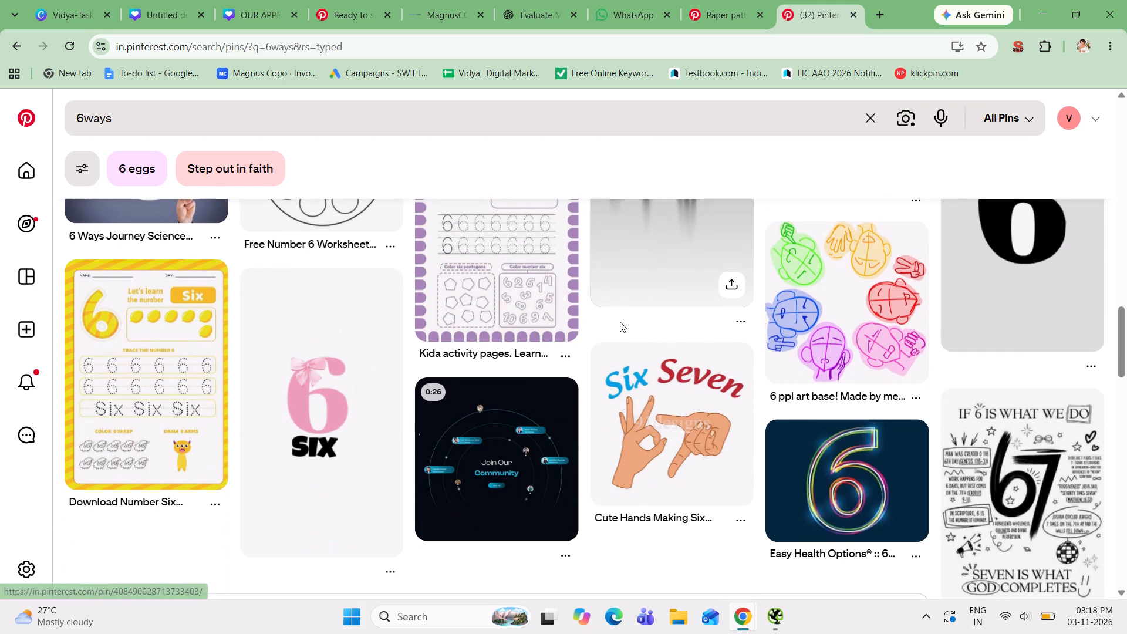
{"action": "scroll", "coordinate": [620, 322], "scroll_direction": "down", "scroll_amount": 1}
{"action": "scroll", "coordinate": [620, 322], "scroll_direction": "up", "scroll_amount": 6}
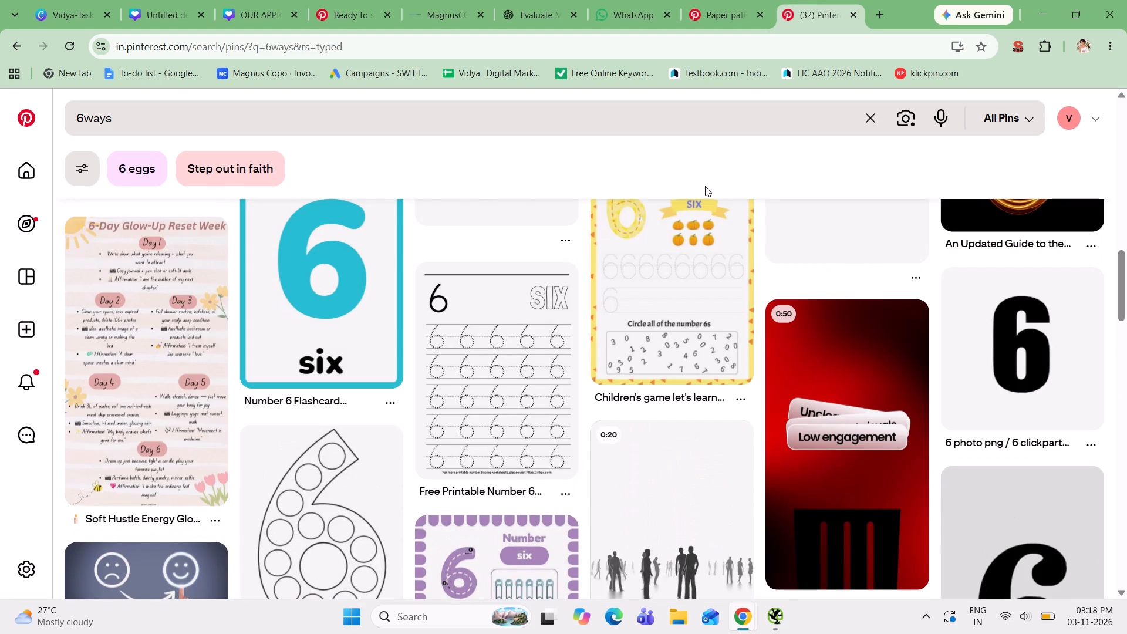
{"action": "left_click", "coordinate": [855, 11]}
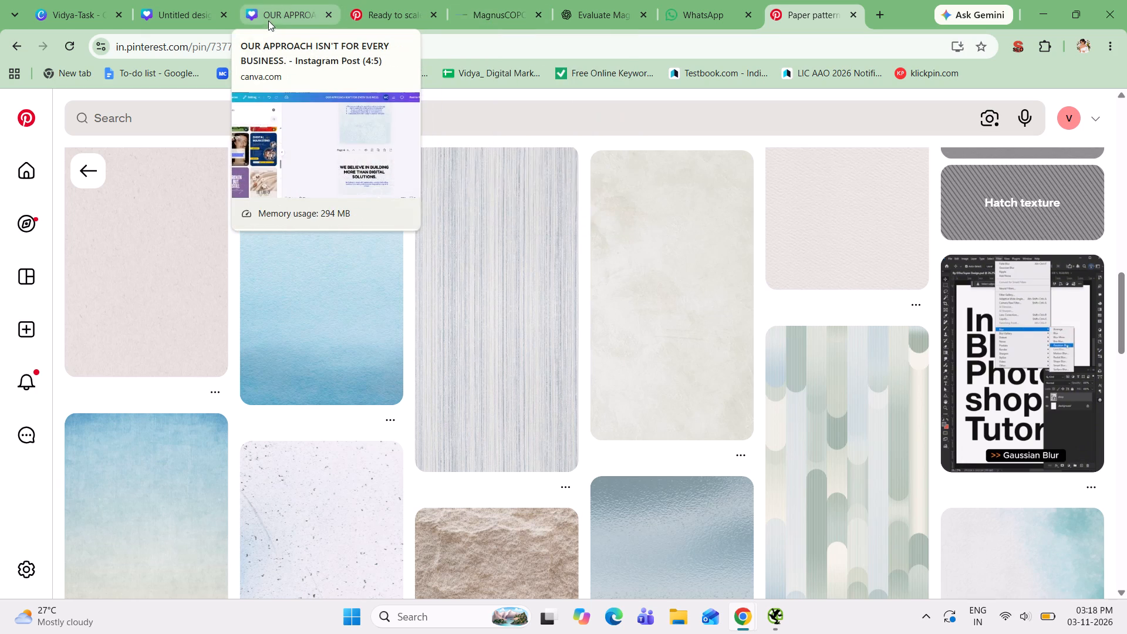
Return to the Canva carousel, add a page after page 4 and apply the five-step "Execution Process" infographic template to it.
{"action": "left_click", "coordinate": [287, 6]}
{"action": "scroll", "coordinate": [666, 282], "scroll_direction": "up", "scroll_amount": 1}
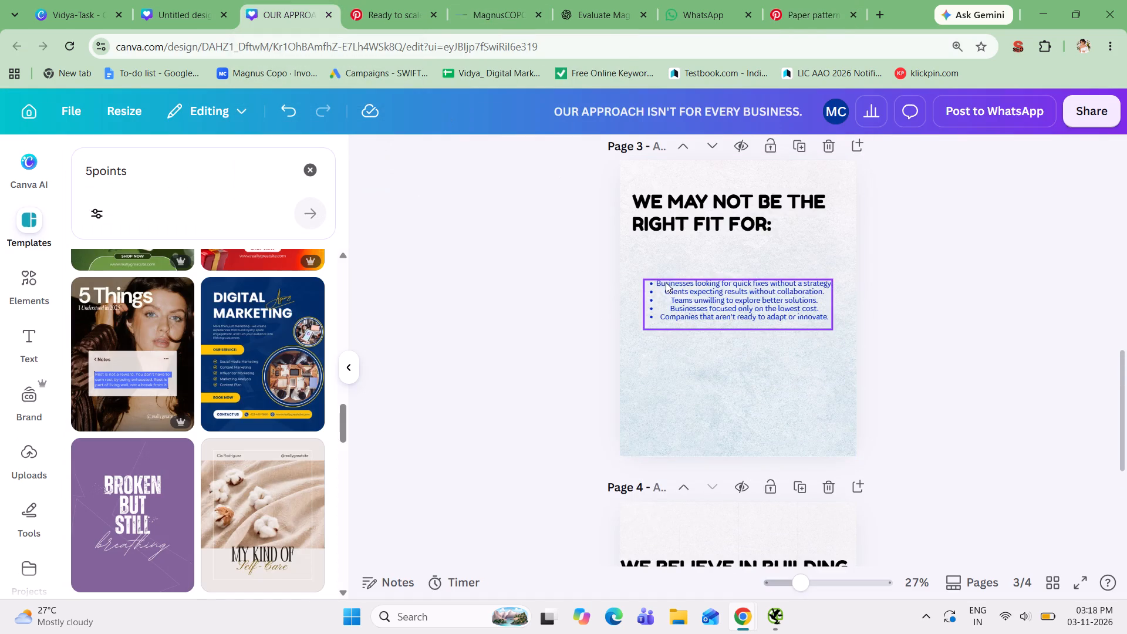
{"action": "scroll", "coordinate": [666, 282], "scroll_direction": "up", "scroll_amount": 2}
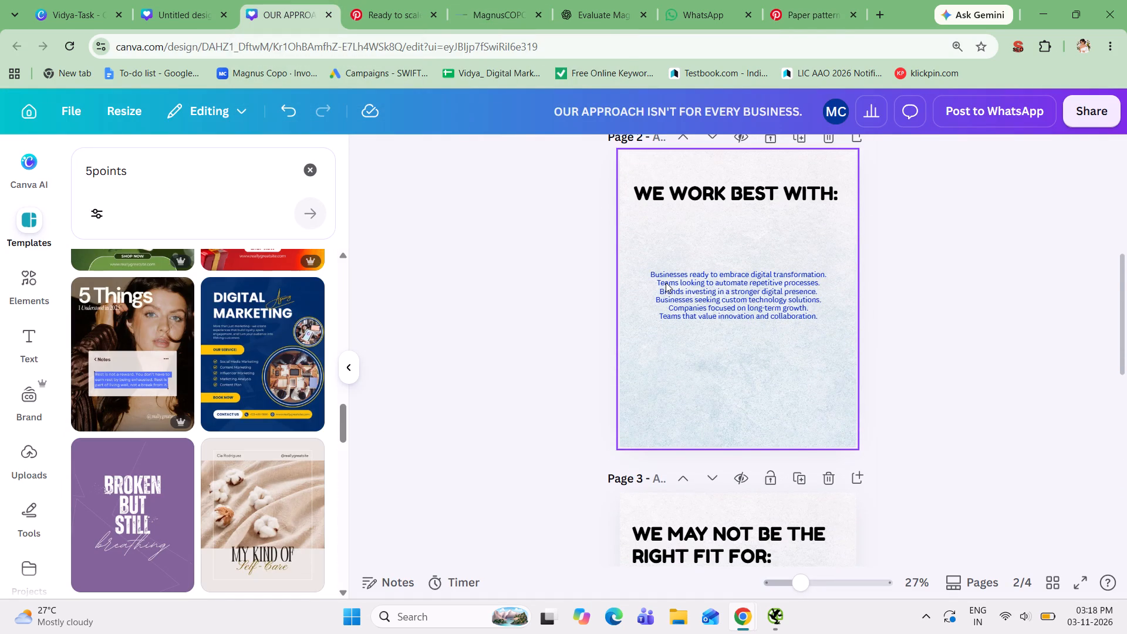
{"action": "scroll", "coordinate": [95, 475], "scroll_direction": "down", "scroll_amount": 3}
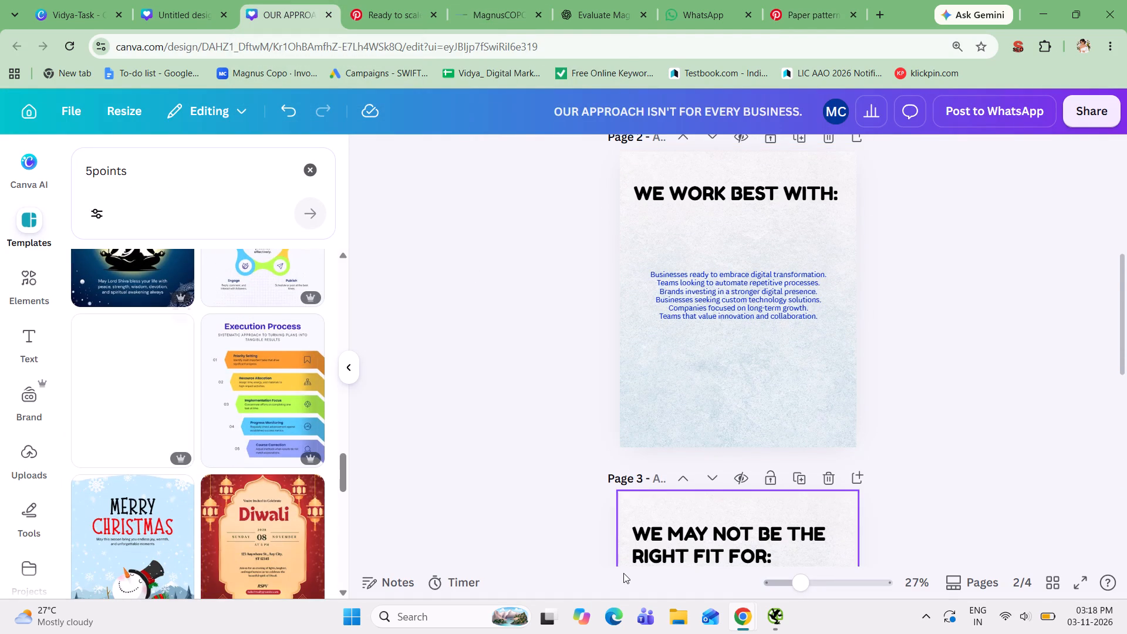
{"action": "scroll", "coordinate": [623, 573], "scroll_direction": "down", "scroll_amount": 9}
{"action": "scroll", "coordinate": [772, 464], "scroll_direction": "down", "scroll_amount": 3}
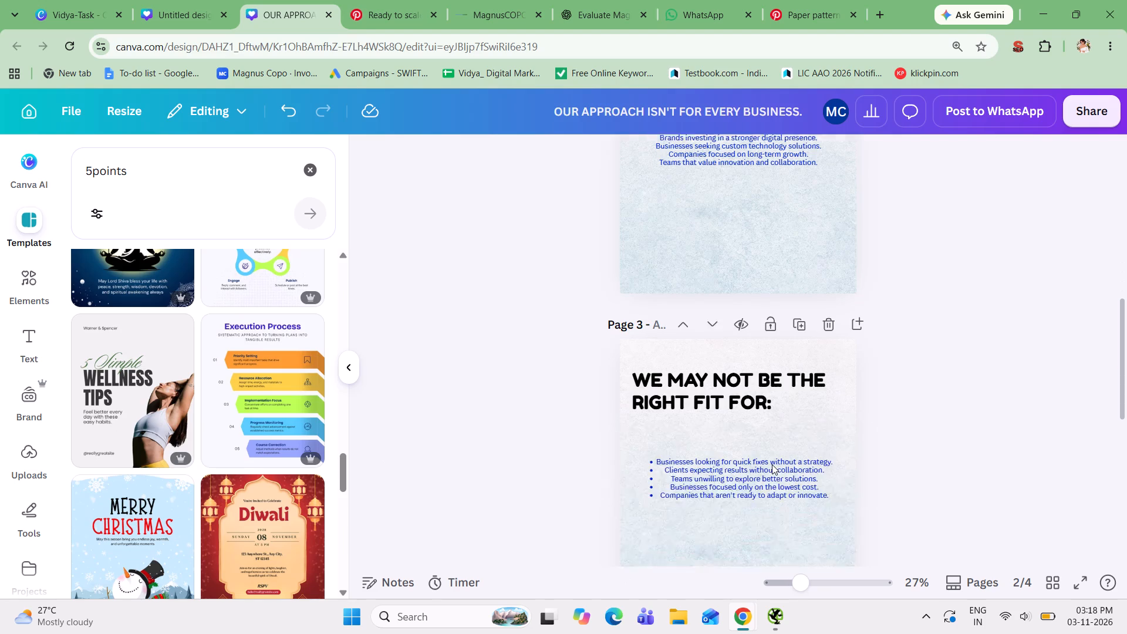
{"action": "scroll", "coordinate": [772, 464], "scroll_direction": "down", "scroll_amount": 4}
{"action": "left_click", "coordinate": [737, 540]}
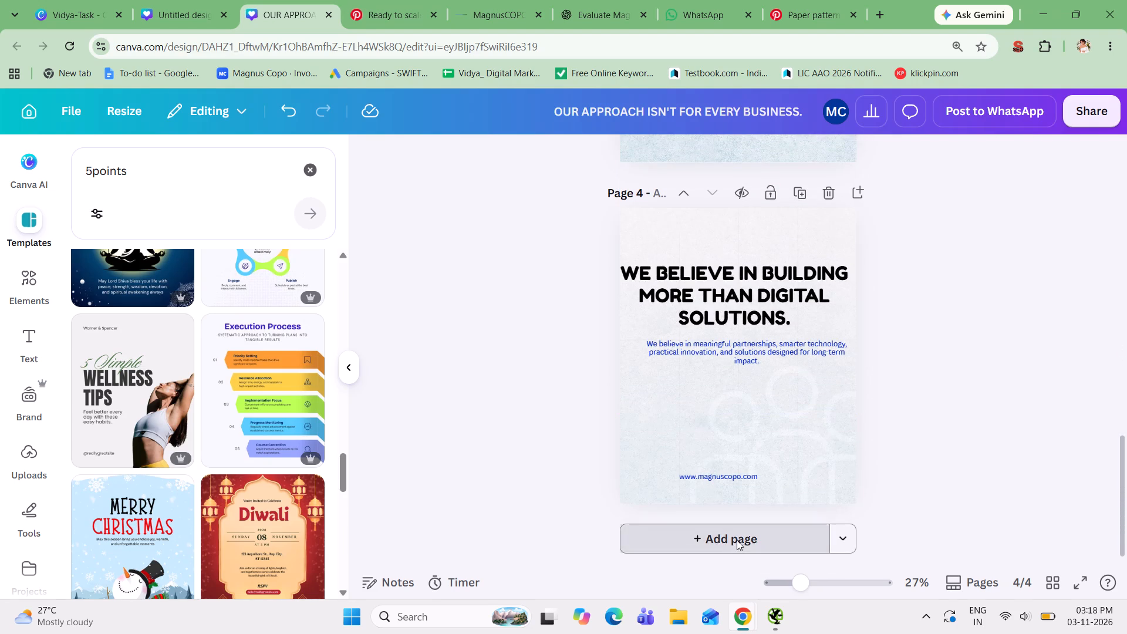
{"action": "left_click", "coordinate": [272, 412]}
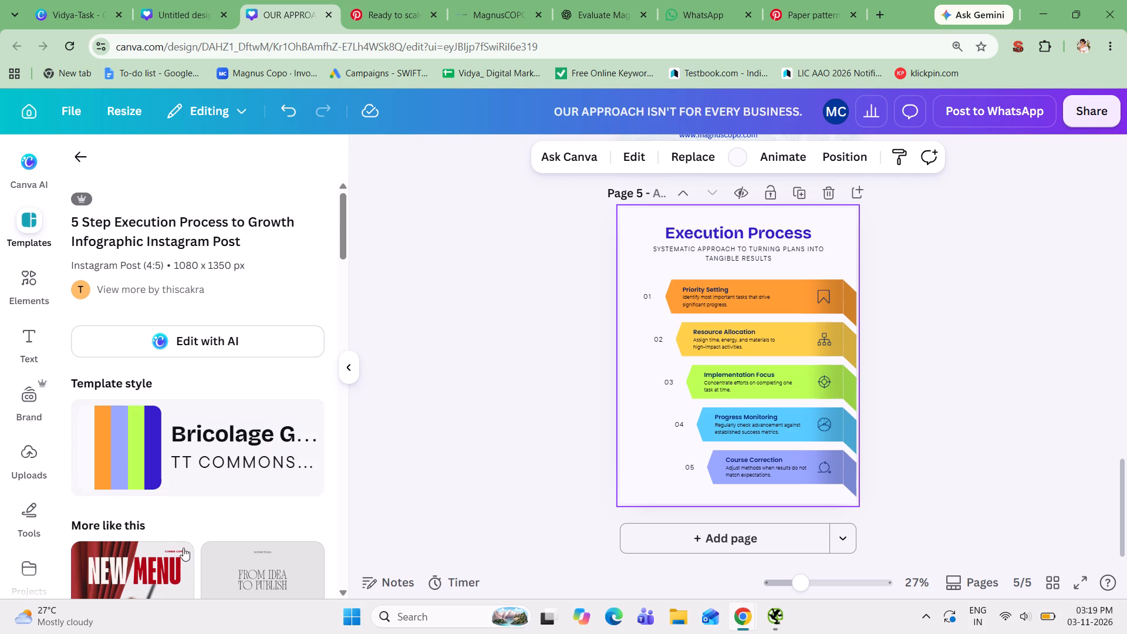
Examine the templates similar to the "Execution Process" infographic for alternative list and step layouts.
{"action": "scroll", "coordinate": [183, 548], "scroll_direction": "down", "scroll_amount": 3}
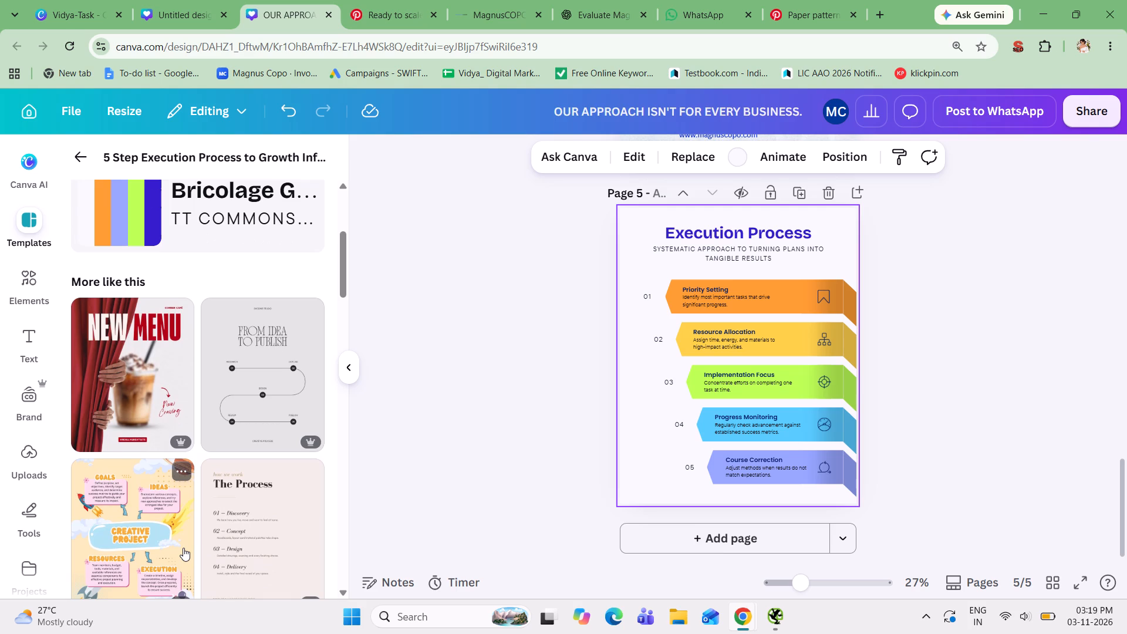
{"action": "scroll", "coordinate": [183, 548], "scroll_direction": "down", "scroll_amount": 4}
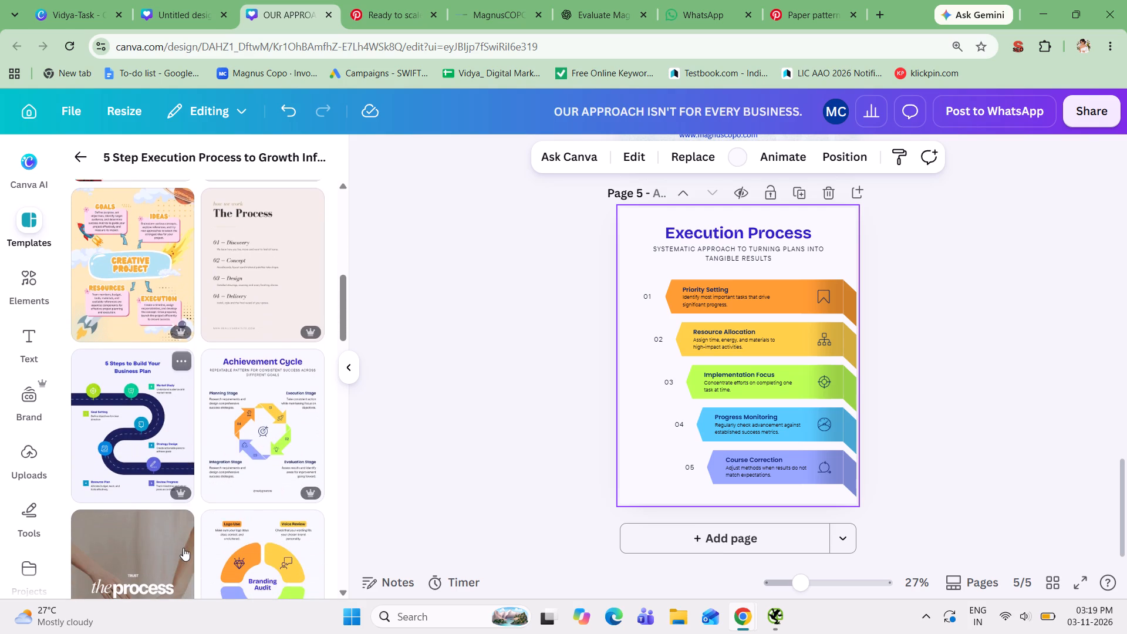
{"action": "scroll", "coordinate": [183, 548], "scroll_direction": "down", "scroll_amount": 5}
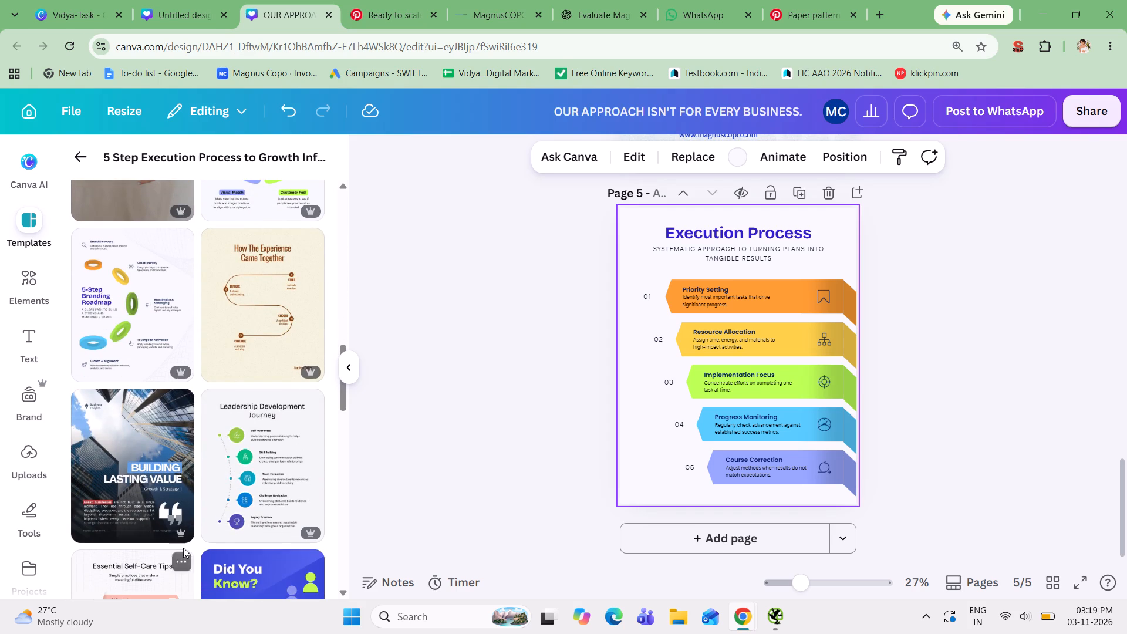
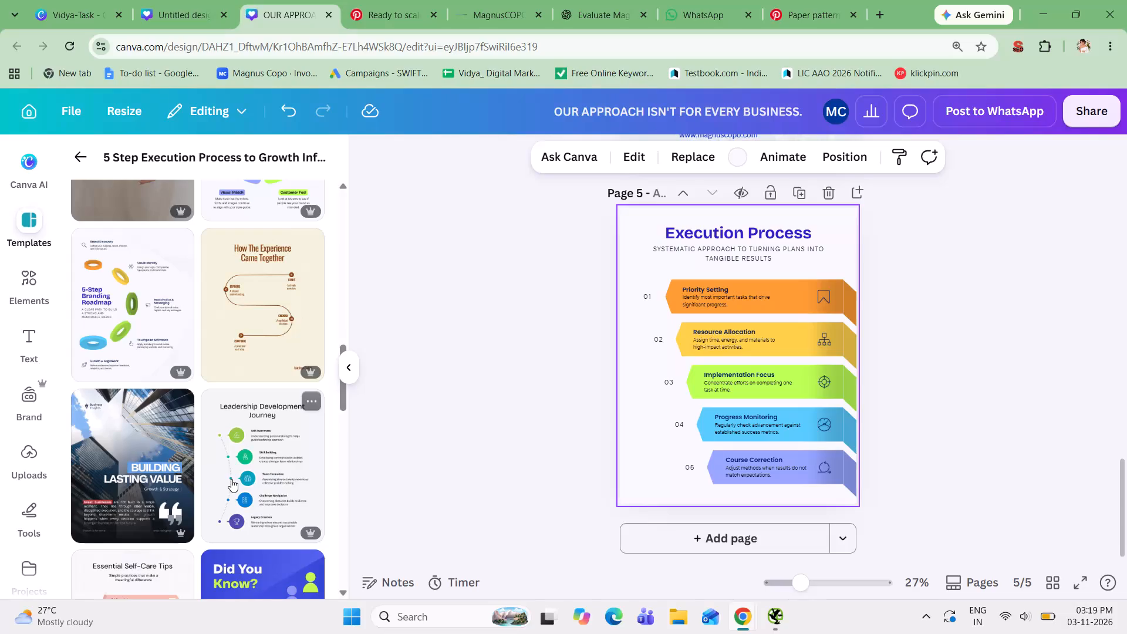
Look further through the templates similar to the "Execution Process" infographic for another list or step layout.
{"action": "scroll", "coordinate": [231, 479], "scroll_direction": "down", "scroll_amount": 3}
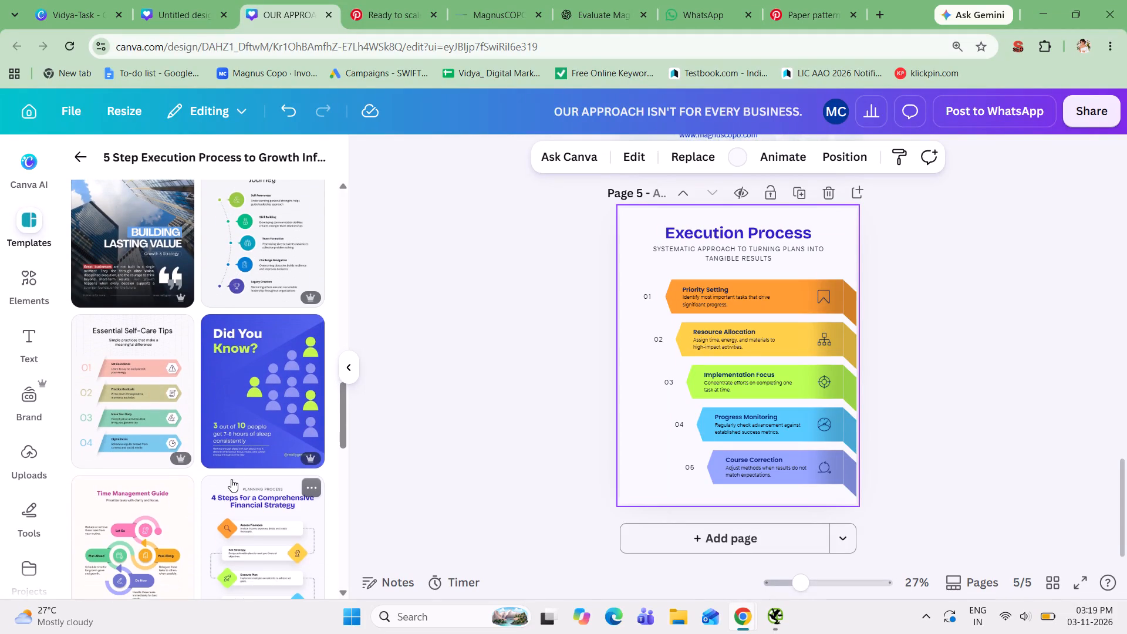
{"action": "scroll", "coordinate": [231, 479], "scroll_direction": "down", "scroll_amount": 3}
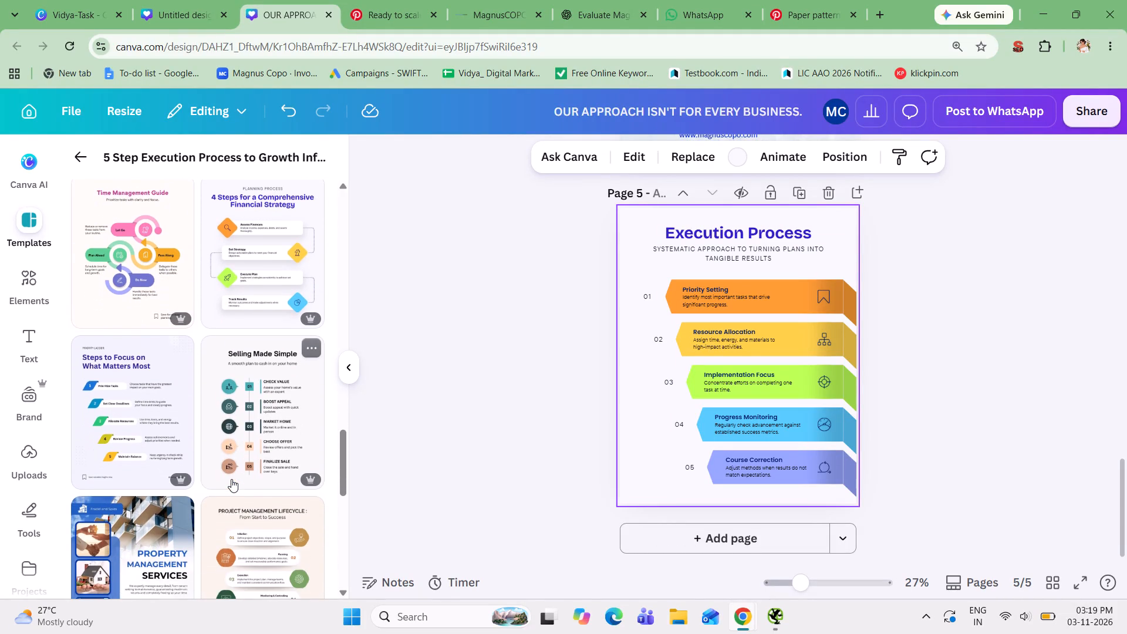
{"action": "scroll", "coordinate": [231, 479], "scroll_direction": "down", "scroll_amount": 3}
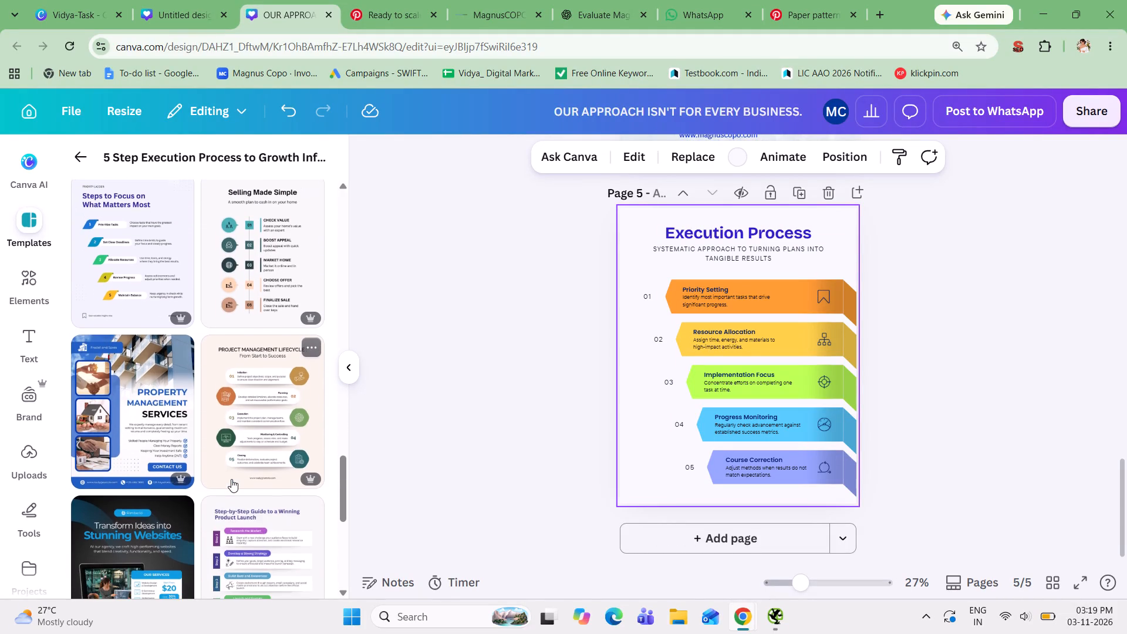
{"action": "scroll", "coordinate": [231, 479], "scroll_direction": "down", "scroll_amount": 1}
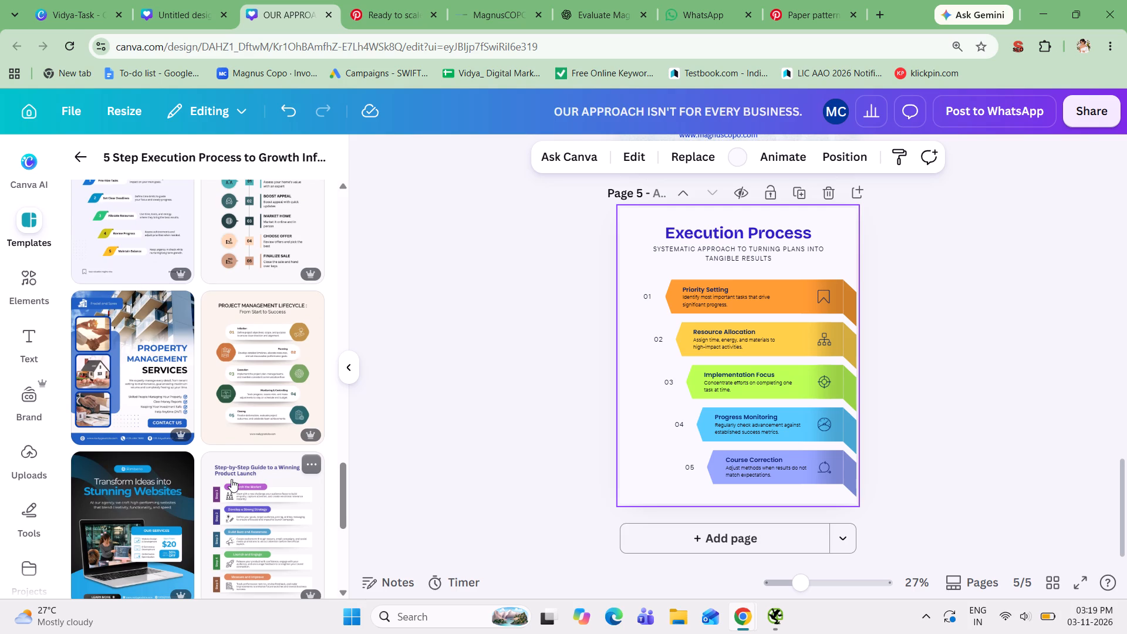
{"action": "scroll", "coordinate": [231, 479], "scroll_direction": "right", "scroll_amount": 9}
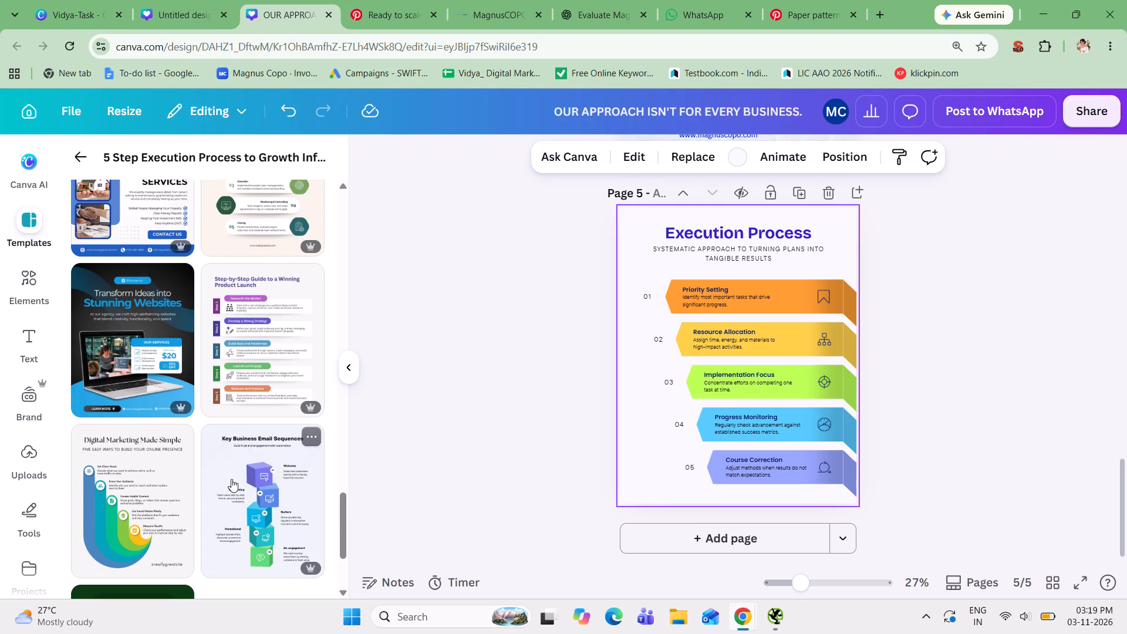
{"action": "scroll", "coordinate": [231, 479], "scroll_direction": "down", "scroll_amount": 3}
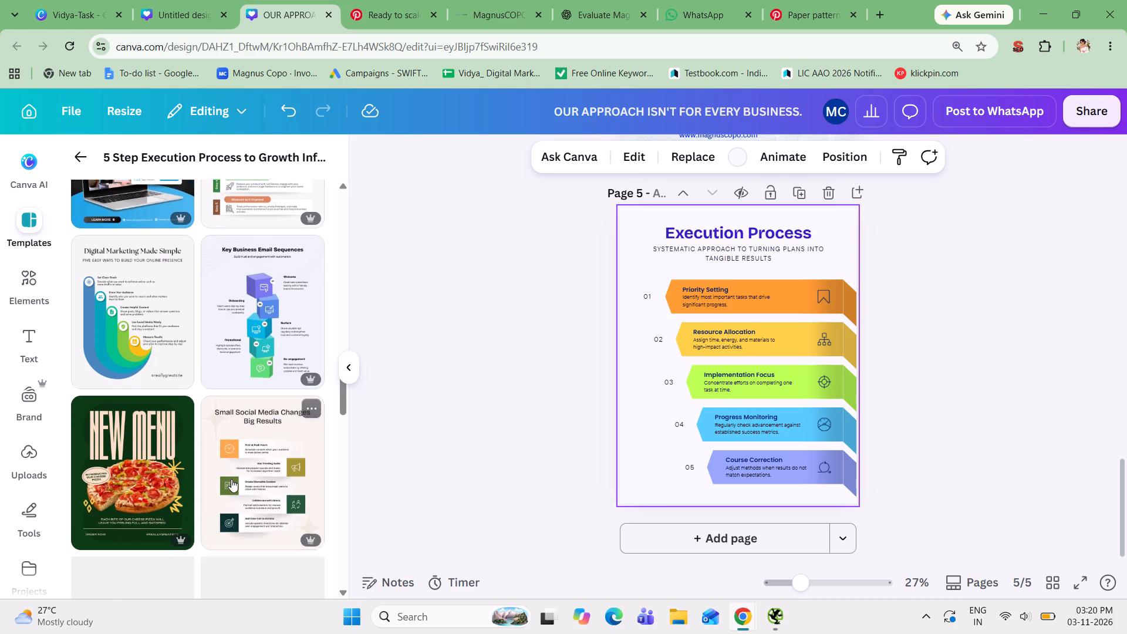
{"action": "scroll", "coordinate": [231, 479], "scroll_direction": "down", "scroll_amount": 3}
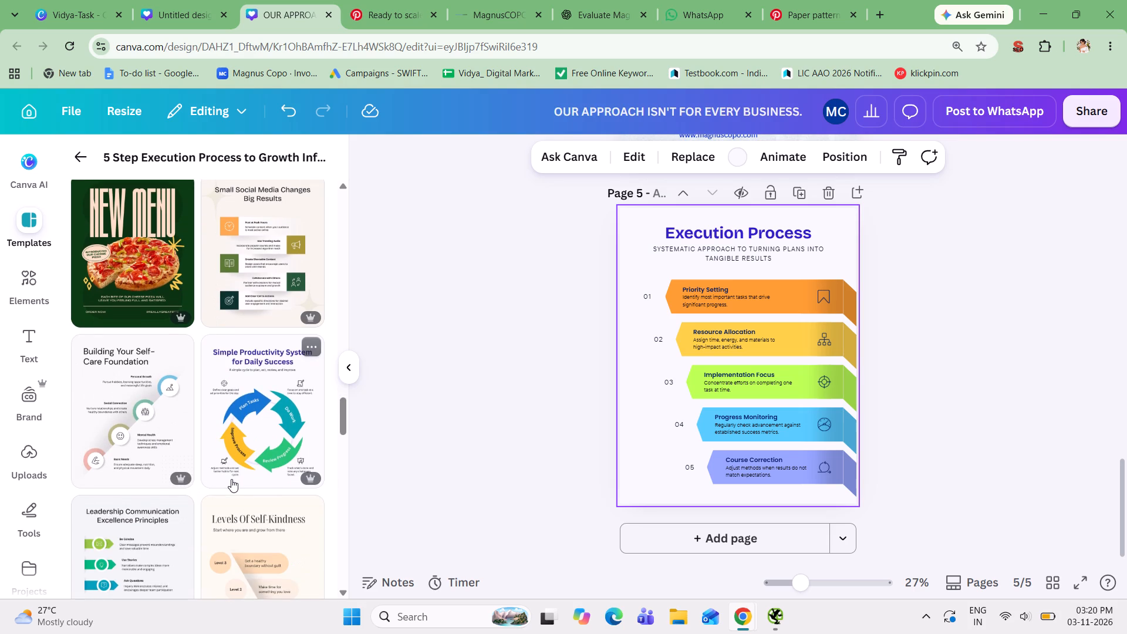
{"action": "scroll", "coordinate": [231, 479], "scroll_direction": "down", "scroll_amount": 1}
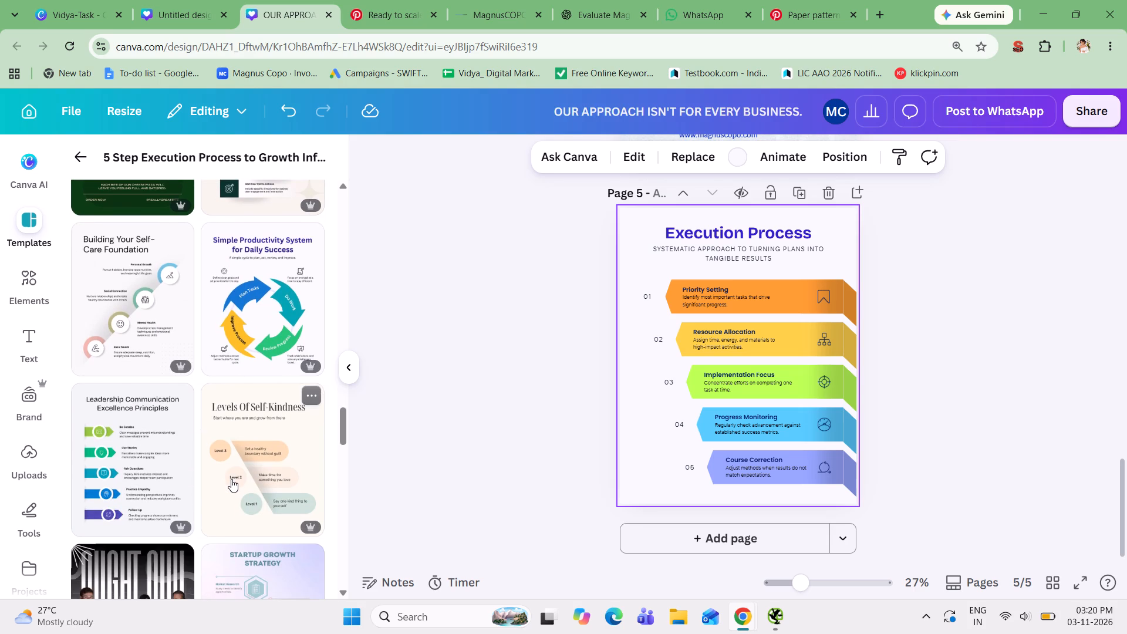
{"action": "scroll", "coordinate": [231, 479], "scroll_direction": "down", "scroll_amount": 2}
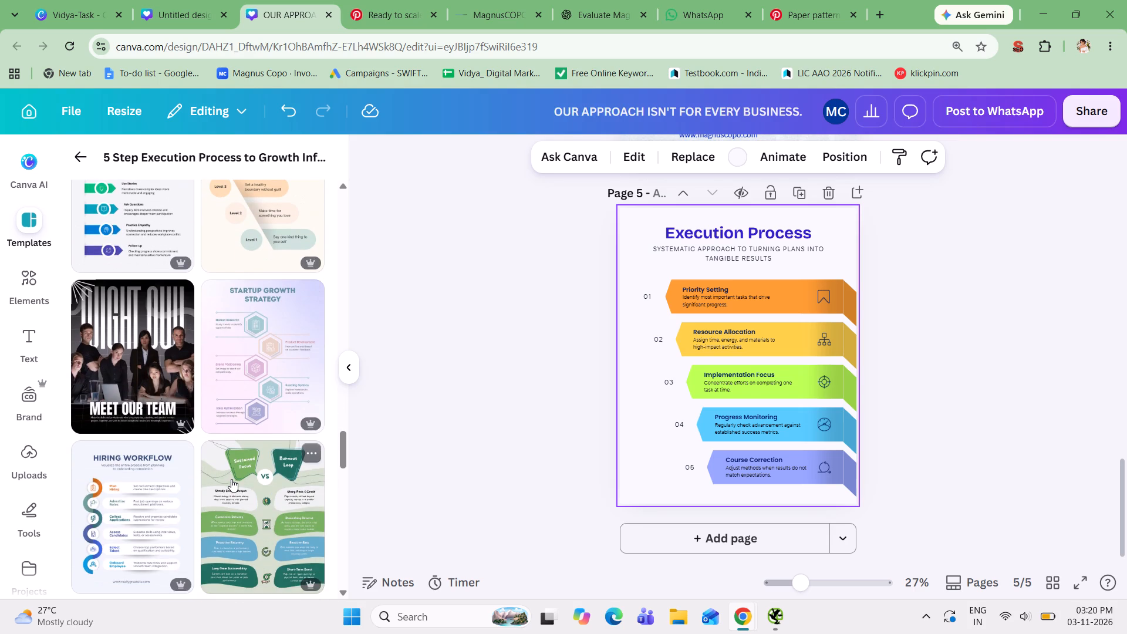
{"action": "scroll", "coordinate": [231, 479], "scroll_direction": "down", "scroll_amount": 1}
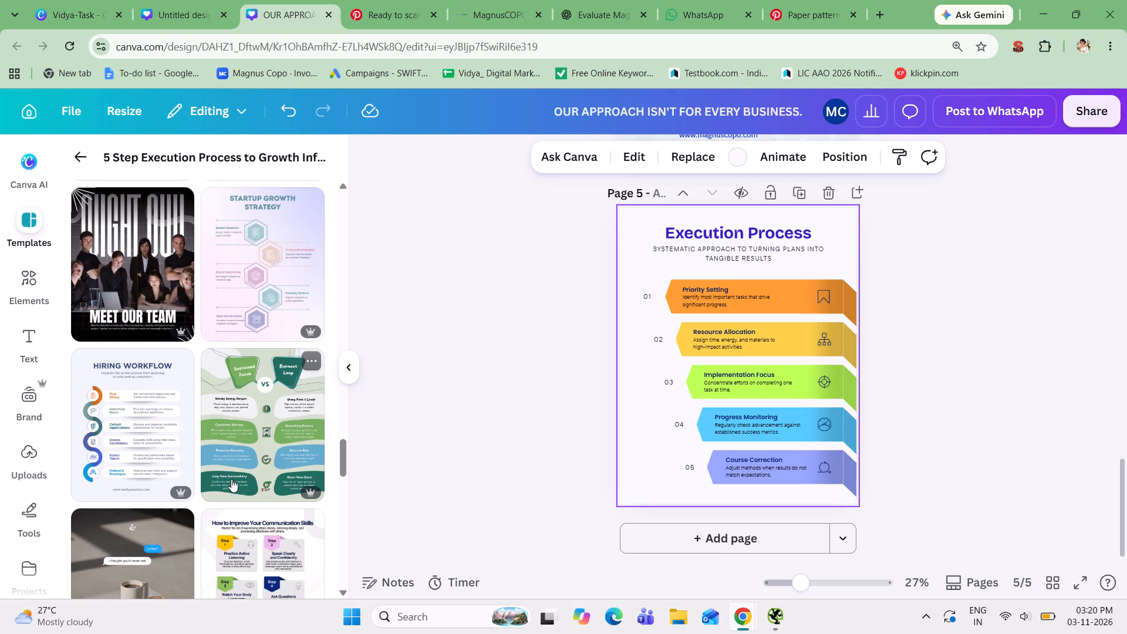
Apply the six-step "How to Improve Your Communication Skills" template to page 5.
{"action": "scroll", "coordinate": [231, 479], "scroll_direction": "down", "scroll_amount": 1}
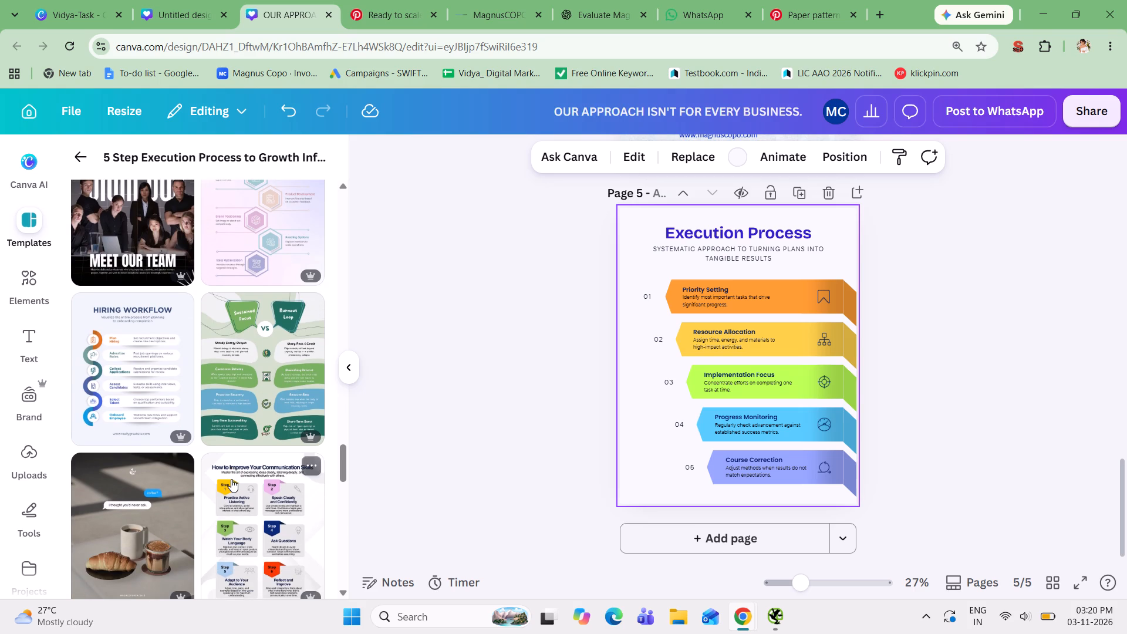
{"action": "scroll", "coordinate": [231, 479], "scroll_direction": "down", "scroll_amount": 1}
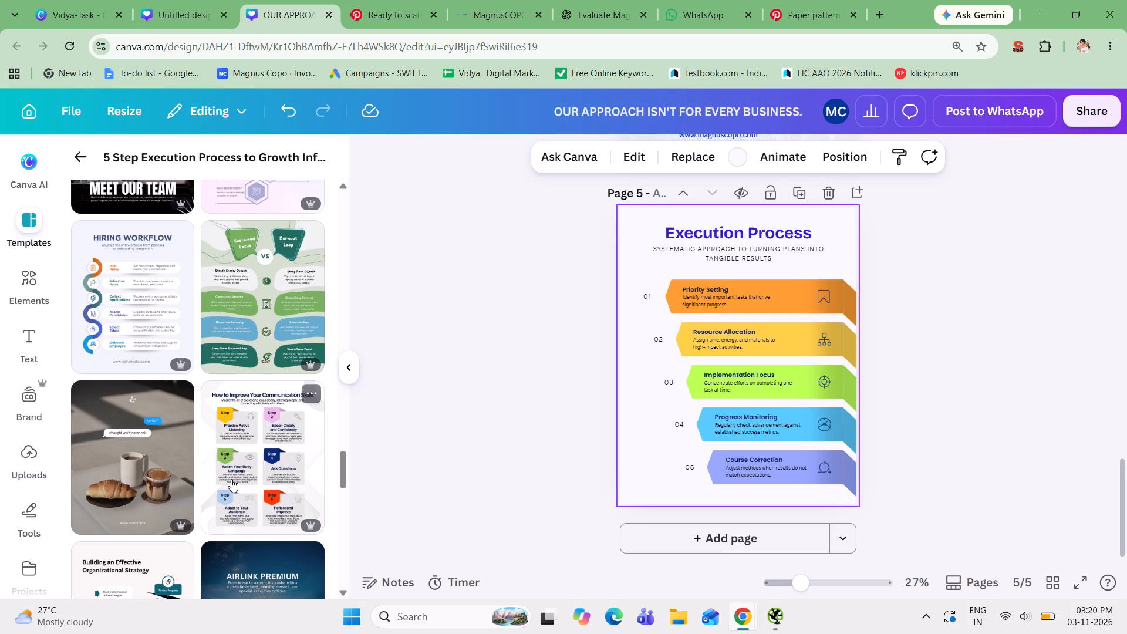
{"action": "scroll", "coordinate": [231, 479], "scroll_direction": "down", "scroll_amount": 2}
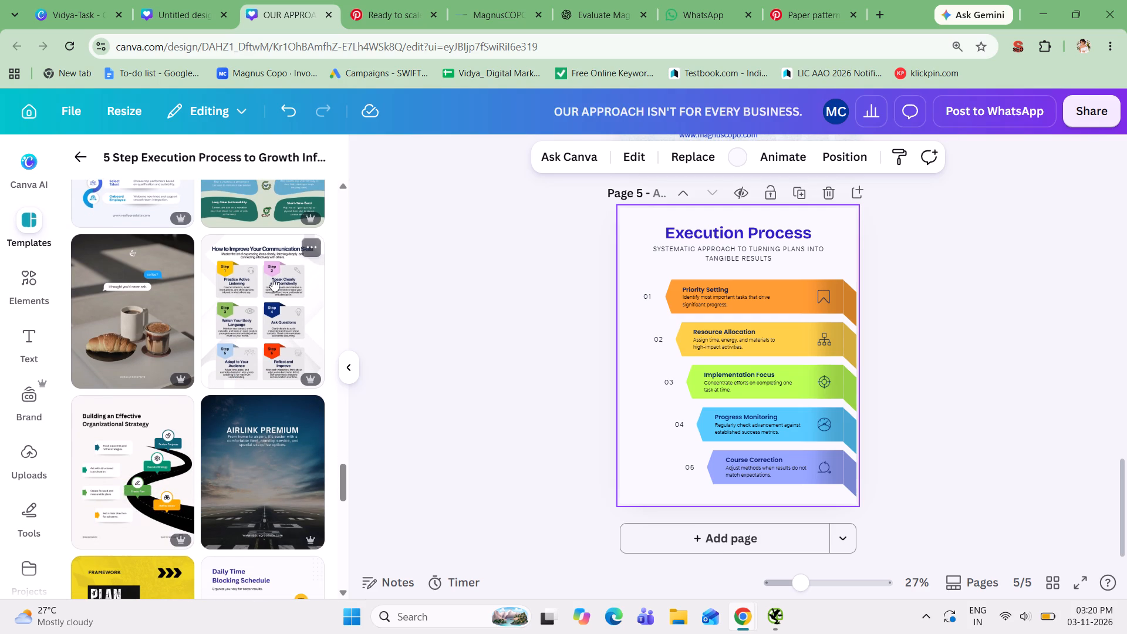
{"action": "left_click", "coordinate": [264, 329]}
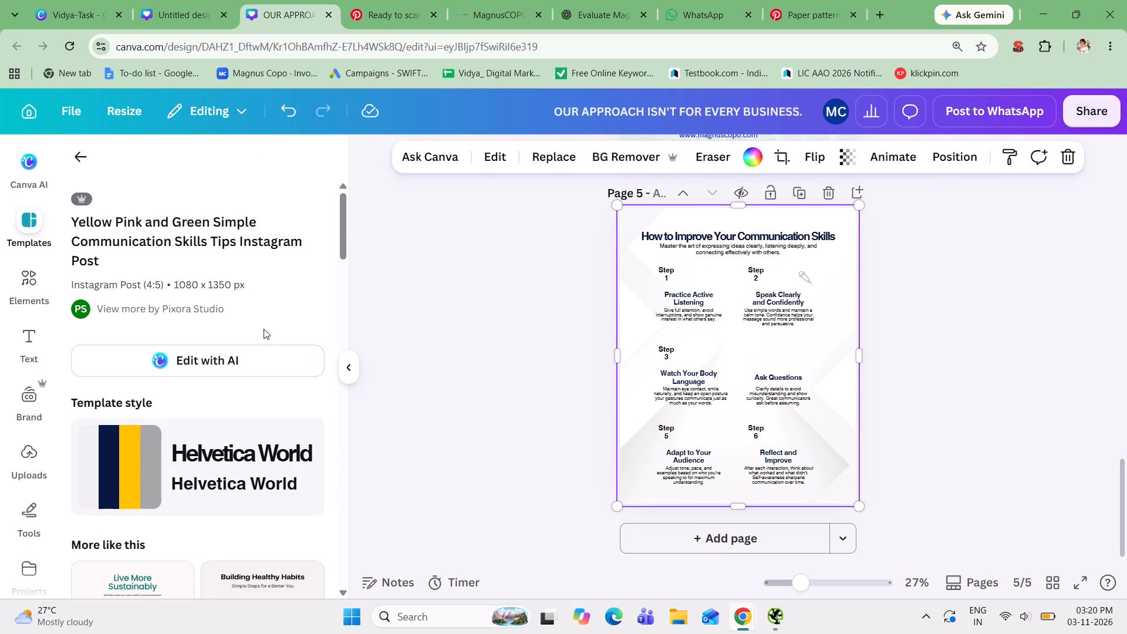
Look through the templates similar to the "How to Improve Your Communication Skills" design for a better-suited list layout.
{"action": "scroll", "coordinate": [264, 329], "scroll_direction": "down", "scroll_amount": 4}
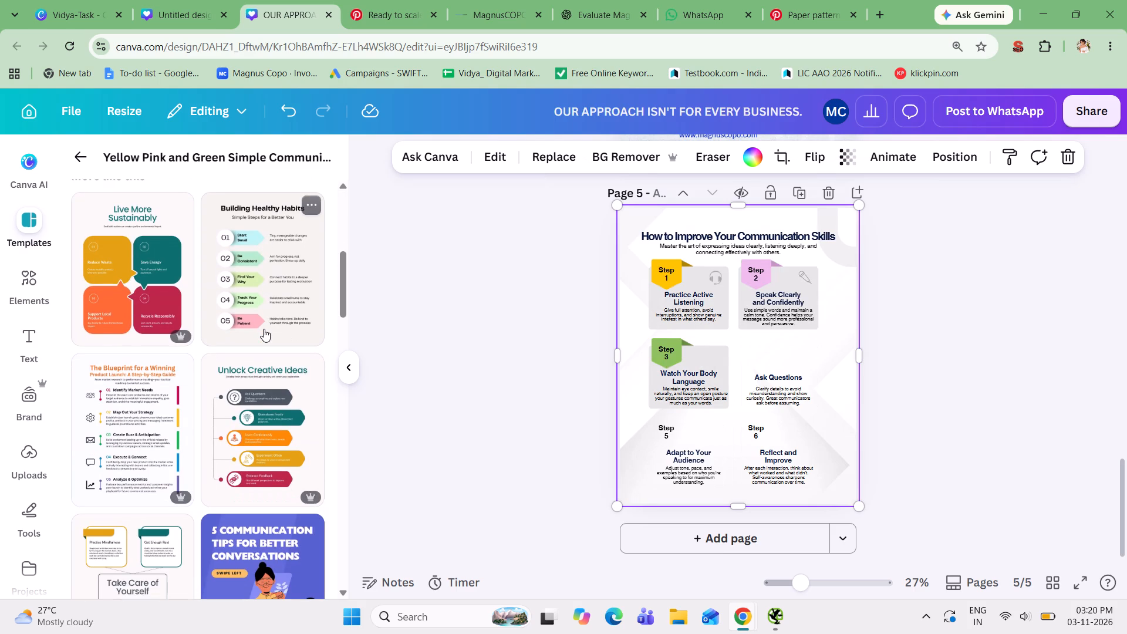
{"action": "scroll", "coordinate": [264, 329], "scroll_direction": "down", "scroll_amount": 2}
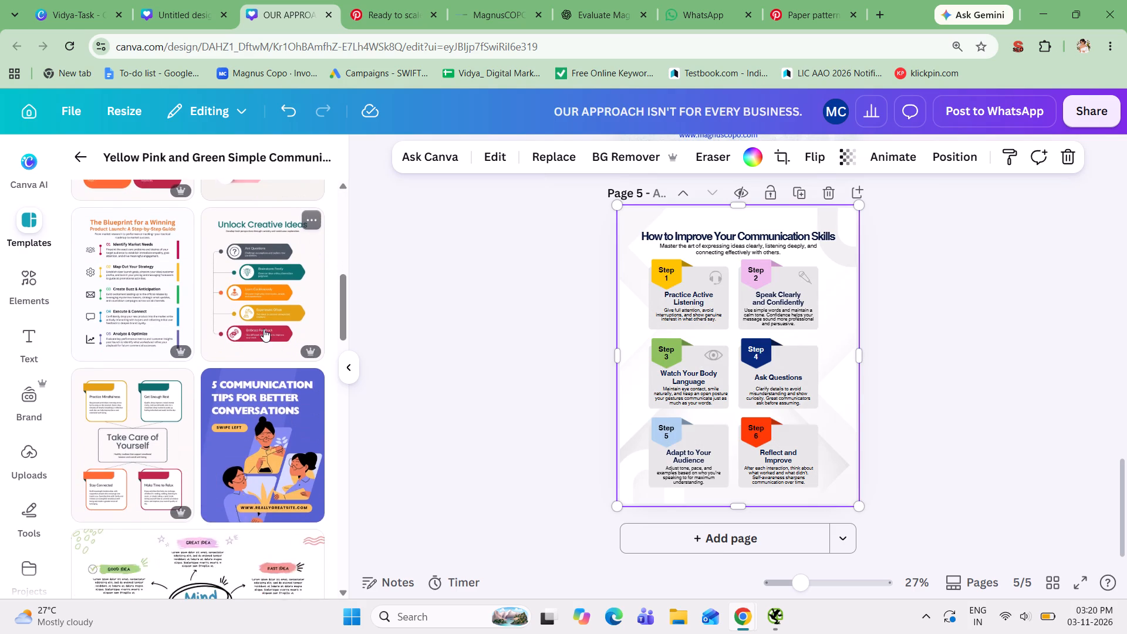
{"action": "scroll", "coordinate": [264, 329], "scroll_direction": "down", "scroll_amount": 5}
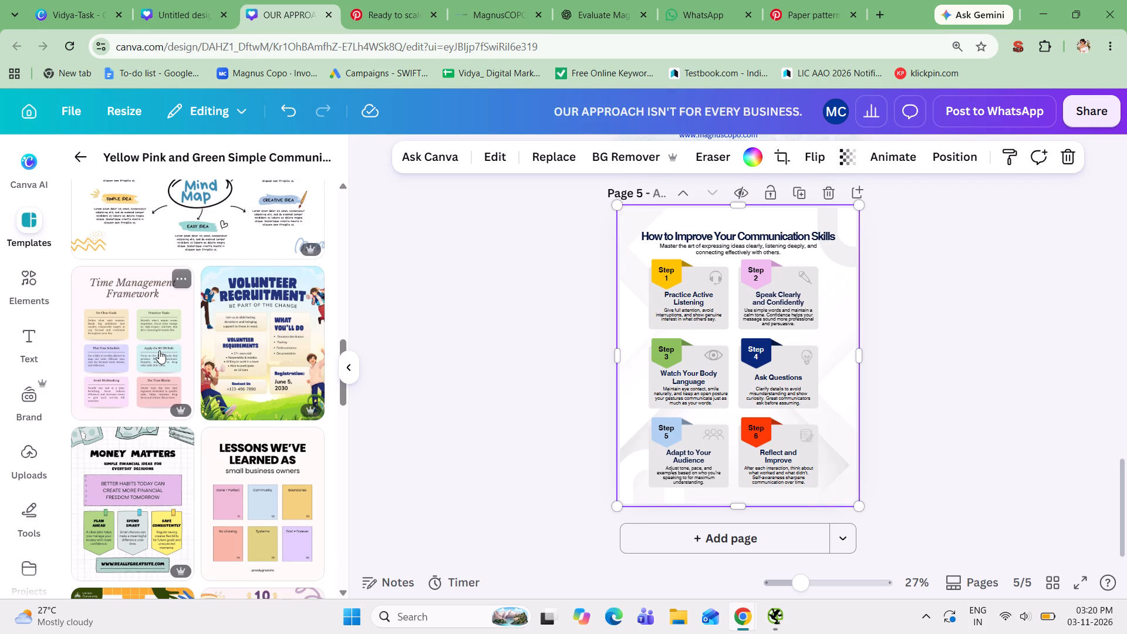
{"action": "scroll", "coordinate": [159, 350], "scroll_direction": "down", "scroll_amount": 3}
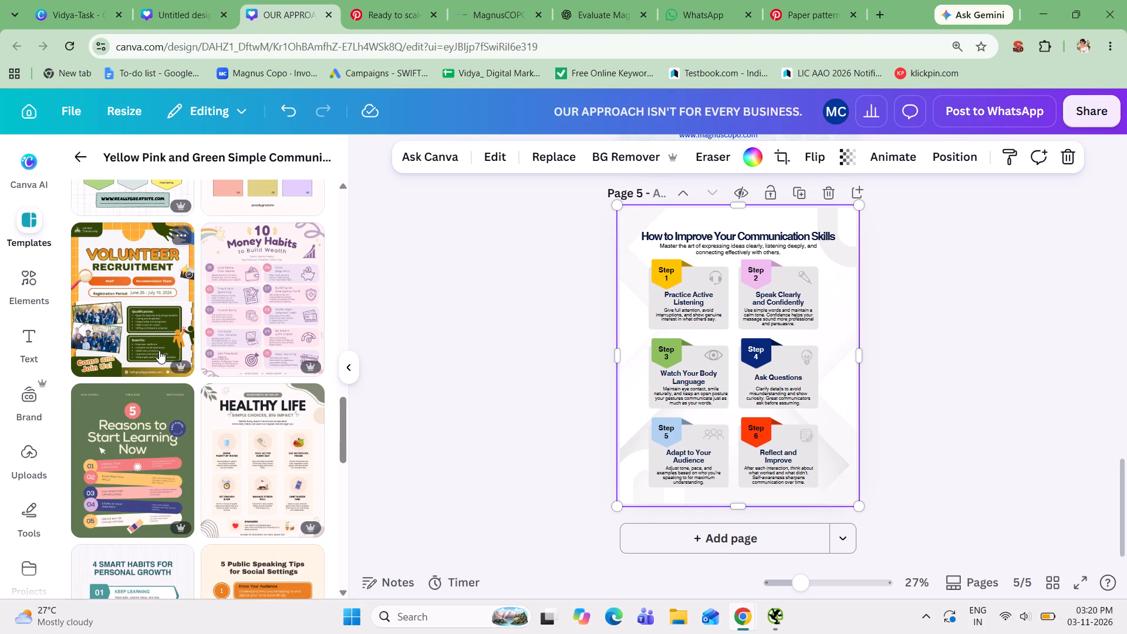
{"action": "scroll", "coordinate": [159, 350], "scroll_direction": "down", "scroll_amount": 4}
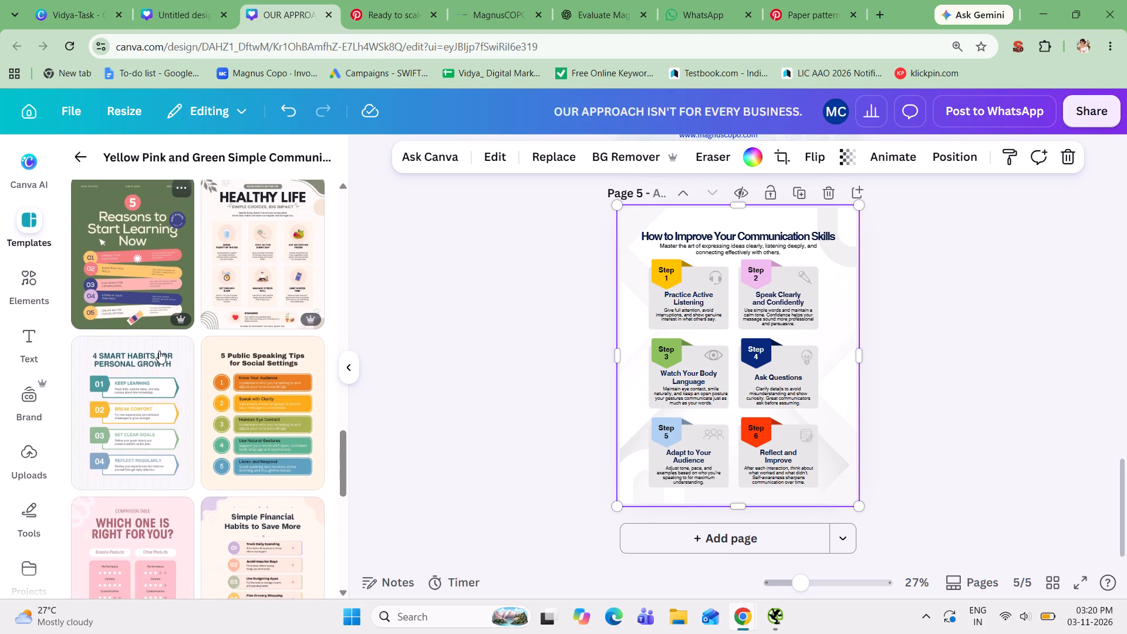
{"action": "scroll", "coordinate": [159, 350], "scroll_direction": "down", "scroll_amount": 4}
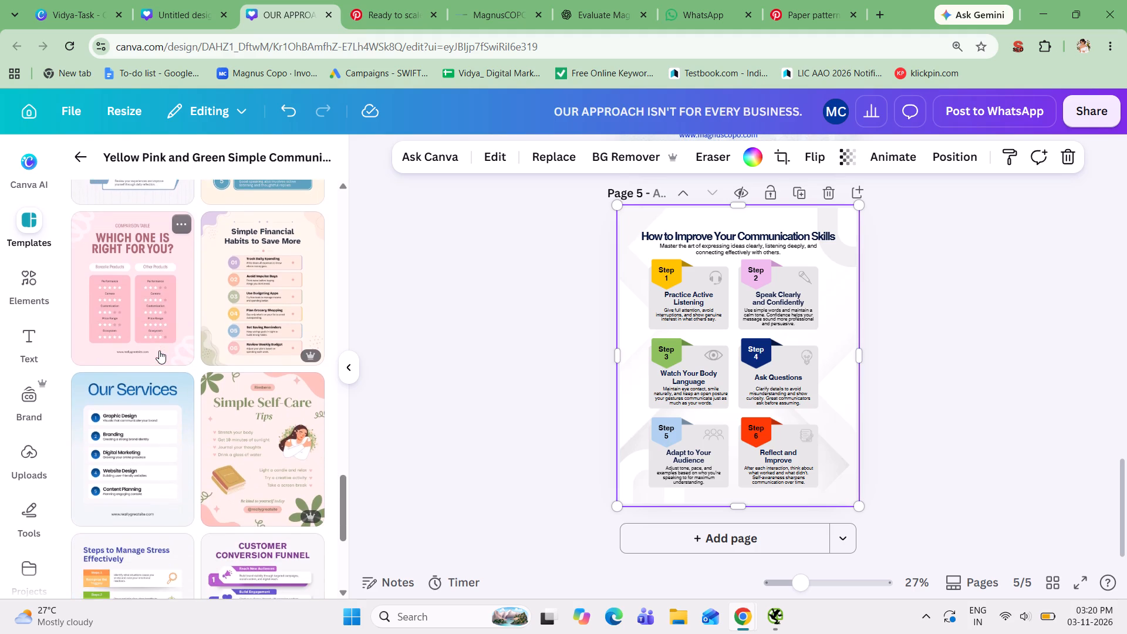
{"action": "scroll", "coordinate": [159, 350], "scroll_direction": "down", "scroll_amount": 3}
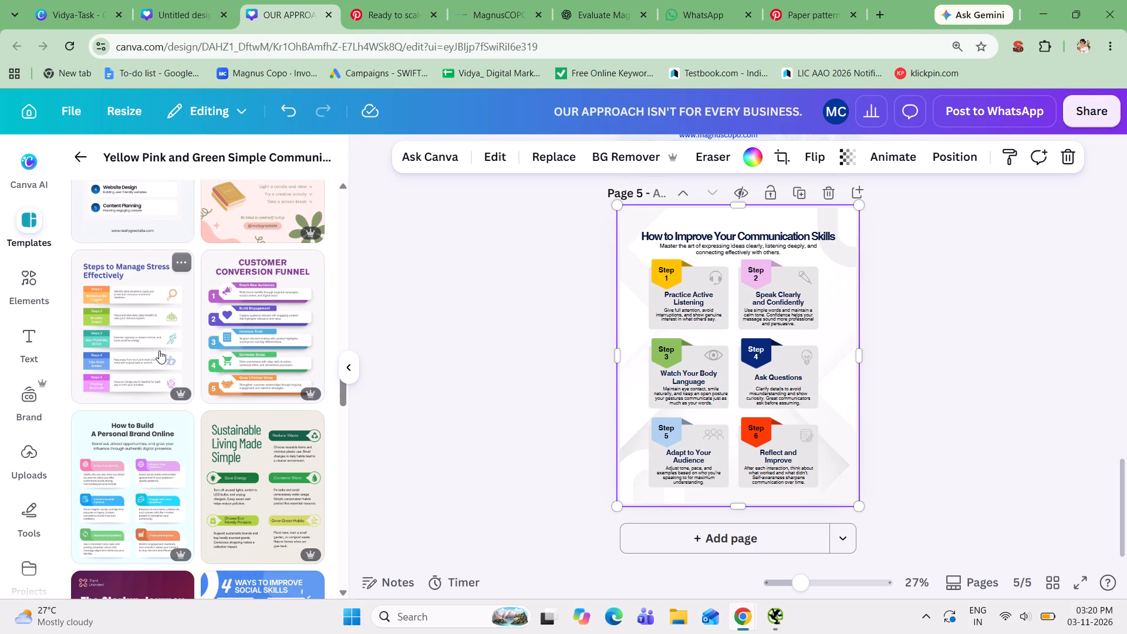
{"action": "scroll", "coordinate": [159, 350], "scroll_direction": "down", "scroll_amount": 2}
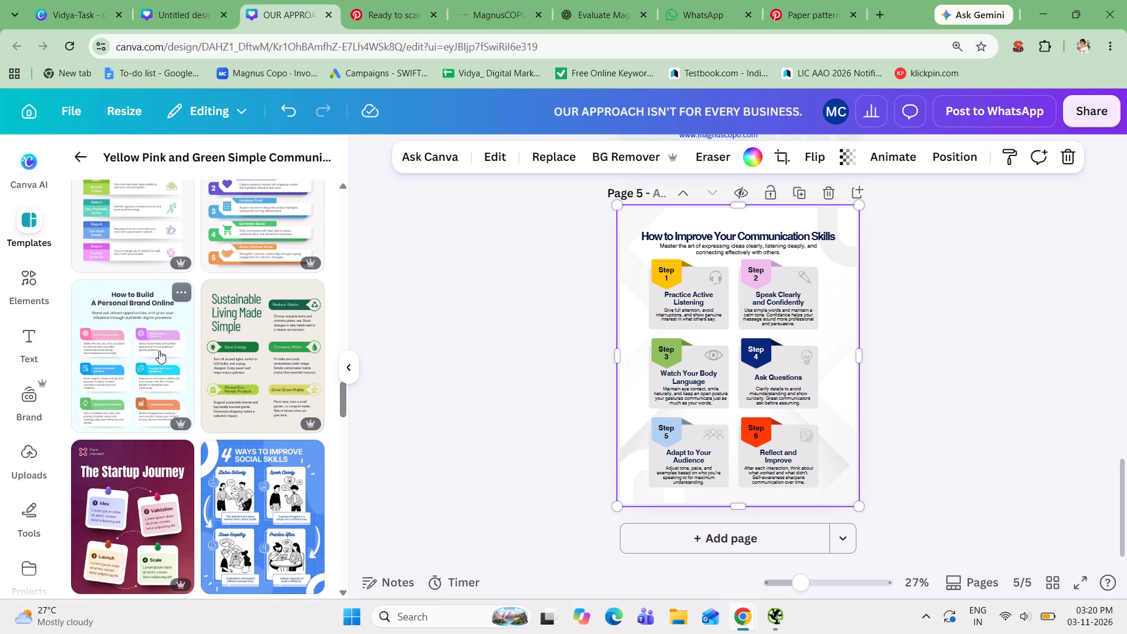
{"action": "scroll", "coordinate": [159, 350], "scroll_direction": "down", "scroll_amount": 2}
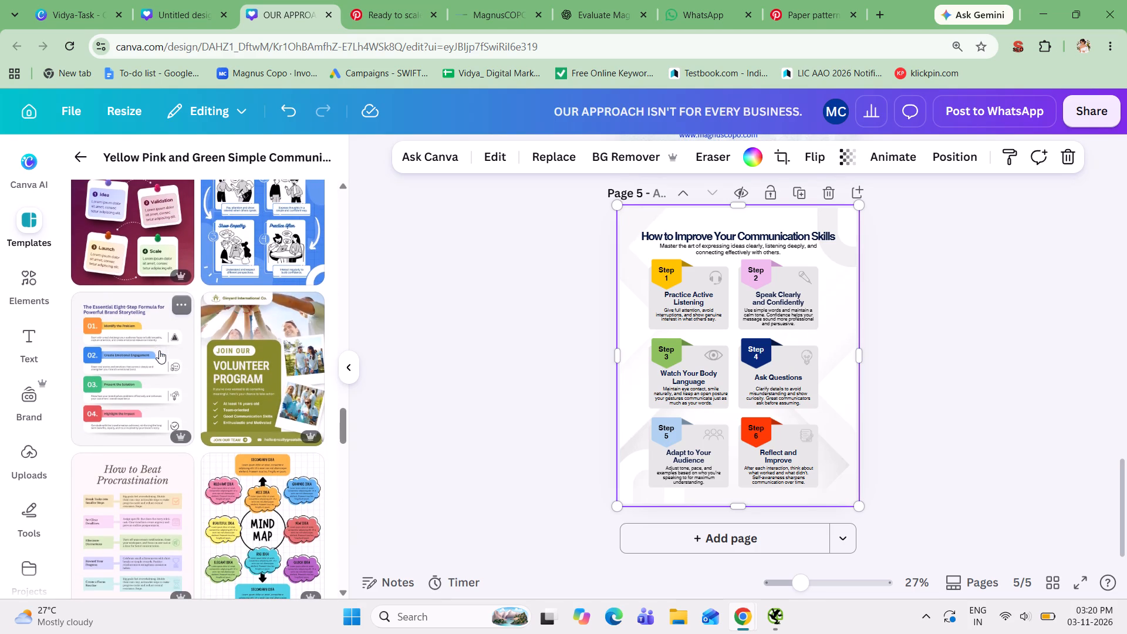
{"action": "scroll", "coordinate": [159, 350], "scroll_direction": "down", "scroll_amount": 2}
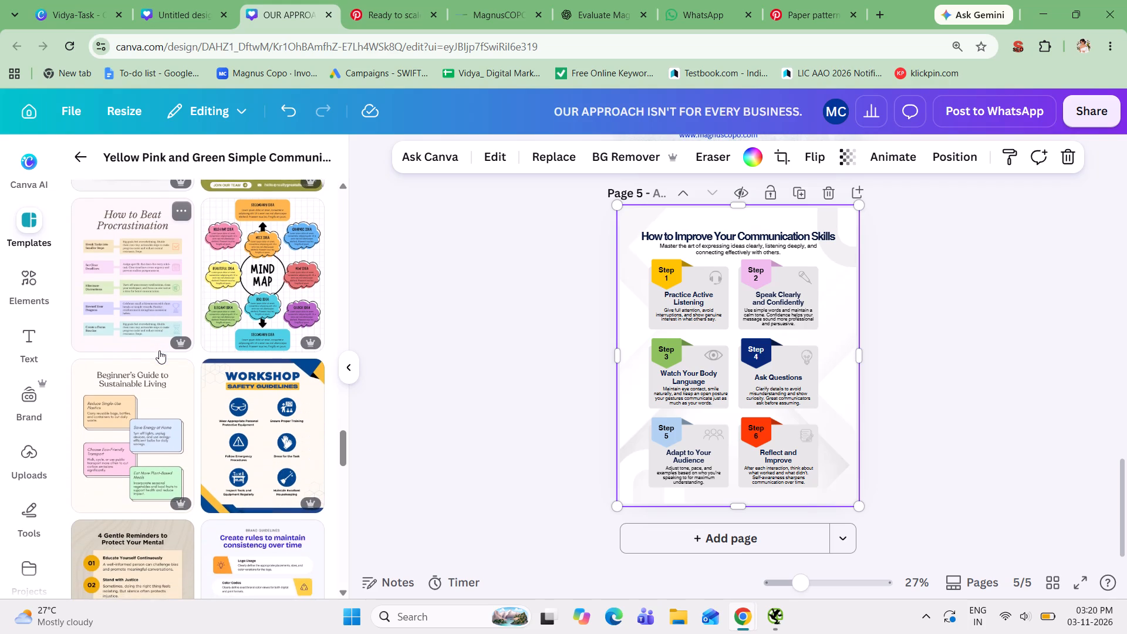
{"action": "scroll", "coordinate": [159, 350], "scroll_direction": "down", "scroll_amount": 3}
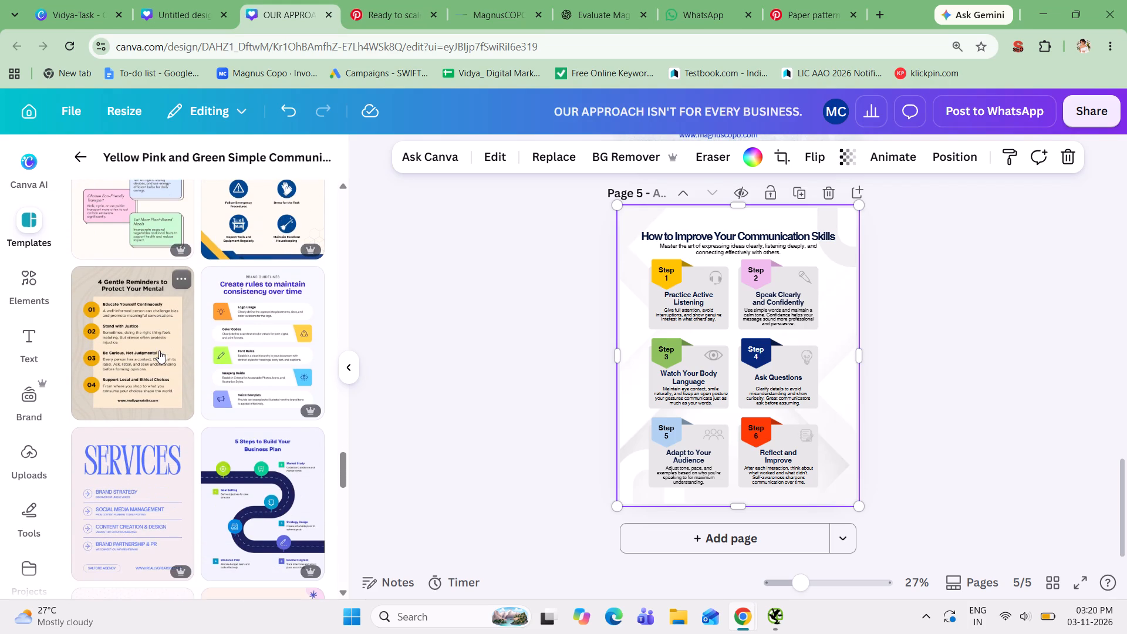
{"action": "scroll", "coordinate": [159, 350], "scroll_direction": "down", "scroll_amount": 1}
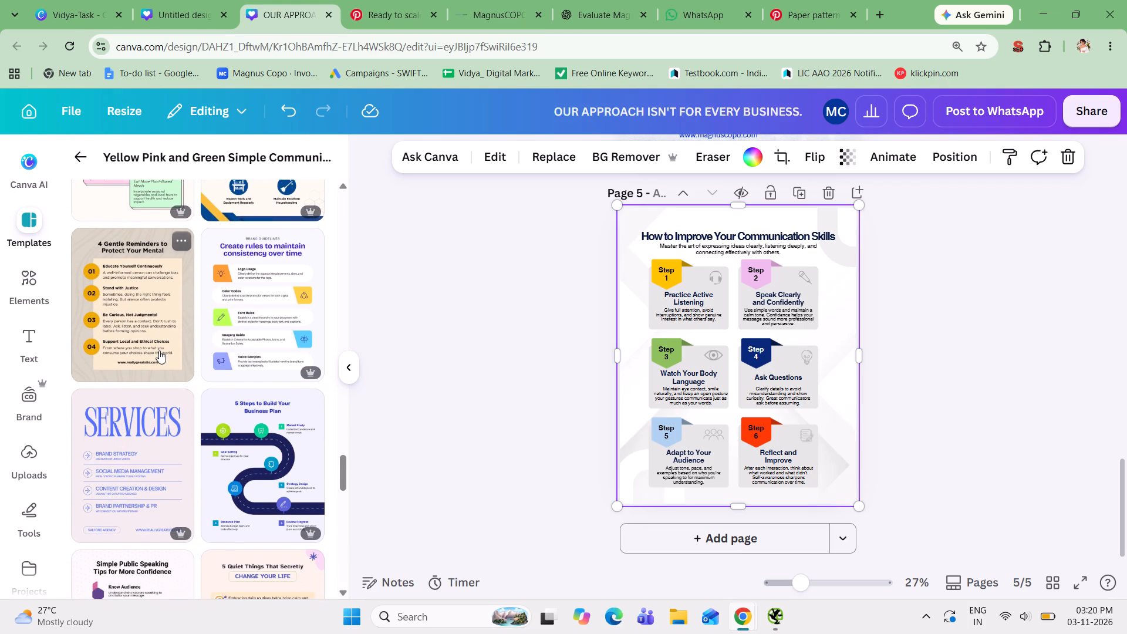
{"action": "scroll", "coordinate": [159, 350], "scroll_direction": "down", "scroll_amount": 4}
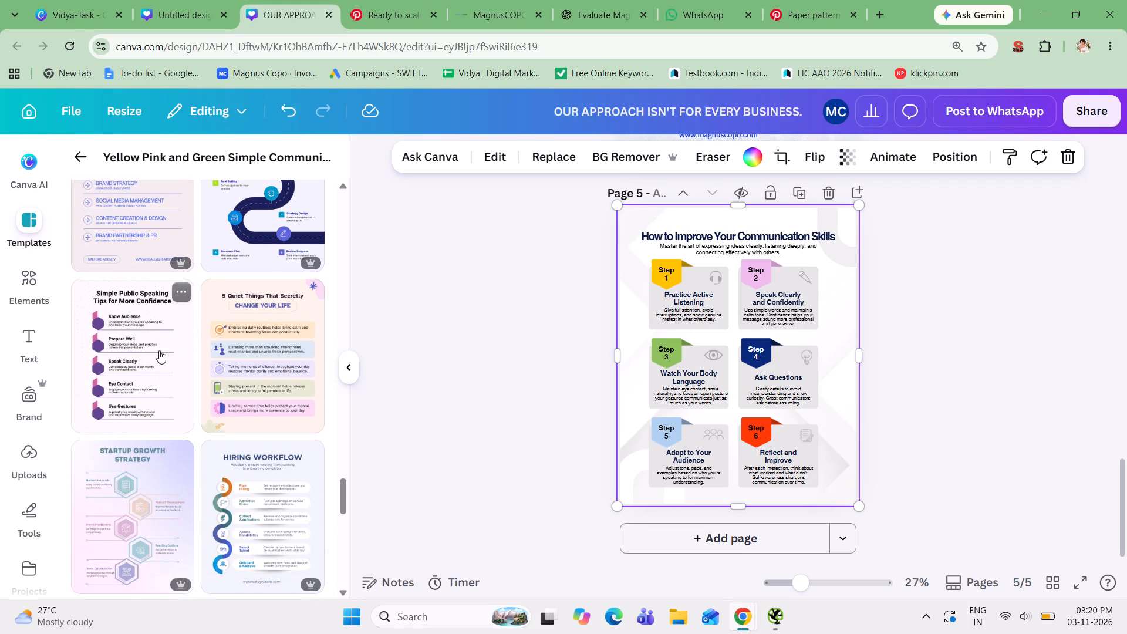
{"action": "scroll", "coordinate": [193, 426], "scroll_direction": "down", "scroll_amount": 1}
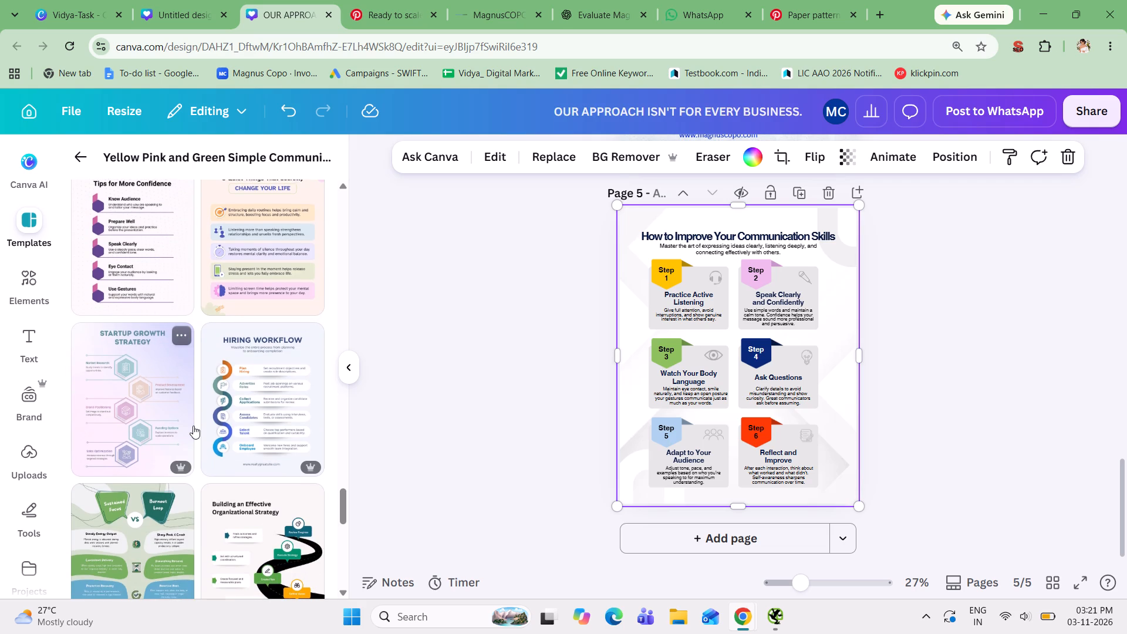
{"action": "scroll", "coordinate": [193, 426], "scroll_direction": "down", "scroll_amount": 1}
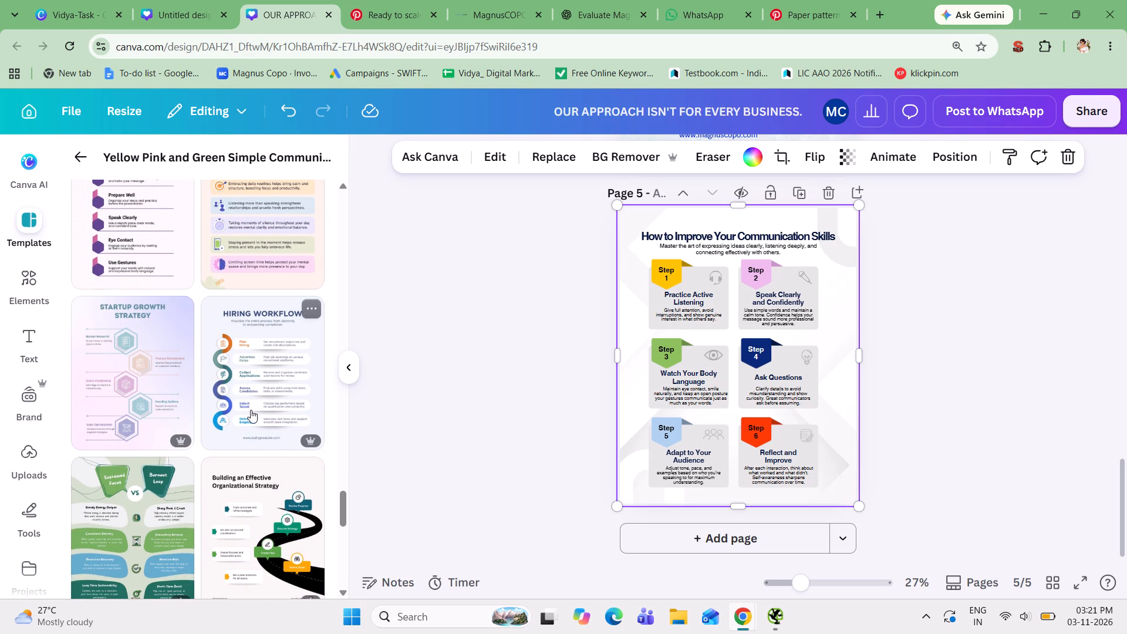
Replace page 5's design with the green and blue "Sustained Focus VS Burnout Loop" comparison infographic template.
{"action": "scroll", "coordinate": [251, 410], "scroll_direction": "down", "scroll_amount": 1}
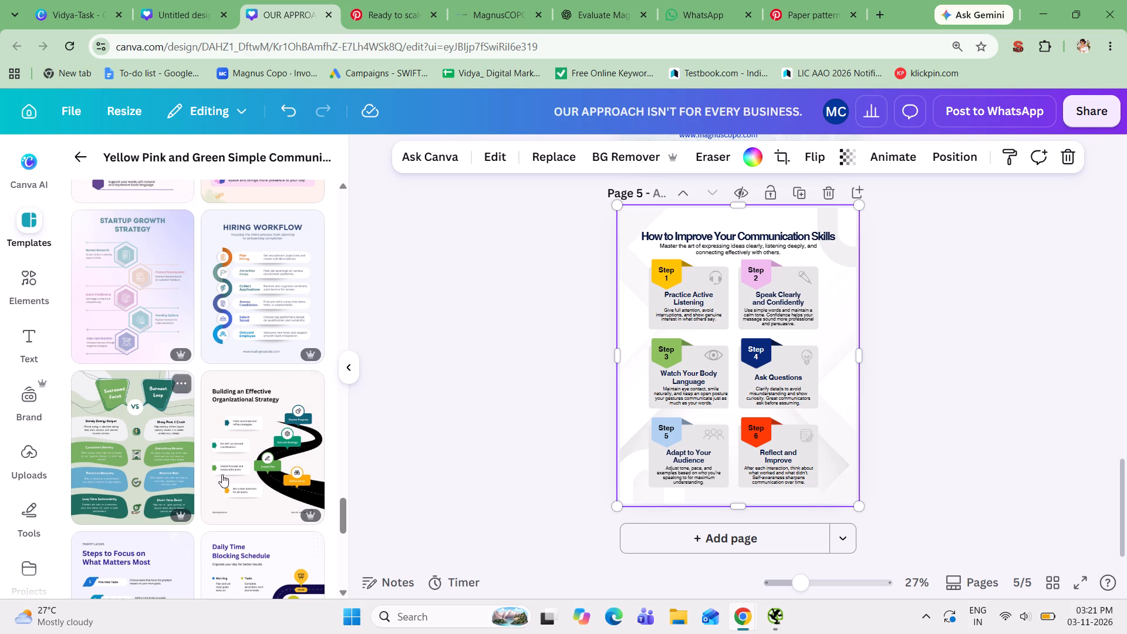
{"action": "scroll", "coordinate": [232, 477], "scroll_direction": "down", "scroll_amount": 1}
{"action": "left_click", "coordinate": [153, 362]}
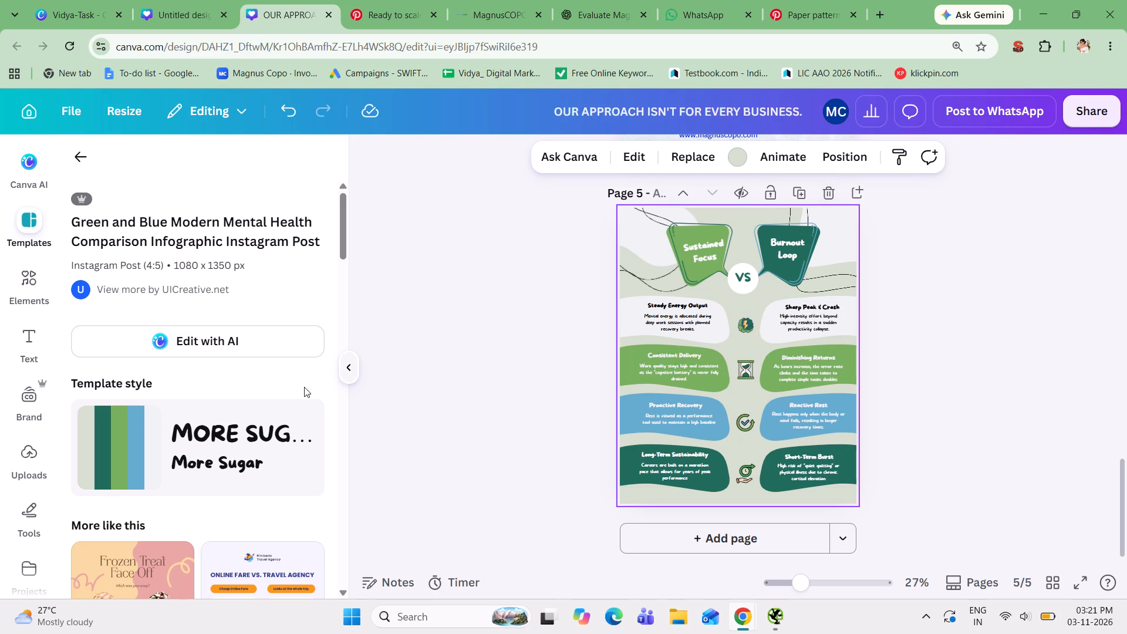
Look through the templates similar to the green and blue comparison infographic for a better-suited page 5 layout.
{"action": "scroll", "coordinate": [304, 387], "scroll_direction": "down", "scroll_amount": 1}
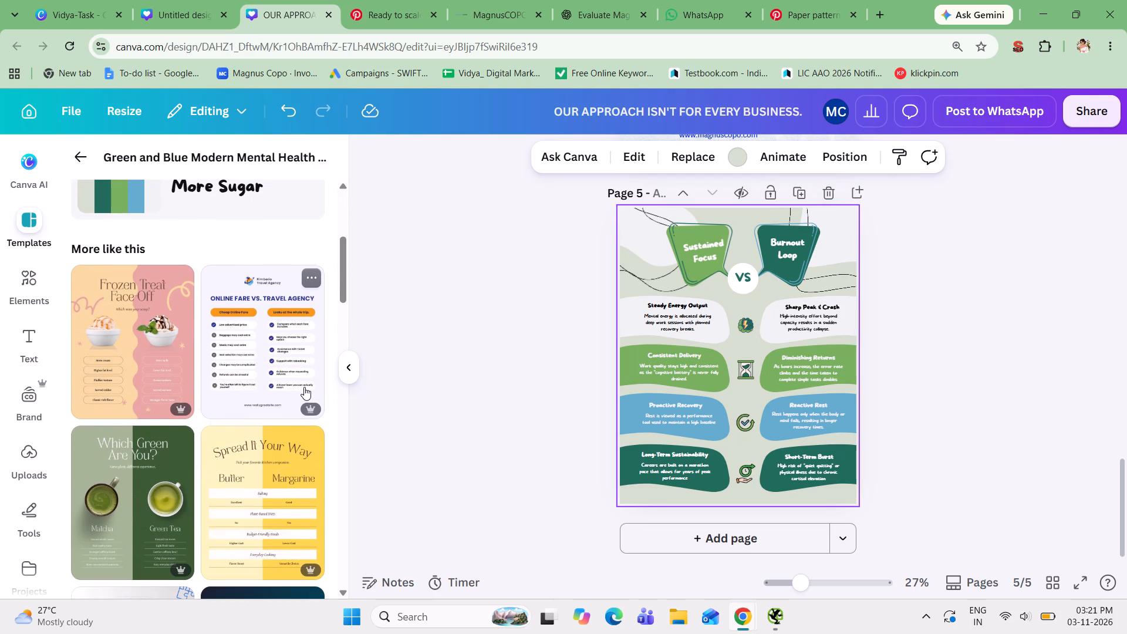
{"action": "scroll", "coordinate": [304, 387], "scroll_direction": "down", "scroll_amount": 2}
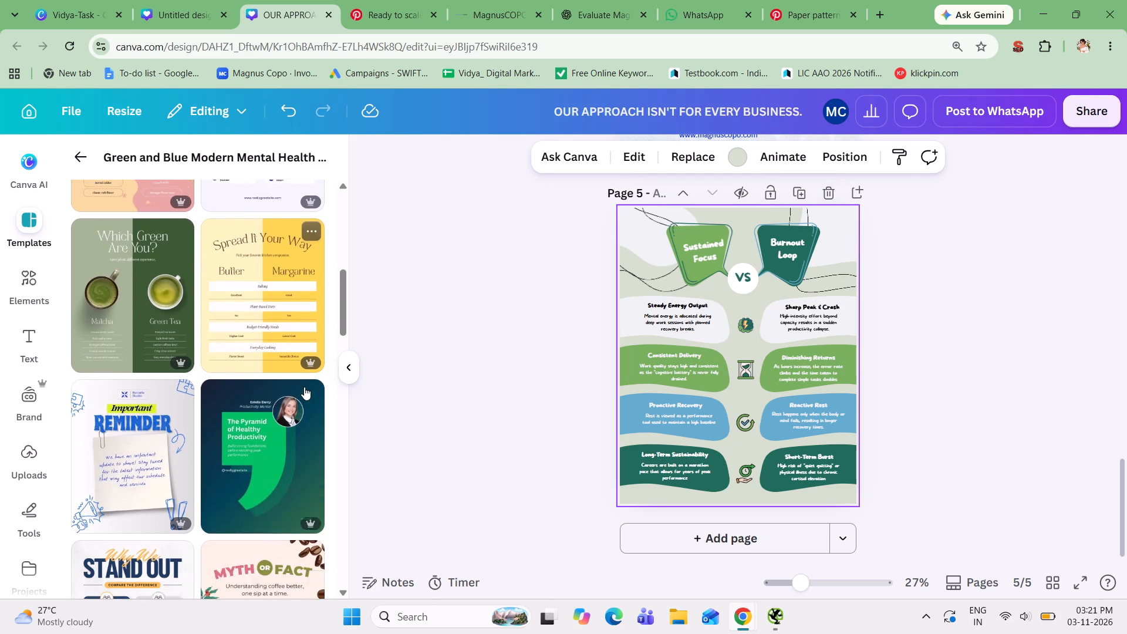
{"action": "scroll", "coordinate": [304, 387], "scroll_direction": "down", "scroll_amount": 5}
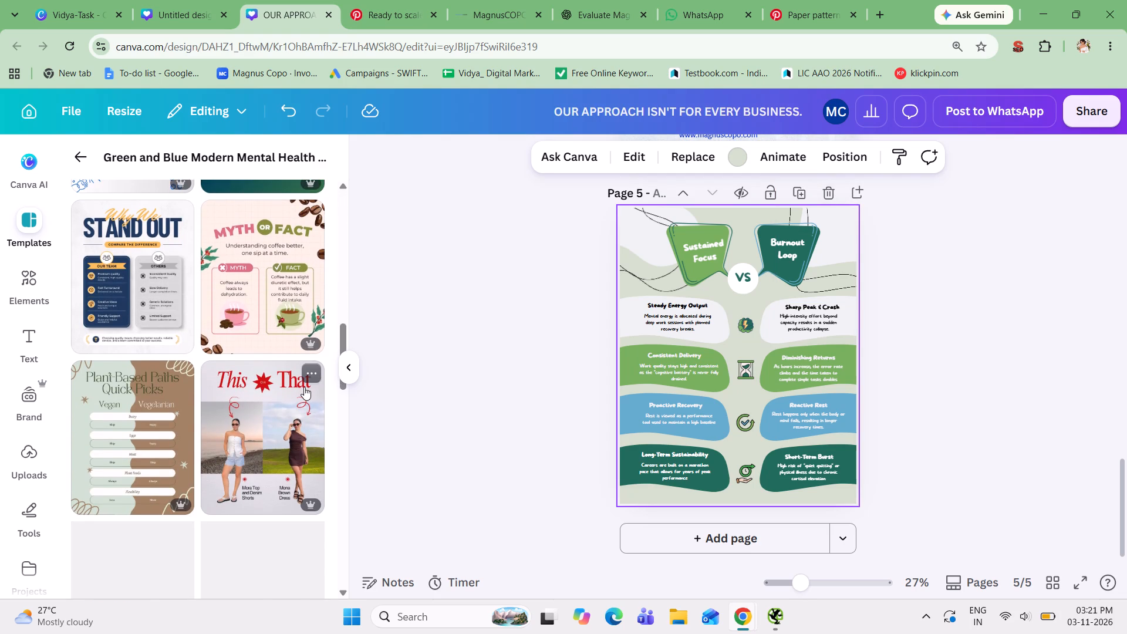
{"action": "scroll", "coordinate": [304, 387], "scroll_direction": "down", "scroll_amount": 4}
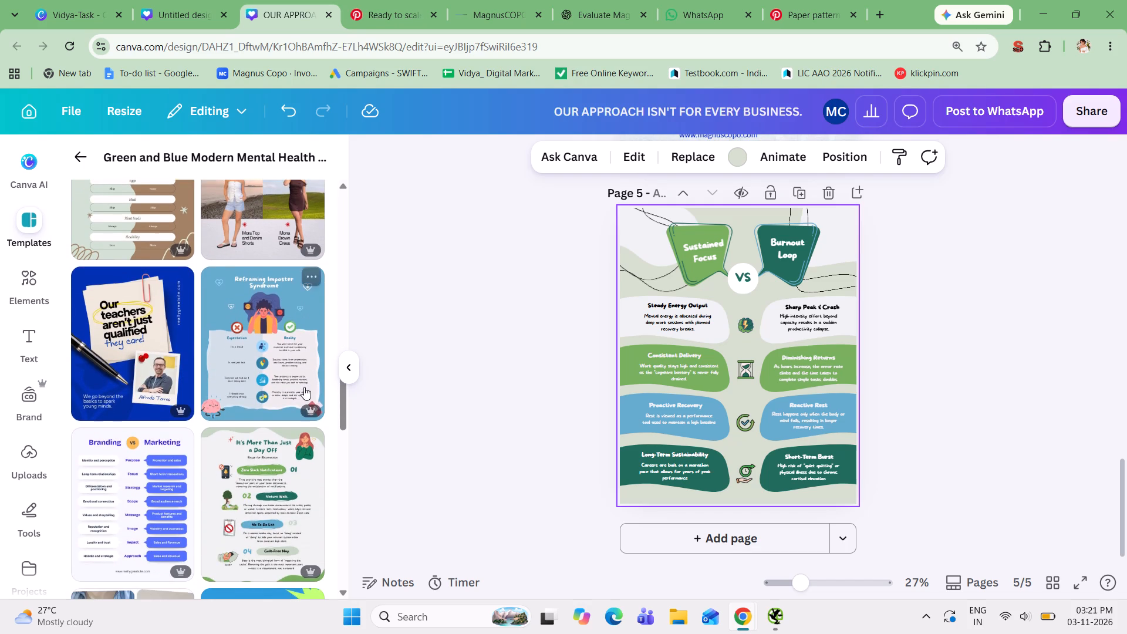
{"action": "scroll", "coordinate": [304, 387], "scroll_direction": "down", "scroll_amount": 3}
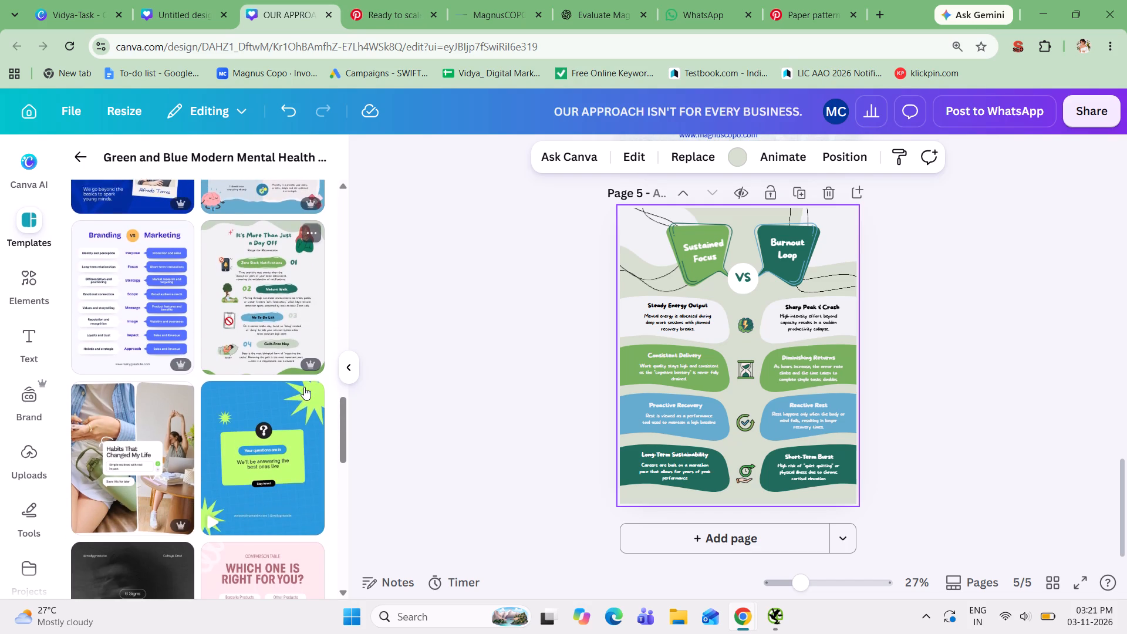
{"action": "scroll", "coordinate": [304, 387], "scroll_direction": "down", "scroll_amount": 3}
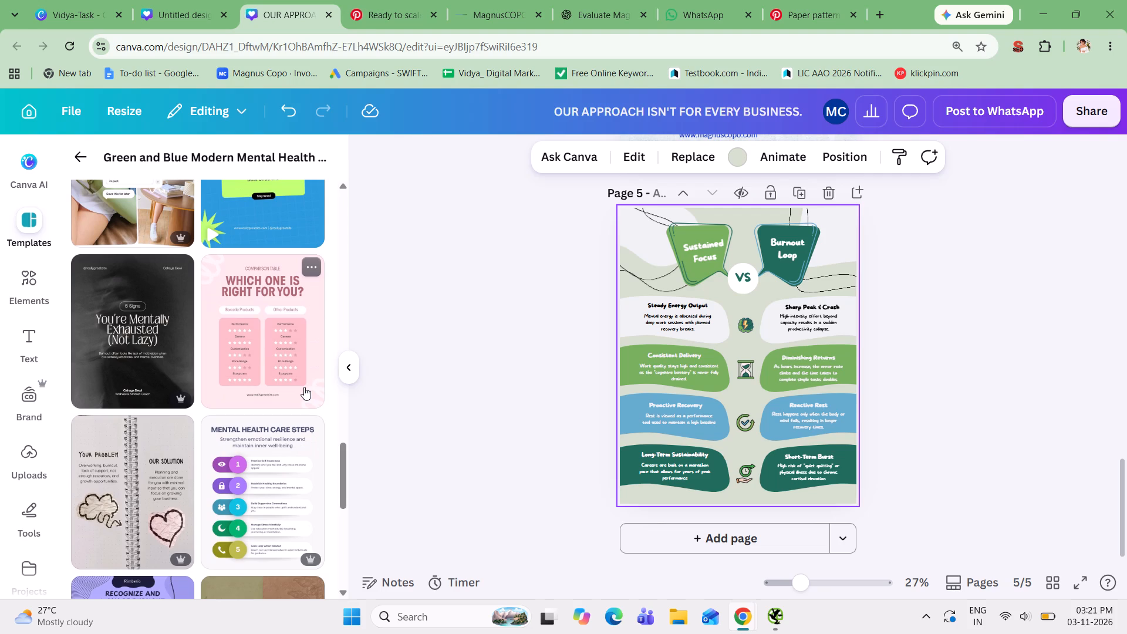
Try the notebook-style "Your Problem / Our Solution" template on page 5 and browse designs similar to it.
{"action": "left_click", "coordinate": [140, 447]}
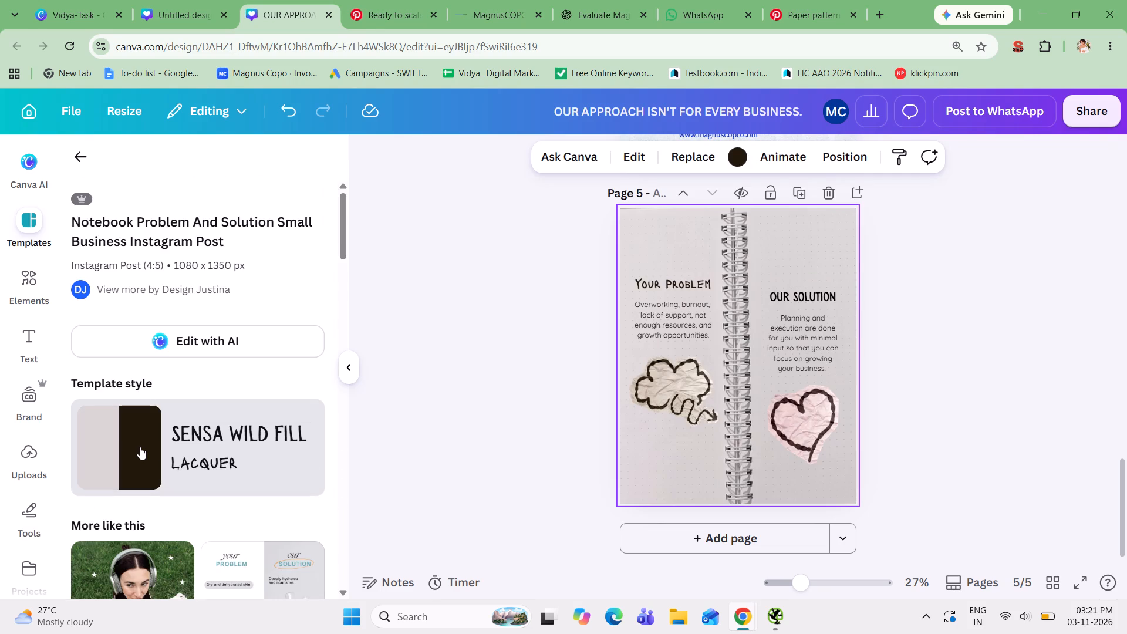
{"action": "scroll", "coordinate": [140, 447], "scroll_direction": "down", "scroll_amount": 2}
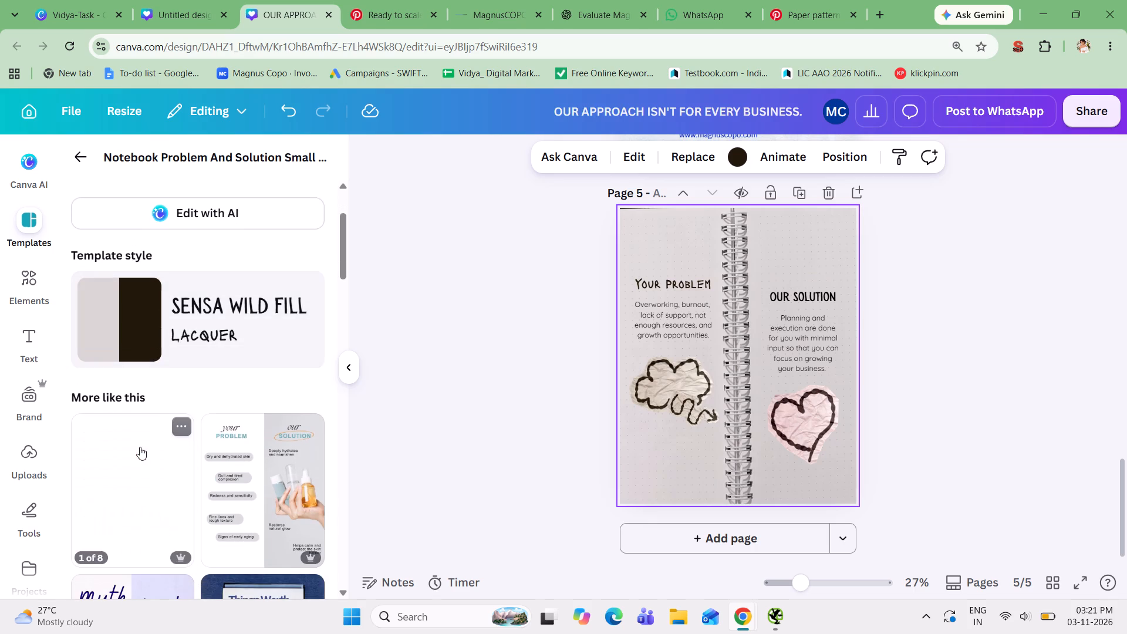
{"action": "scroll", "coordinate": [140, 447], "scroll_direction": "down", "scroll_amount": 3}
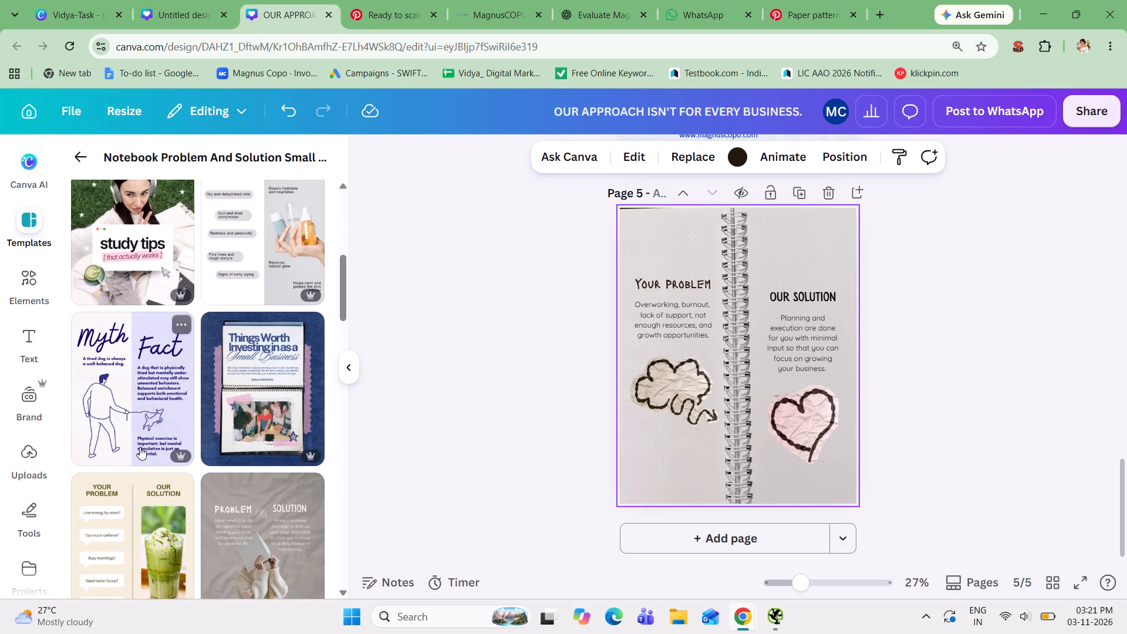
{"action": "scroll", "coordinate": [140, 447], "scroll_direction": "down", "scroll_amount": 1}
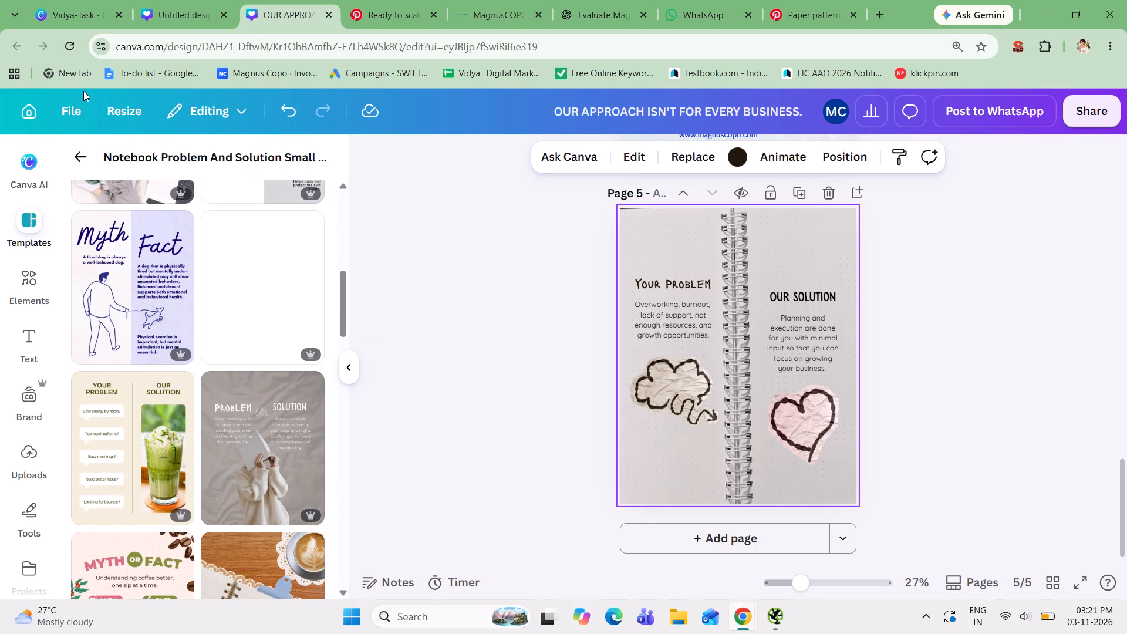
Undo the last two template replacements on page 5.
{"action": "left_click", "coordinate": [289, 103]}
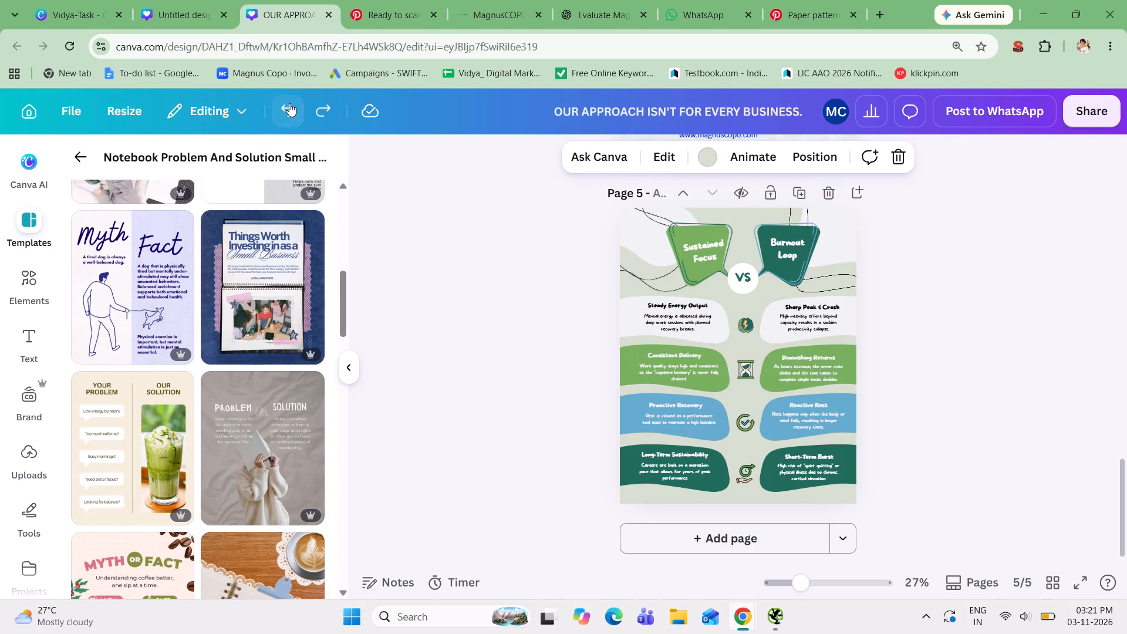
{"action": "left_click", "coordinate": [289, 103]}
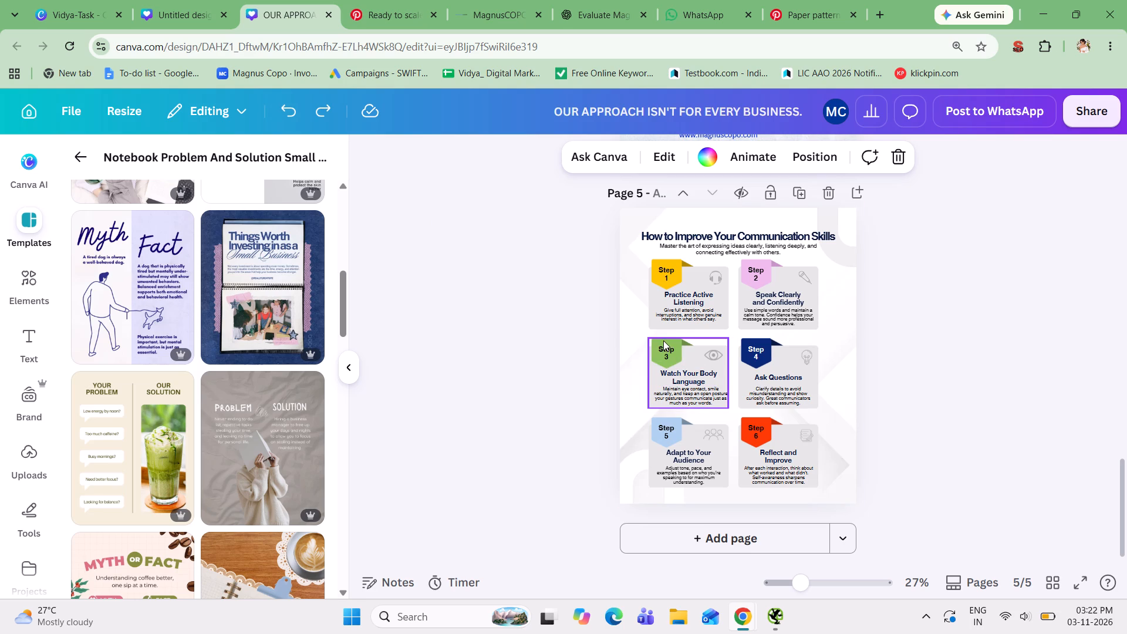
Delete page 5 with the "How to Improve Your Communication Skills" design.
{"action": "scroll", "coordinate": [663, 340], "scroll_direction": "up", "scroll_amount": 5}
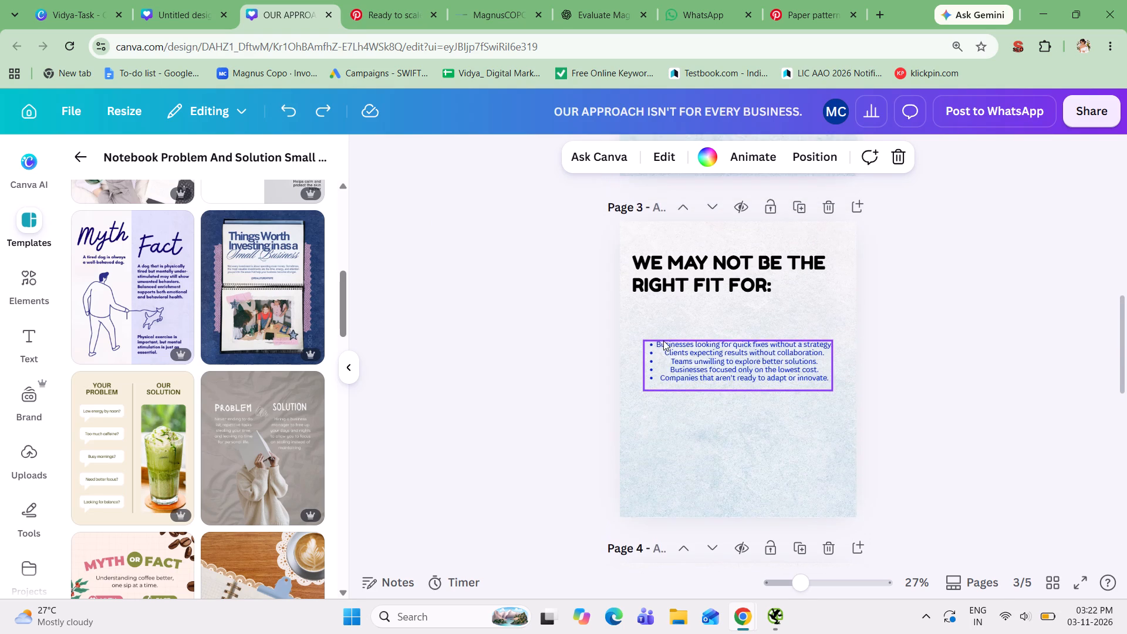
{"action": "scroll", "coordinate": [663, 340], "scroll_direction": "down", "scroll_amount": 5}
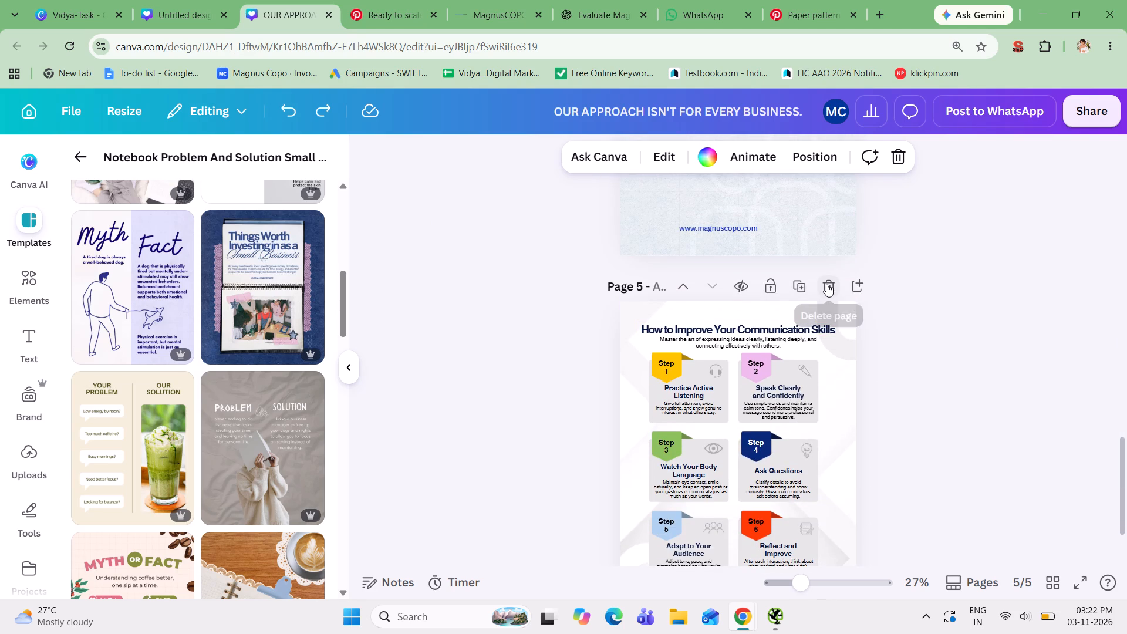
{"action": "left_click", "coordinate": [826, 284]}
Delete the blue body text under the "We work best with:" heading on page 2.
{"action": "scroll", "coordinate": [757, 387], "scroll_direction": "up", "scroll_amount": 2}
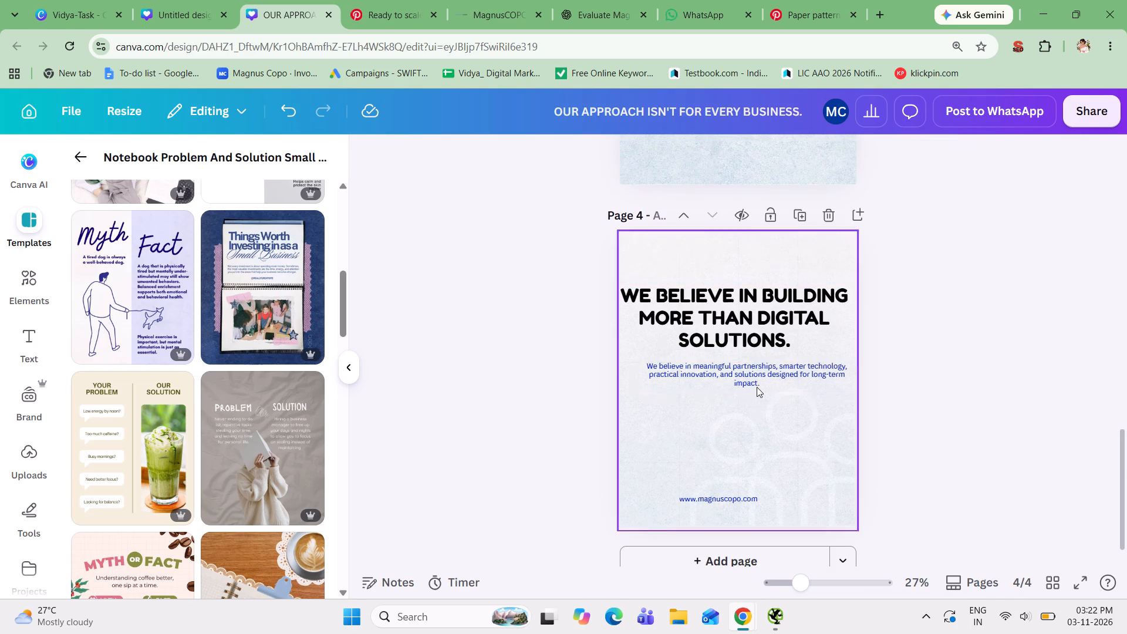
{"action": "scroll", "coordinate": [757, 387], "scroll_direction": "up", "scroll_amount": 2}
{"action": "scroll", "coordinate": [757, 387], "scroll_direction": "down", "scroll_amount": 4}
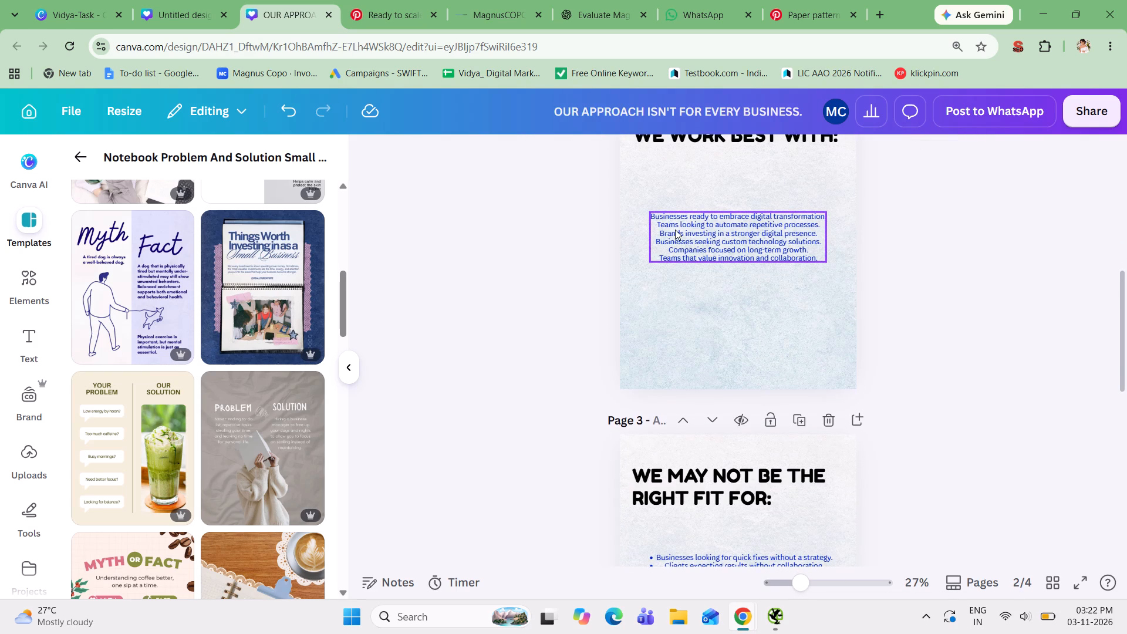
{"action": "left_click", "coordinate": [822, 218]}
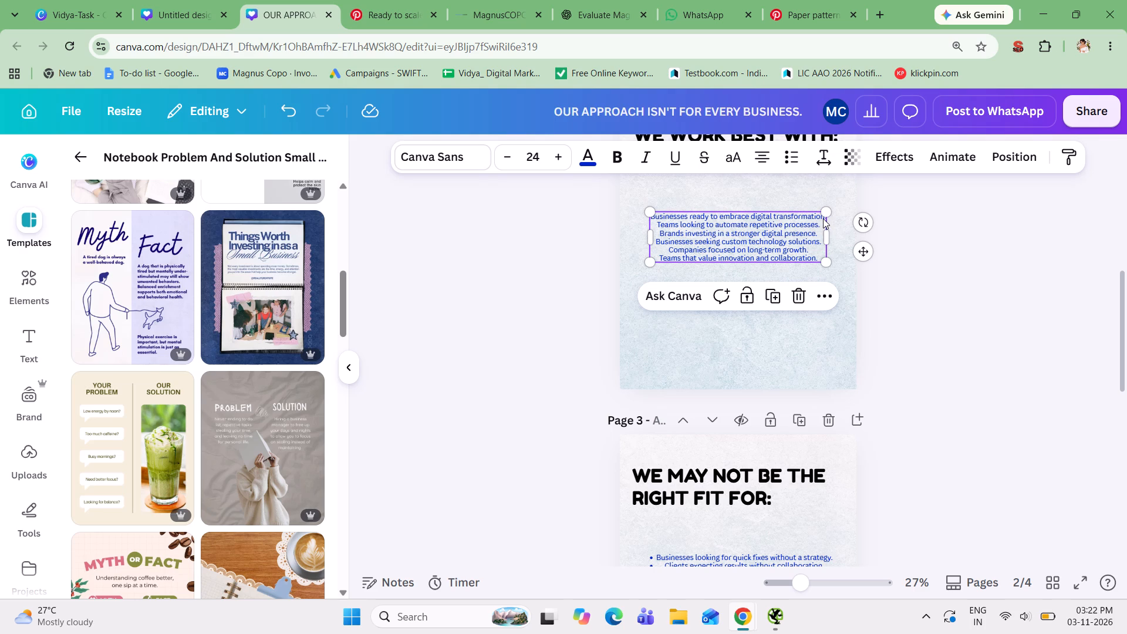
{"action": "left_click", "coordinate": [803, 293]}
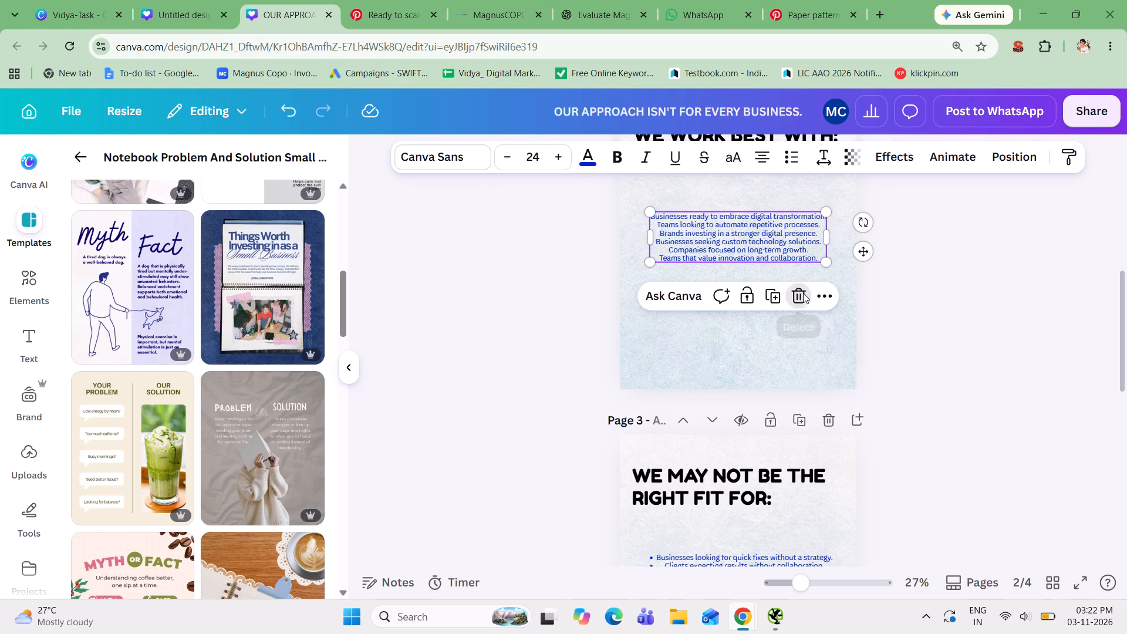
Delete the blue bulleted list under the "We may not be the right fit for:" heading on page 3.
{"action": "scroll", "coordinate": [803, 293], "scroll_direction": "down", "scroll_amount": 2}
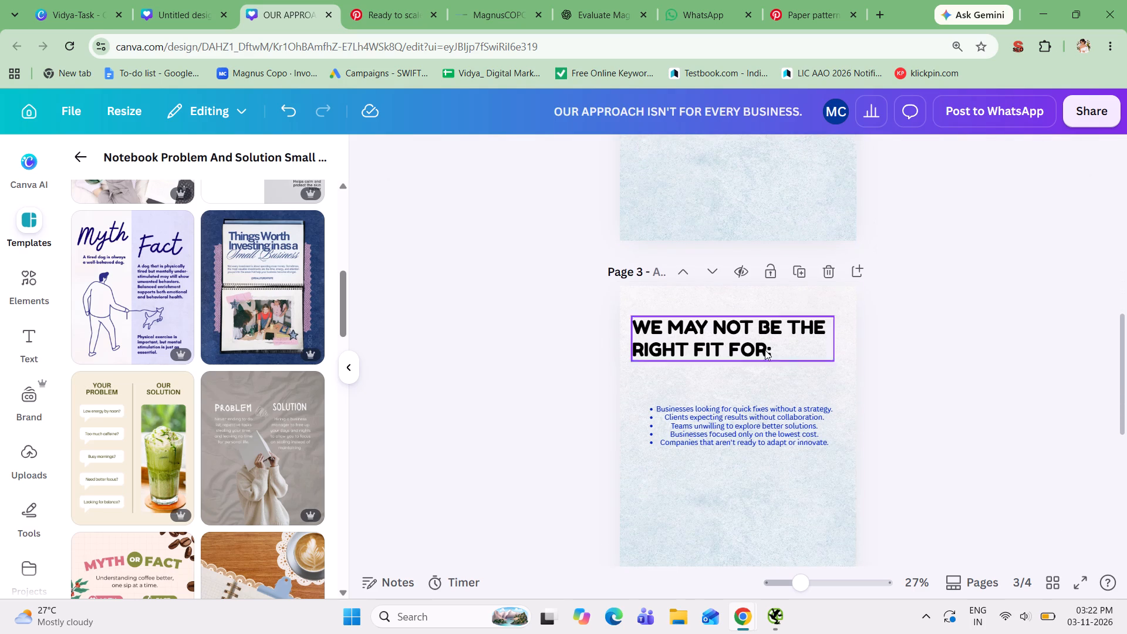
{"action": "left_click", "coordinate": [734, 425]}
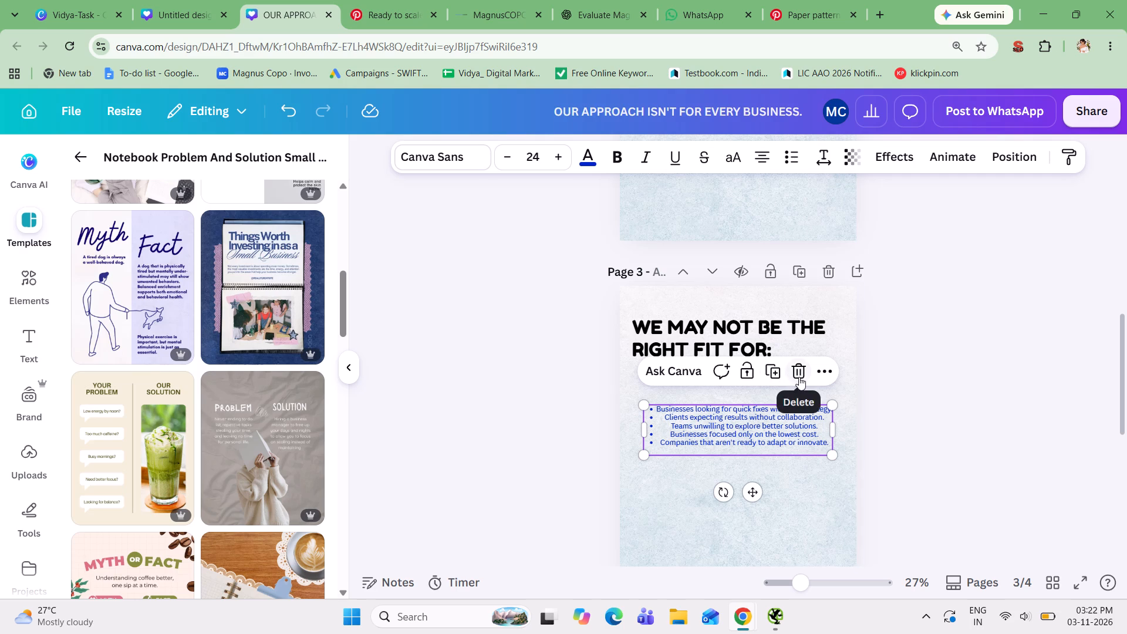
{"action": "left_click", "coordinate": [799, 377]}
Make page 4's body paragraph bold at font size 30 and reposition it lower, centred beneath the heading.
{"action": "scroll", "coordinate": [799, 377], "scroll_direction": "down", "scroll_amount": 3}
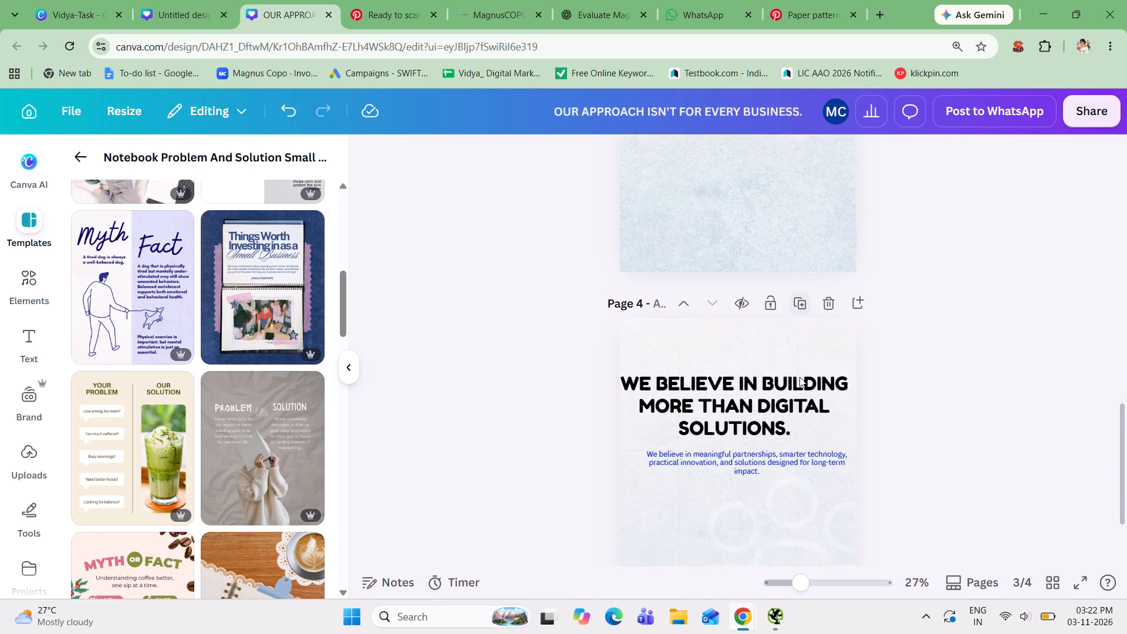
{"action": "left_click_drag", "start_coordinate": [767, 439], "coordinate": [750, 481]}
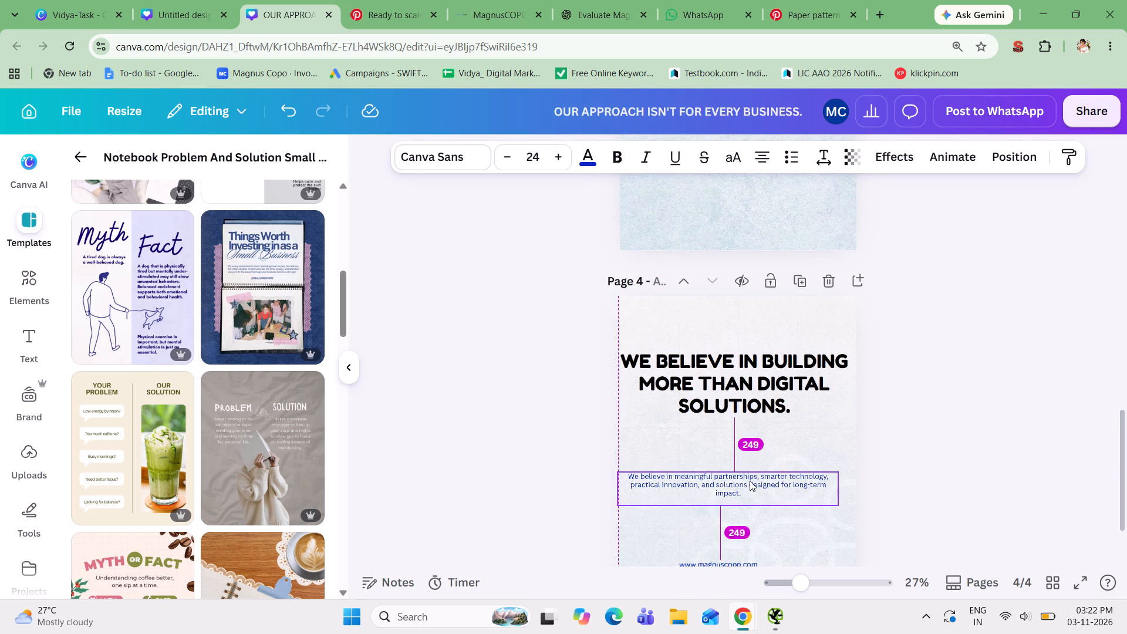
{"action": "triple_click", "coordinate": [555, 161]}
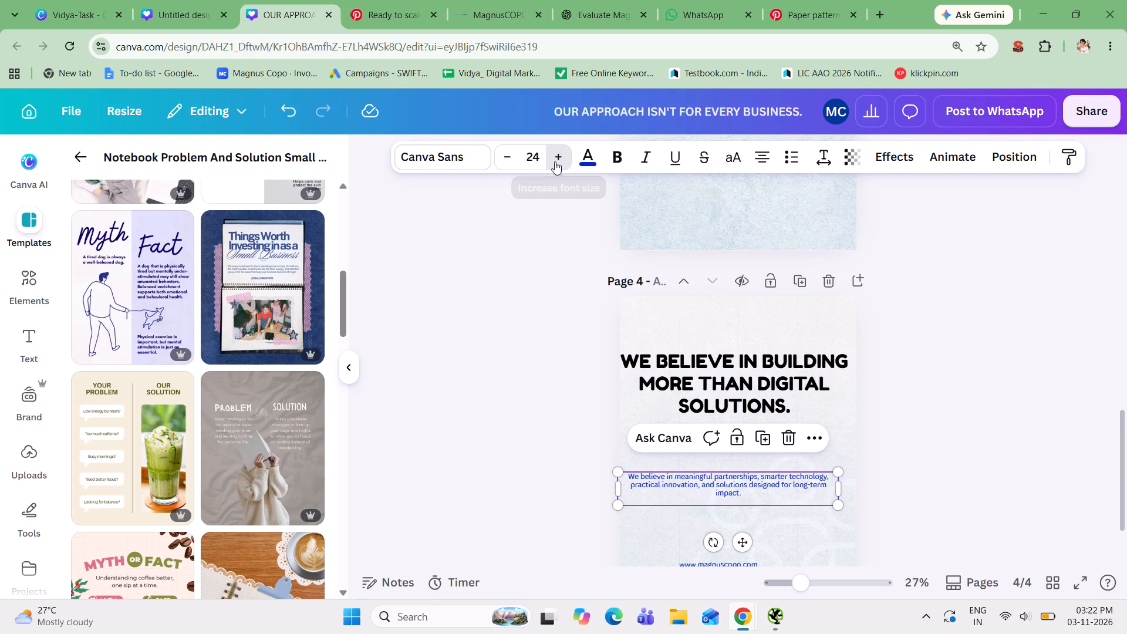
{"action": "left_click", "coordinate": [555, 161]}
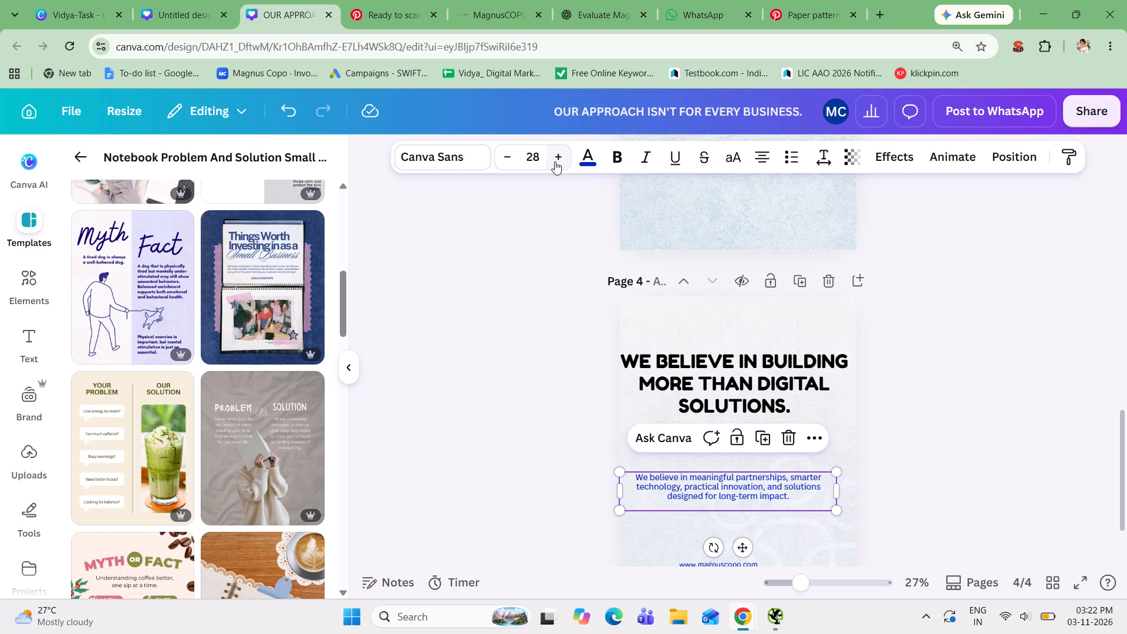
{"action": "left_click", "coordinate": [555, 161]}
{"action": "left_click", "coordinate": [555, 161]}
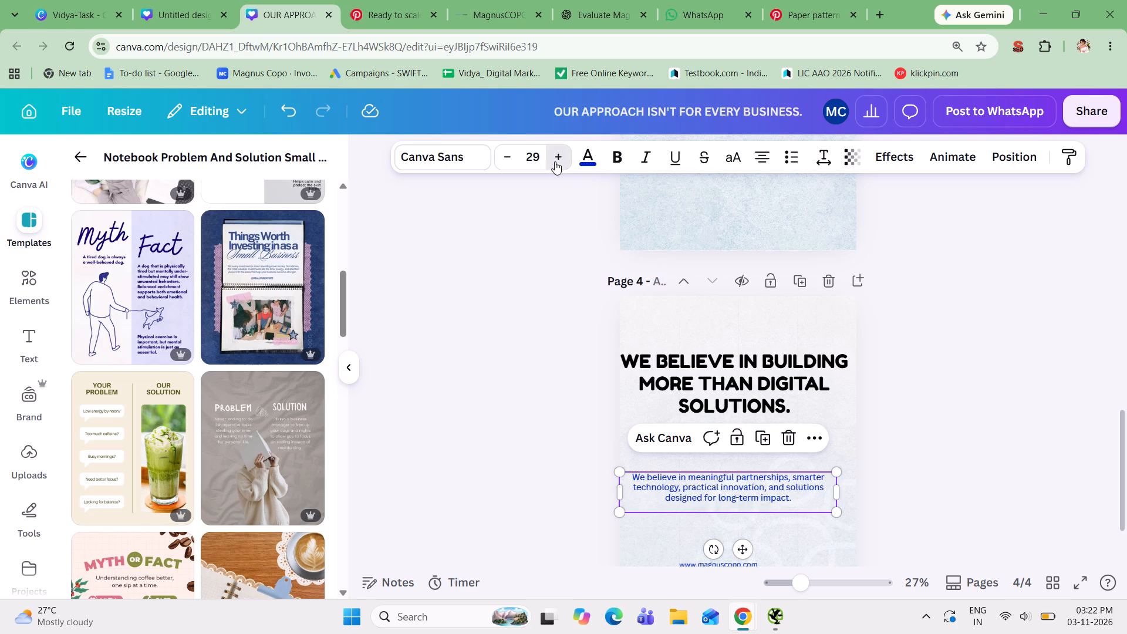
{"action": "left_click", "coordinate": [618, 155]}
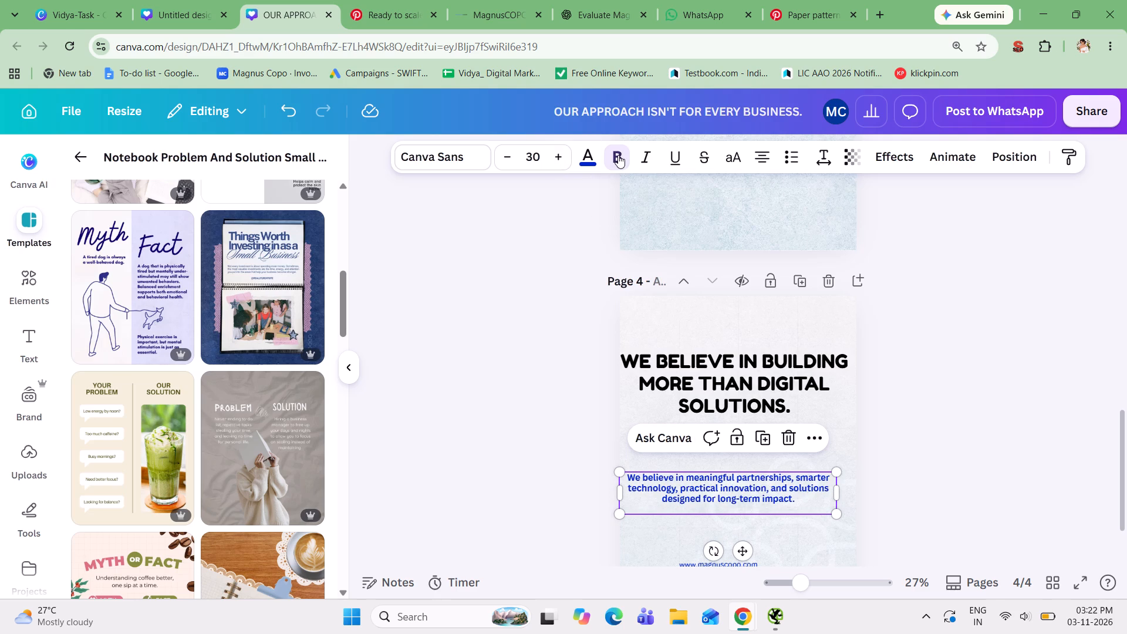
{"action": "left_click", "coordinate": [961, 463]}
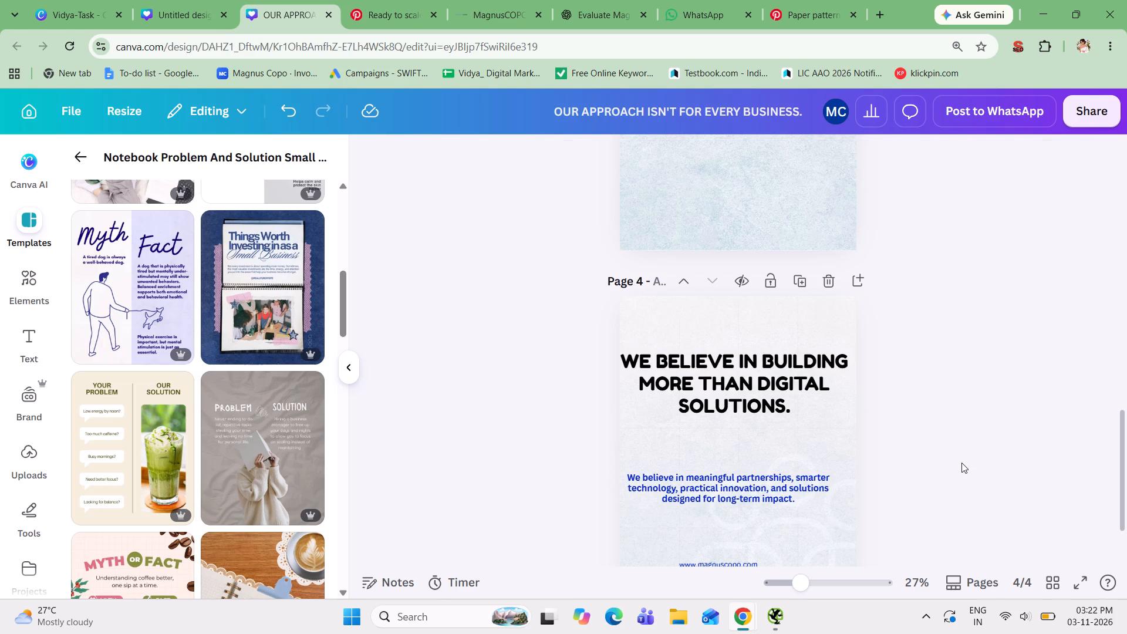
{"action": "left_click", "coordinate": [961, 463]}
{"action": "left_click_drag", "start_coordinate": [740, 497], "coordinate": [764, 480]}
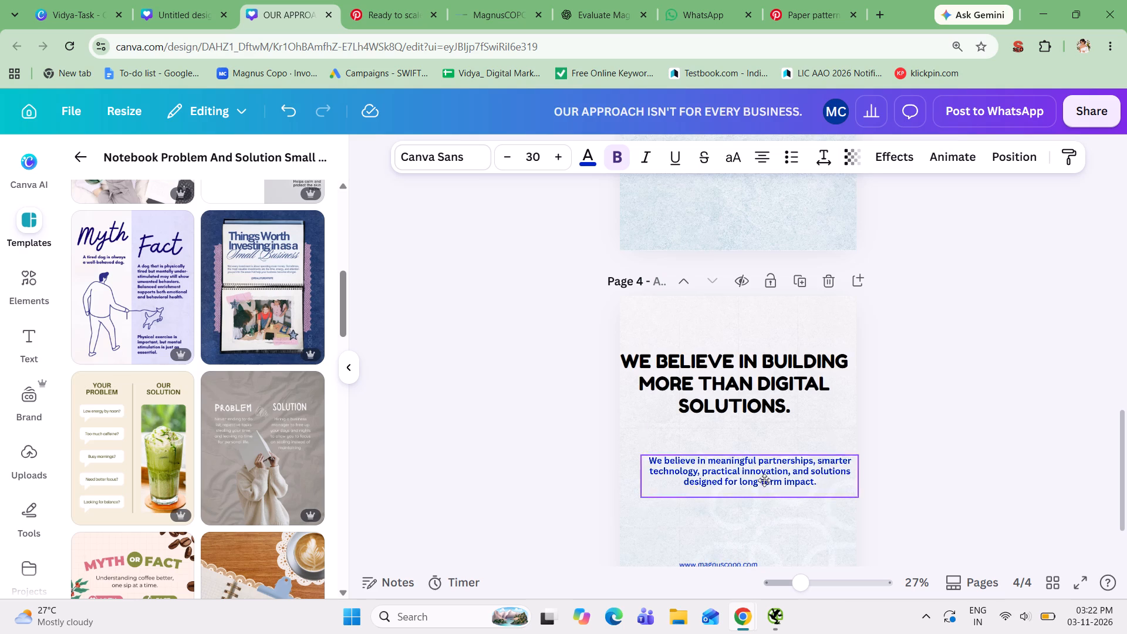
{"action": "left_click_drag", "start_coordinate": [764, 480], "coordinate": [754, 480]}
Left-align the "We believe in building more than digital solutions." heading on page 4 and narrow its text box to four lines.
{"action": "left_click", "coordinate": [778, 373]}
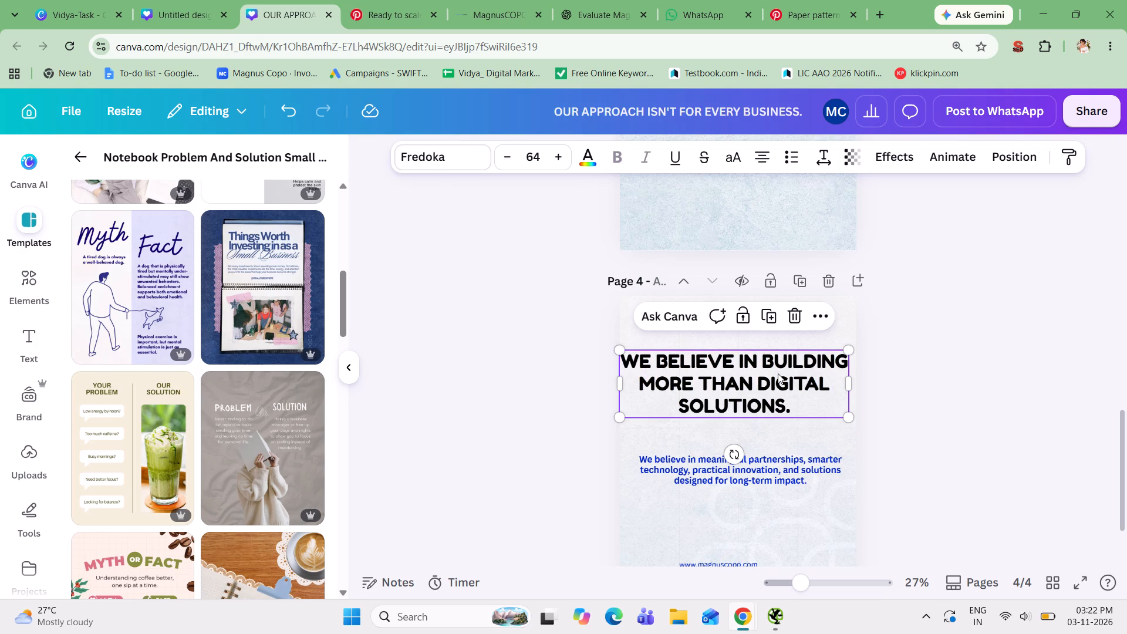
{"action": "left_click", "coordinate": [767, 159]}
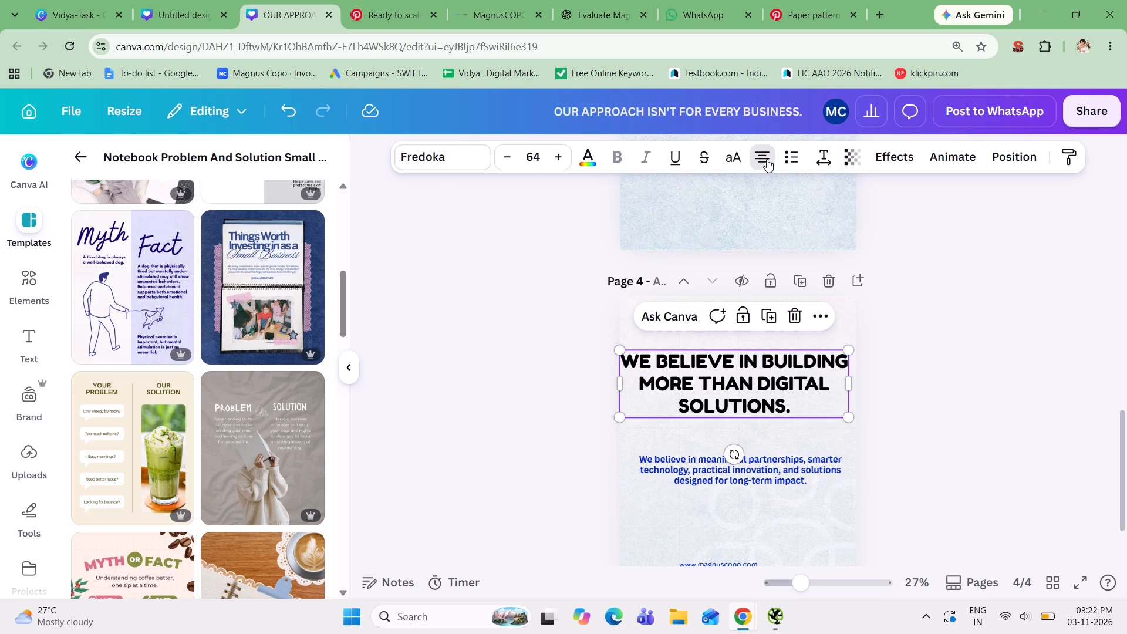
{"action": "left_click_drag", "start_coordinate": [860, 384], "coordinate": [819, 379]}
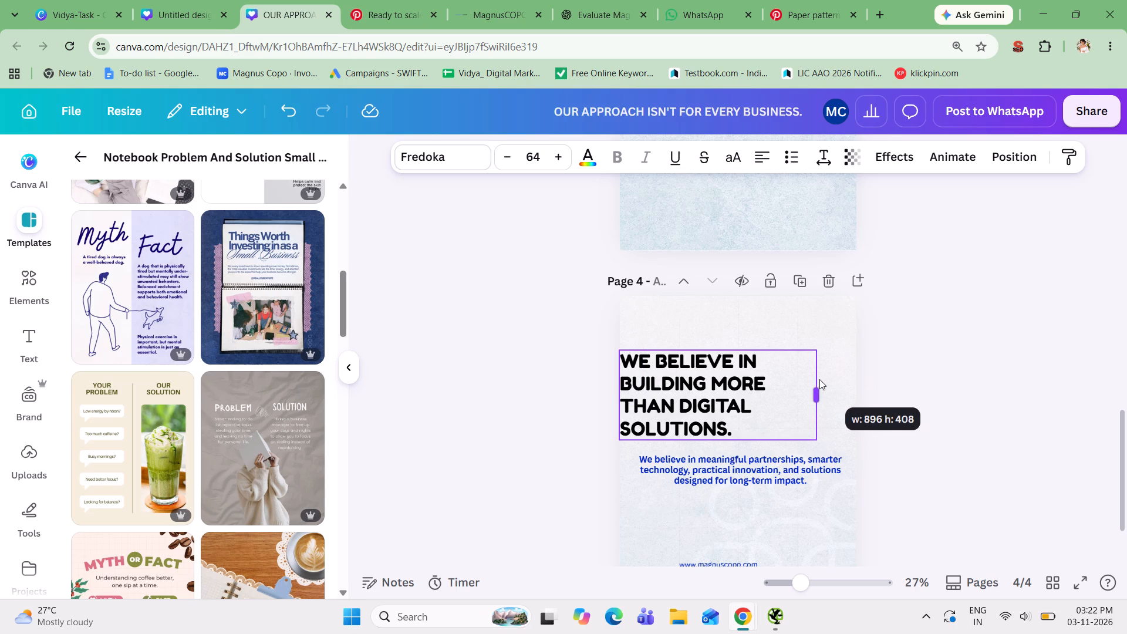
{"action": "left_click_drag", "start_coordinate": [819, 379], "coordinate": [782, 383]}
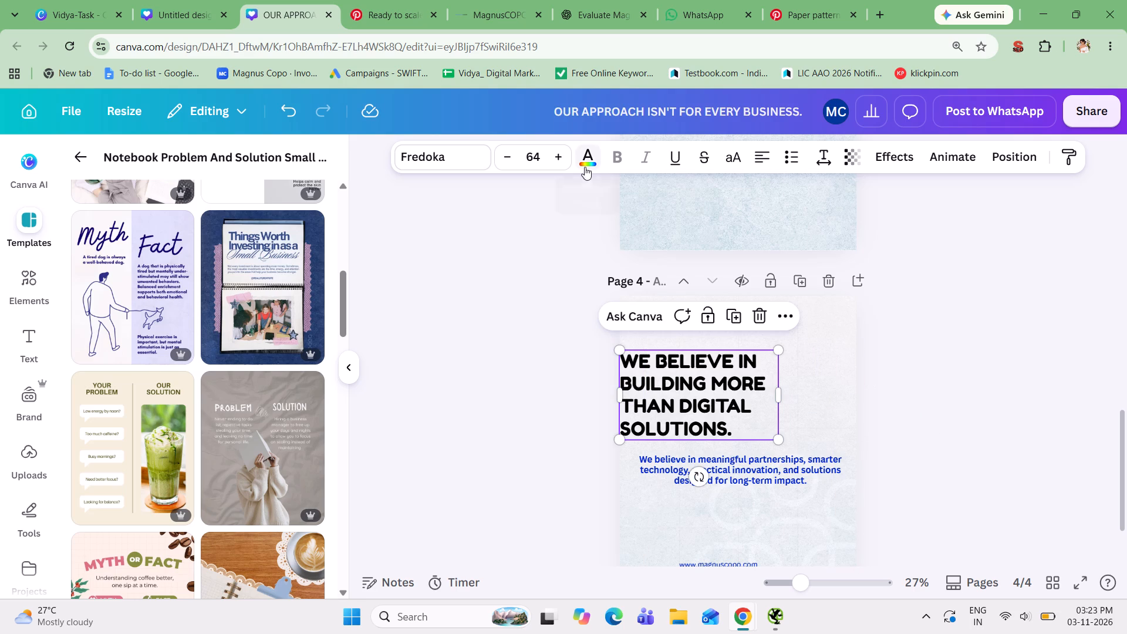
Increase the page 4 heading's font size to 74.
{"action": "triple_click", "coordinate": [562, 157]}
{"action": "triple_click", "coordinate": [562, 157]}
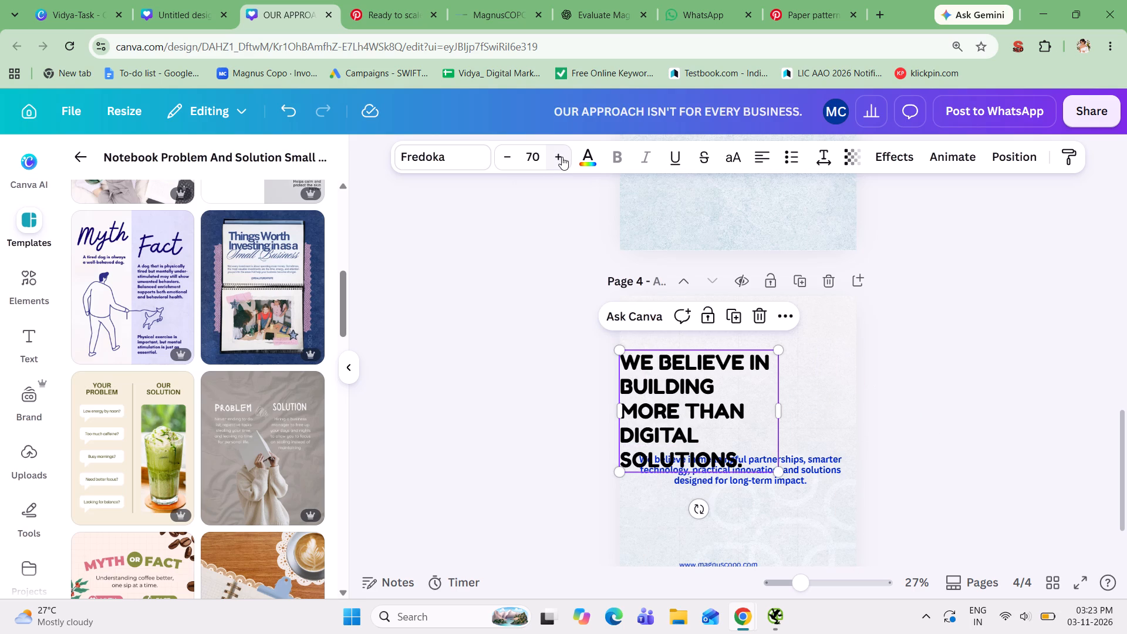
{"action": "left_click", "coordinate": [562, 157]}
{"action": "left_click", "coordinate": [562, 157]}
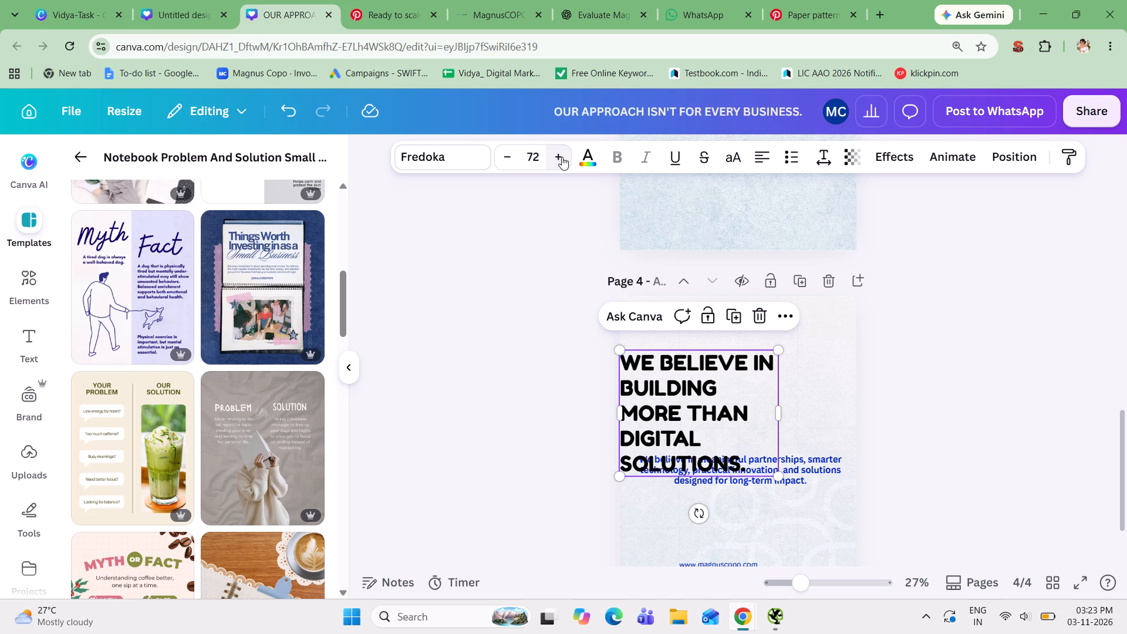
{"action": "left_click", "coordinate": [562, 157]}
{"action": "left_click", "coordinate": [562, 157]}
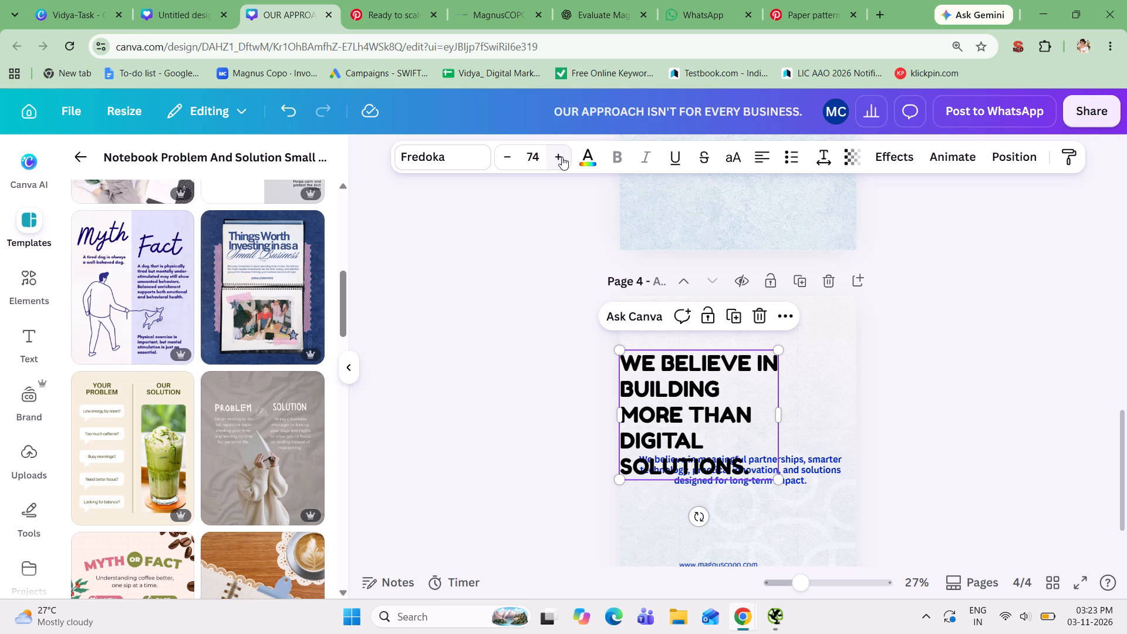
Set page 4's heading to font size 75 and move it up near the page's top-left corner with a small margin.
{"action": "left_click", "coordinate": [562, 157]}
{"action": "left_click", "coordinate": [932, 403]}
{"action": "scroll", "coordinate": [932, 403], "scroll_direction": "down", "scroll_amount": 1}
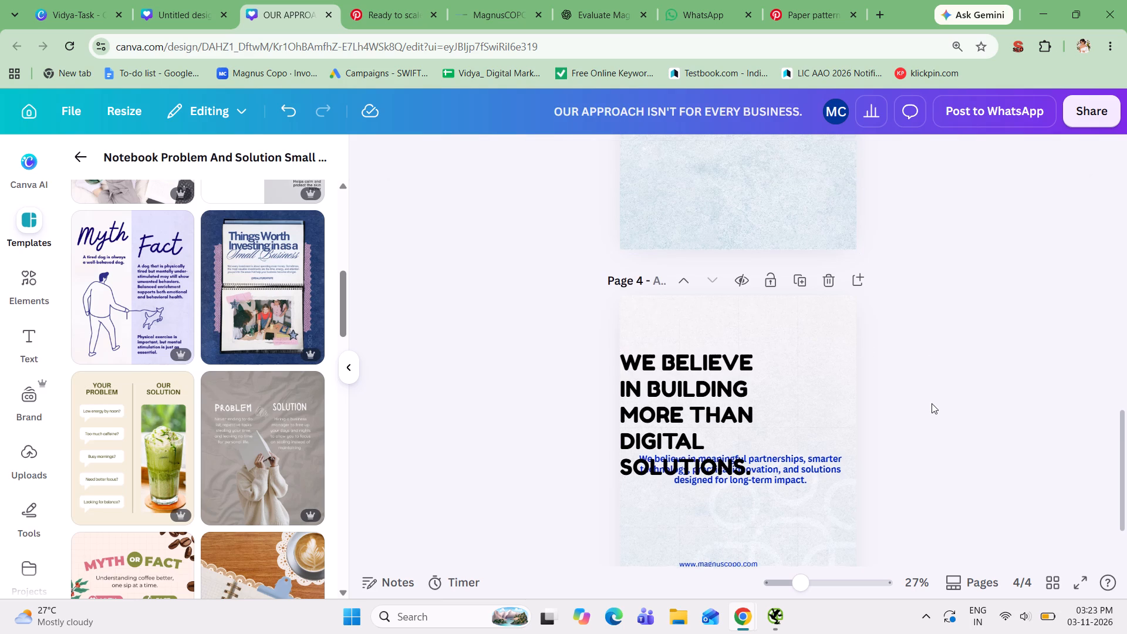
{"action": "scroll", "coordinate": [932, 403], "scroll_direction": "down", "scroll_amount": 2}
{"action": "left_click_drag", "start_coordinate": [704, 289], "coordinate": [721, 259]}
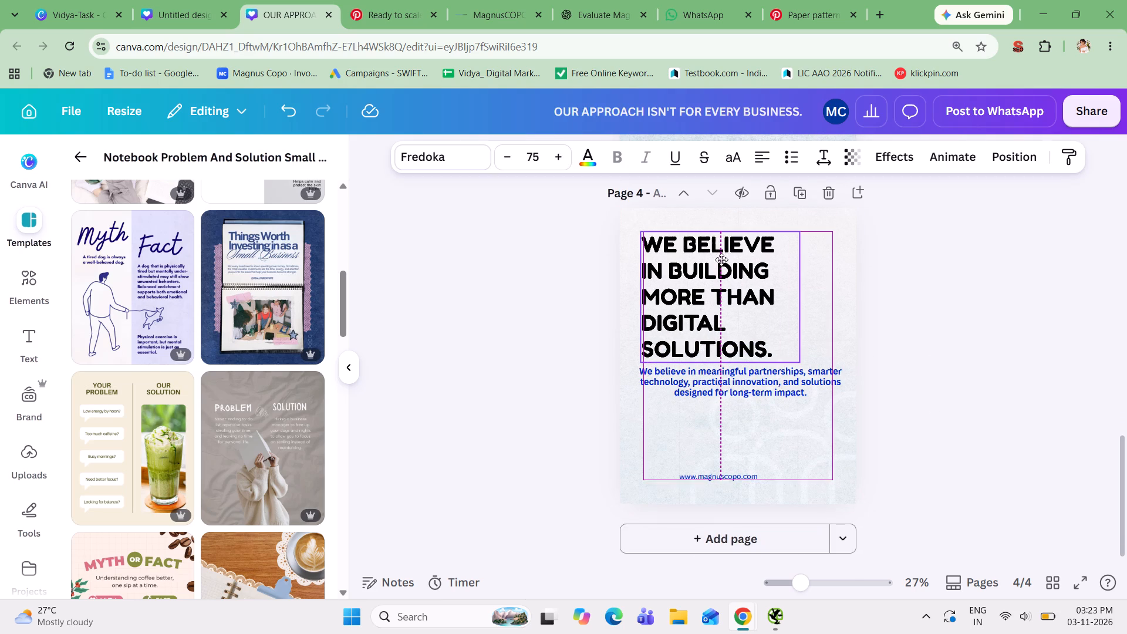
{"action": "left_click_drag", "start_coordinate": [721, 259], "coordinate": [720, 251]}
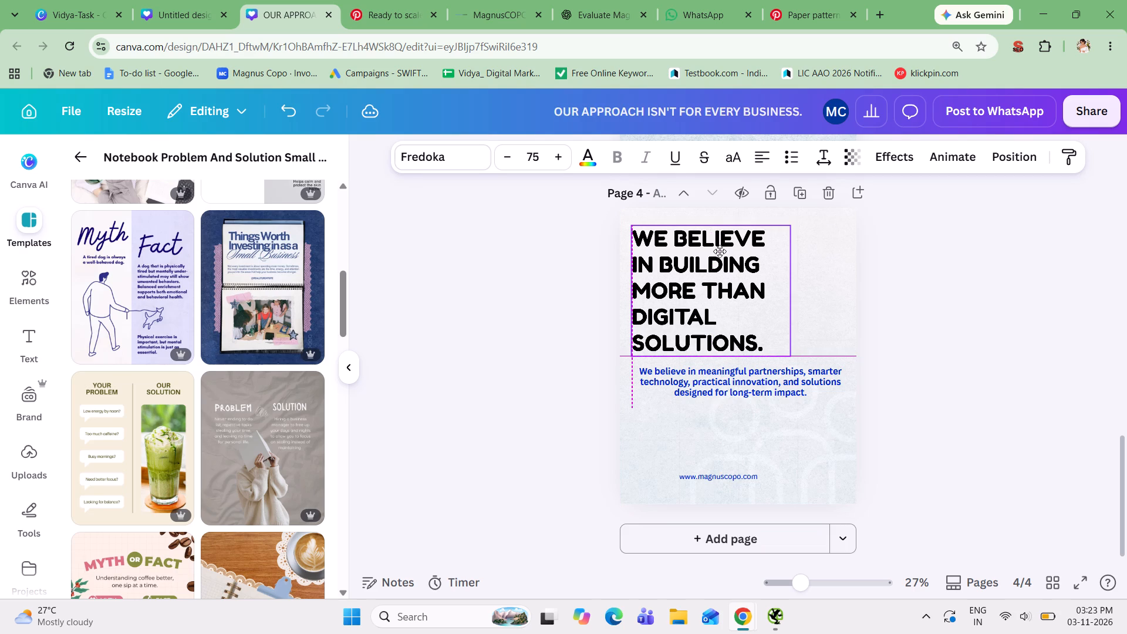
{"action": "left_click_drag", "start_coordinate": [720, 251], "coordinate": [719, 251]}
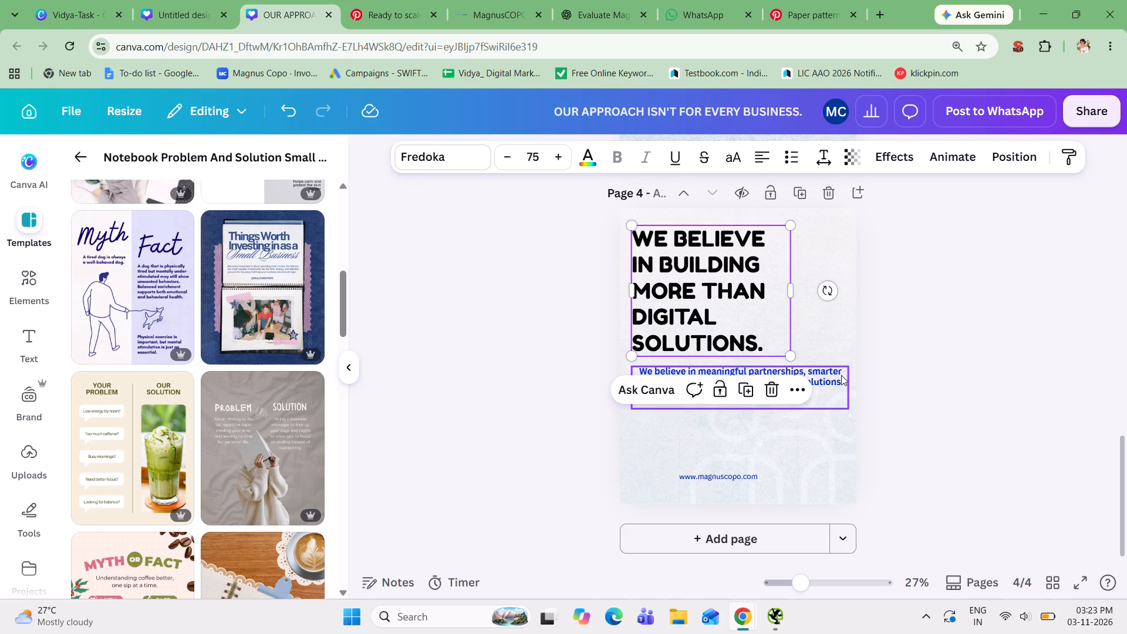
Move page 4's body paragraph slightly lower, left-align it and narrow its text box so it wraps onto four lines.
{"action": "left_click_drag", "start_coordinate": [841, 375], "coordinate": [839, 387]}
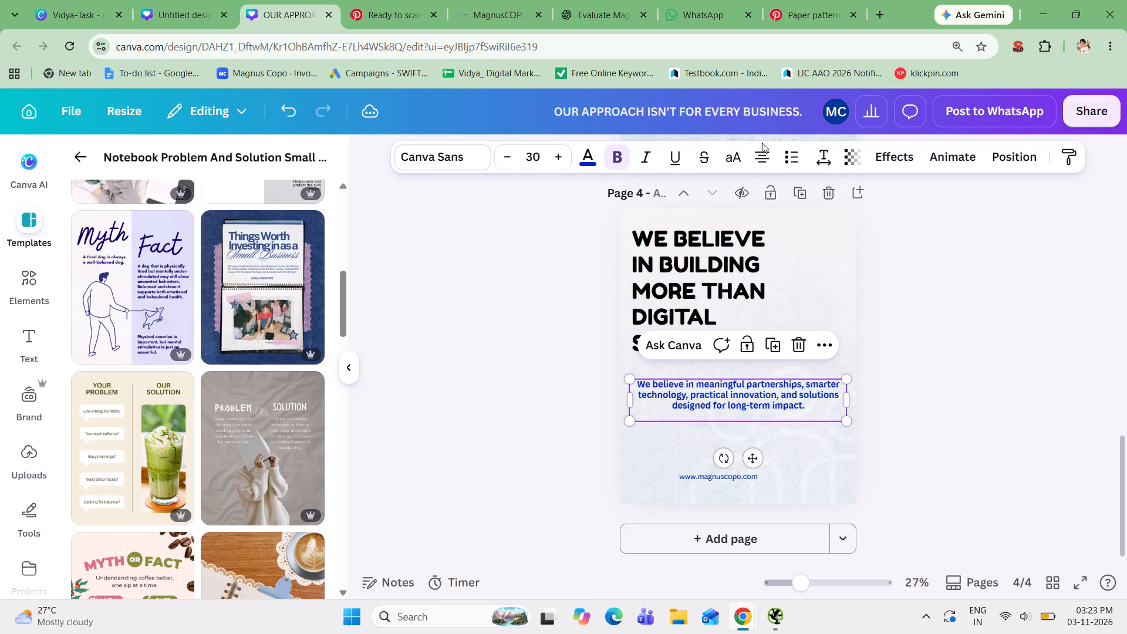
{"action": "left_click", "coordinate": [768, 154]}
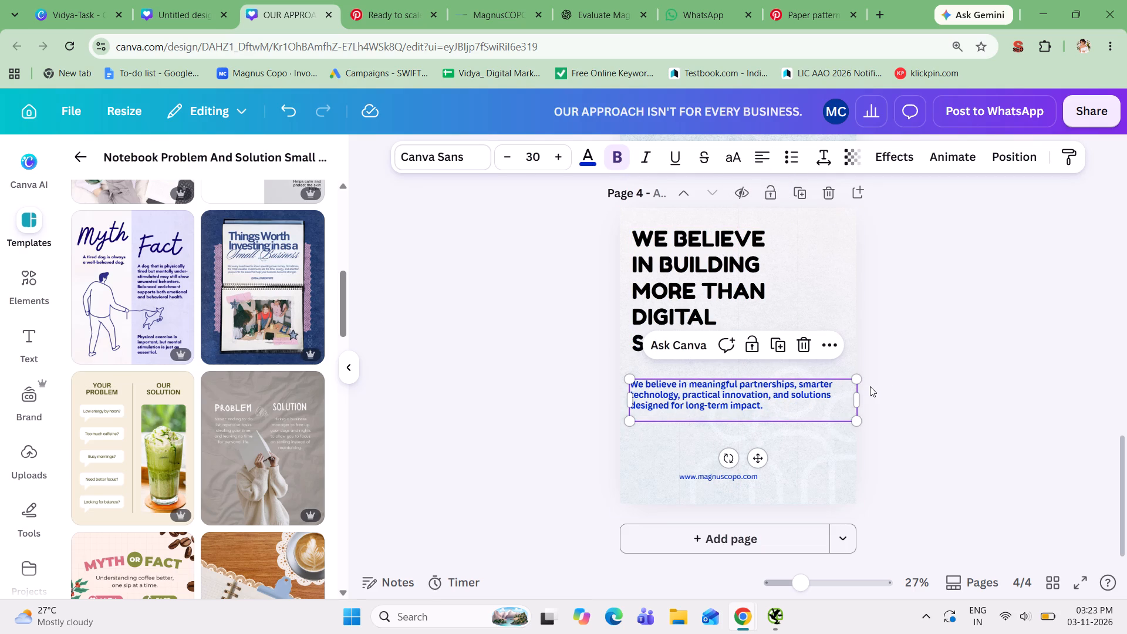
{"action": "left_click_drag", "start_coordinate": [861, 393], "coordinate": [831, 392]}
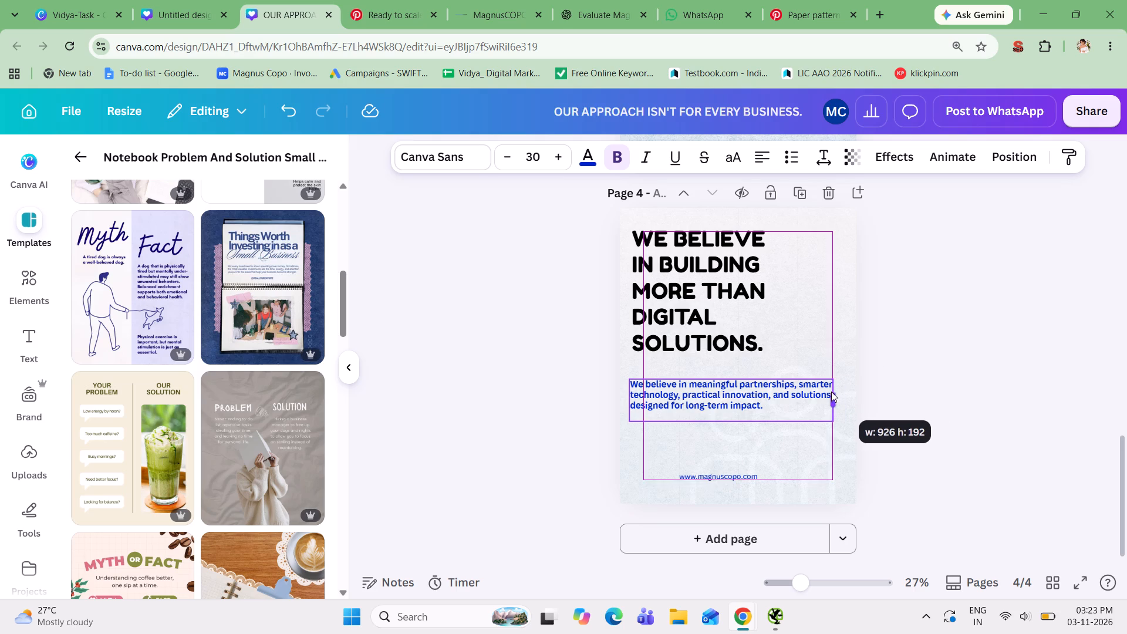
{"action": "left_click_drag", "start_coordinate": [831, 392], "coordinate": [800, 390]}
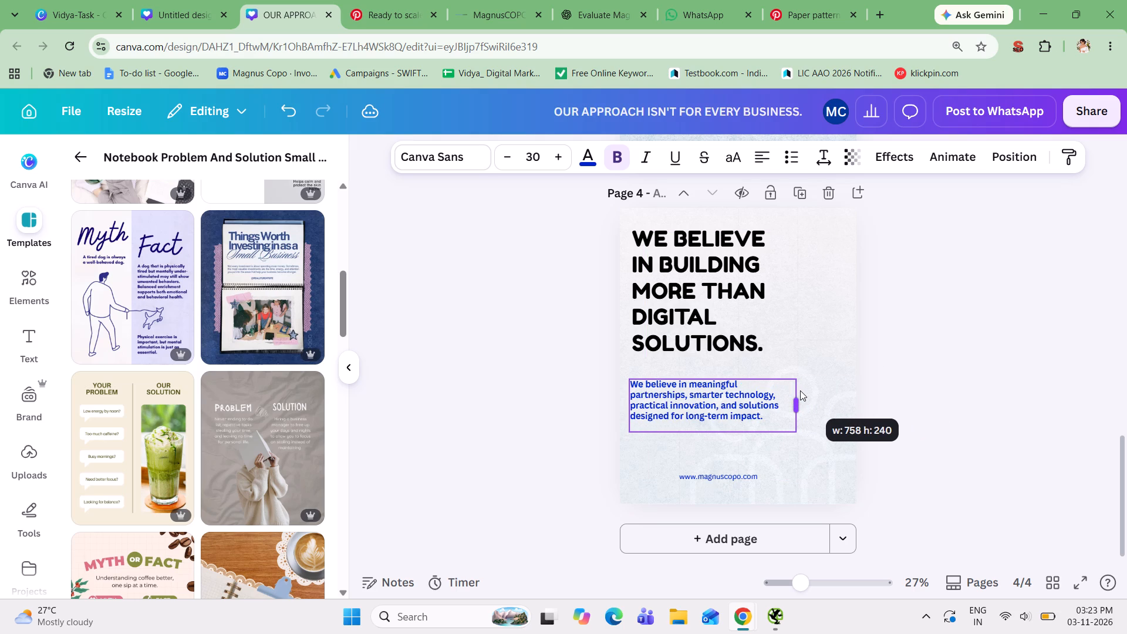
{"action": "left_click_drag", "start_coordinate": [800, 390], "coordinate": [789, 391]}
{"action": "left_click", "coordinate": [918, 398]}
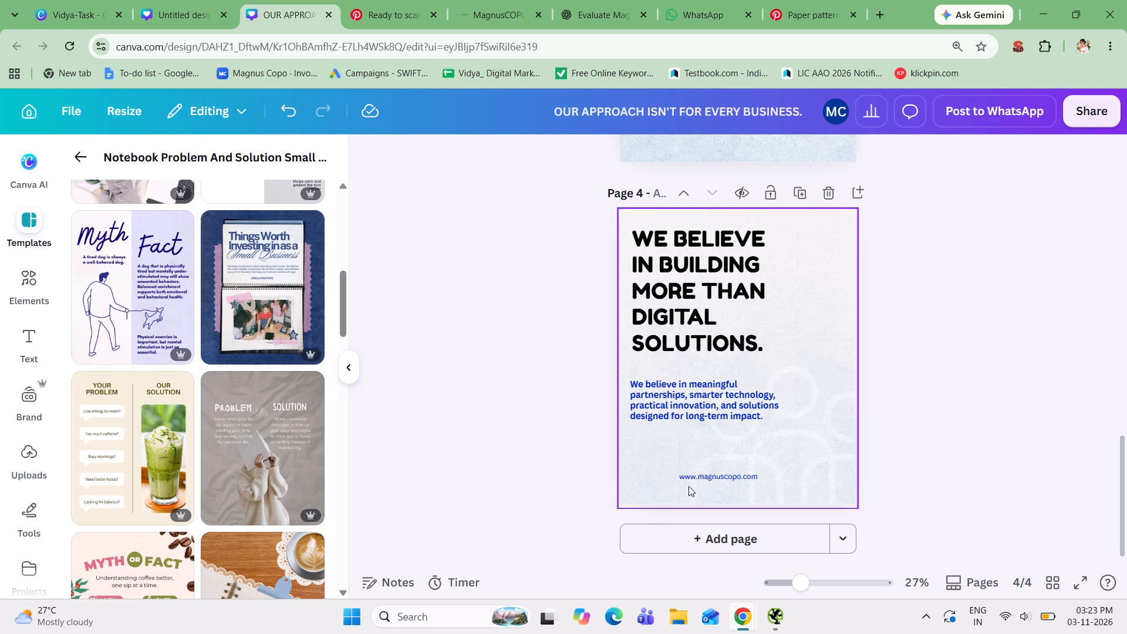
{"action": "left_click_drag", "start_coordinate": [706, 477], "coordinate": [657, 476]}
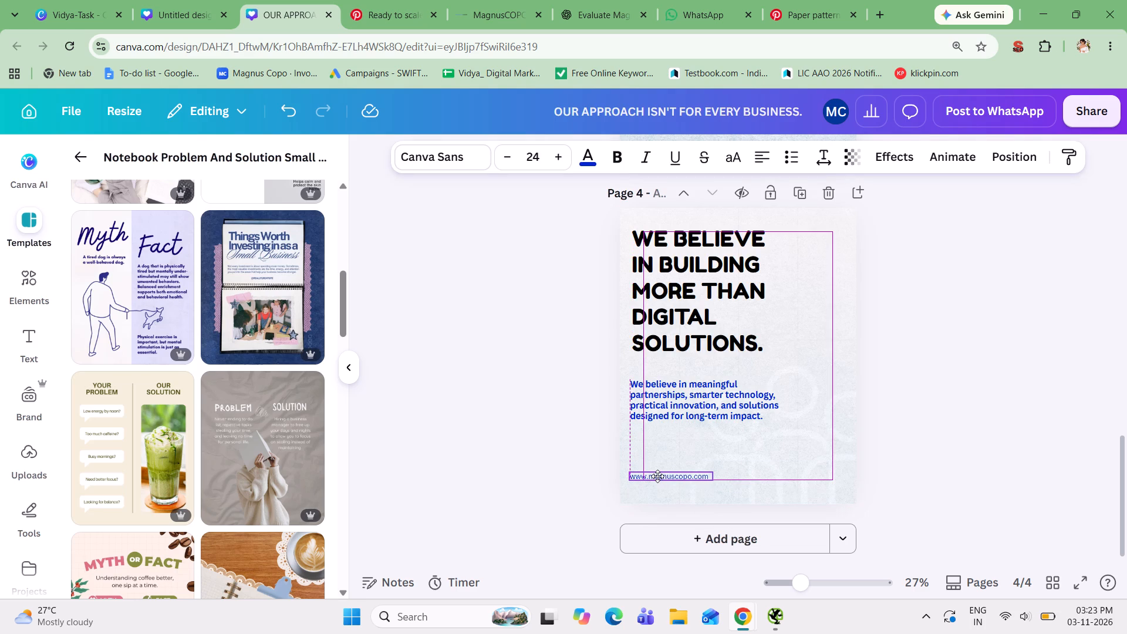
{"action": "left_click_drag", "start_coordinate": [657, 476], "coordinate": [660, 477]}
{"action": "left_click", "coordinate": [926, 475]}
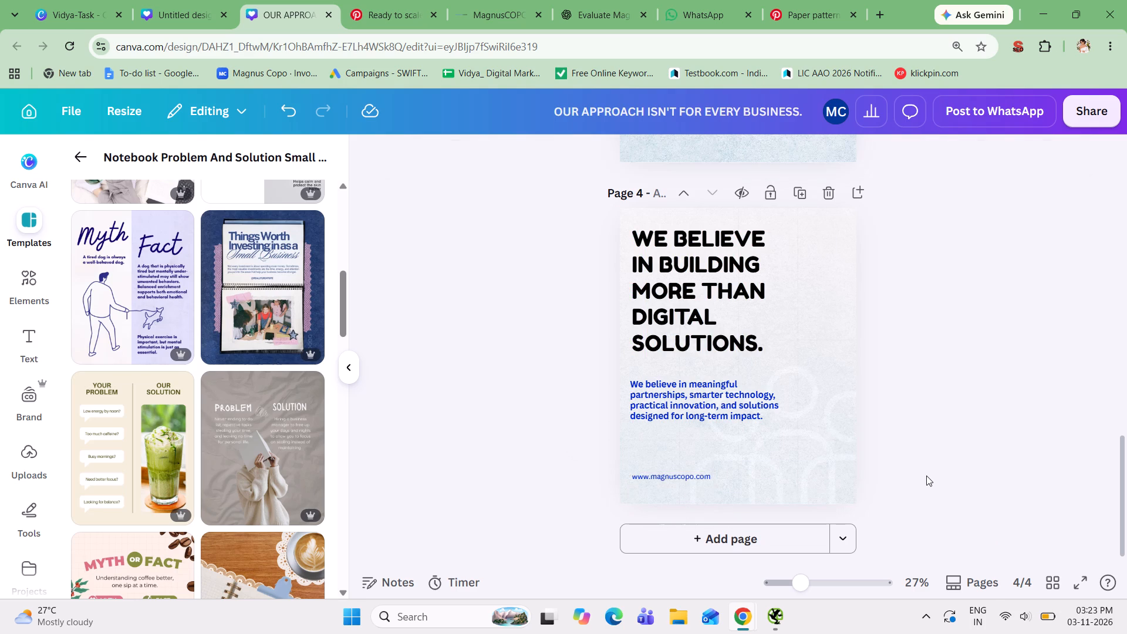
{"action": "left_click", "coordinate": [691, 416]}
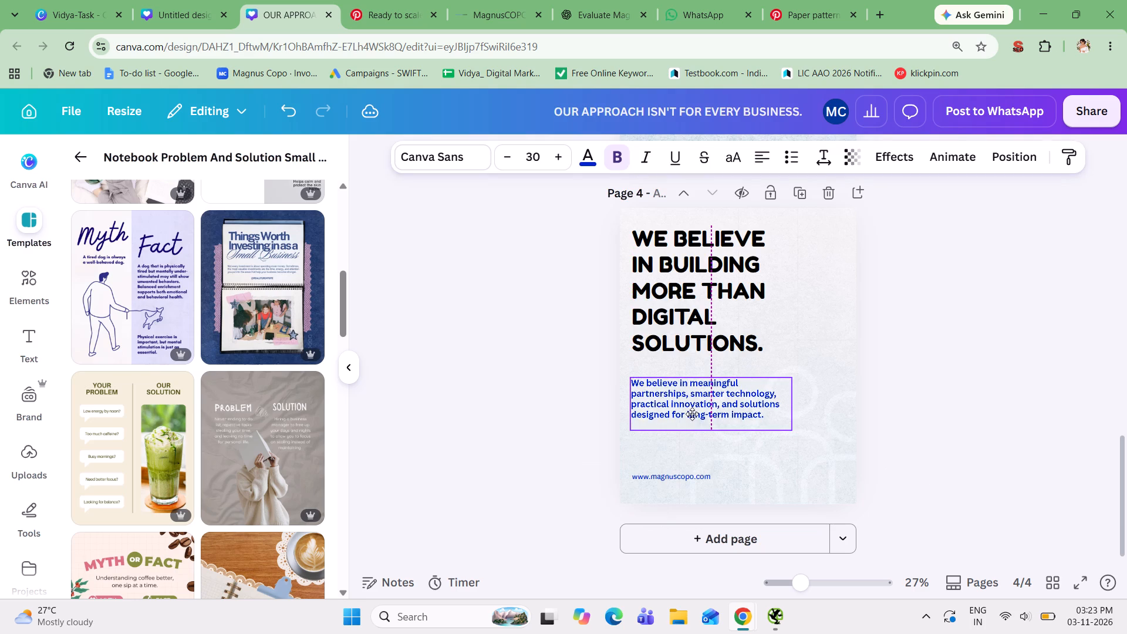
{"action": "left_click", "coordinate": [918, 373]}
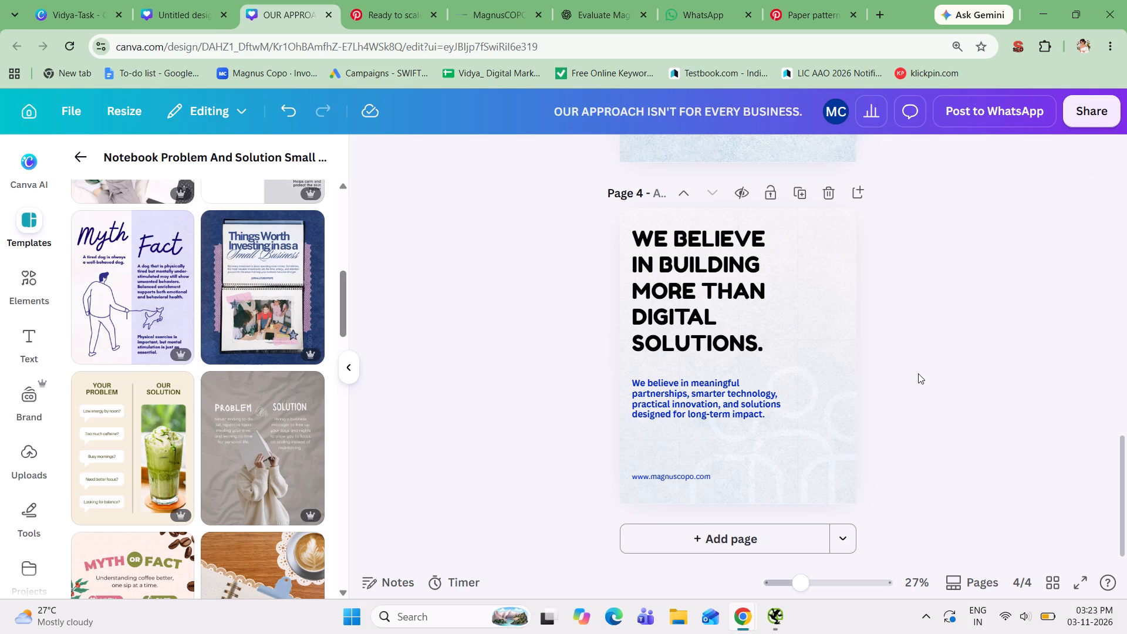
{"action": "left_click", "coordinate": [672, 477]}
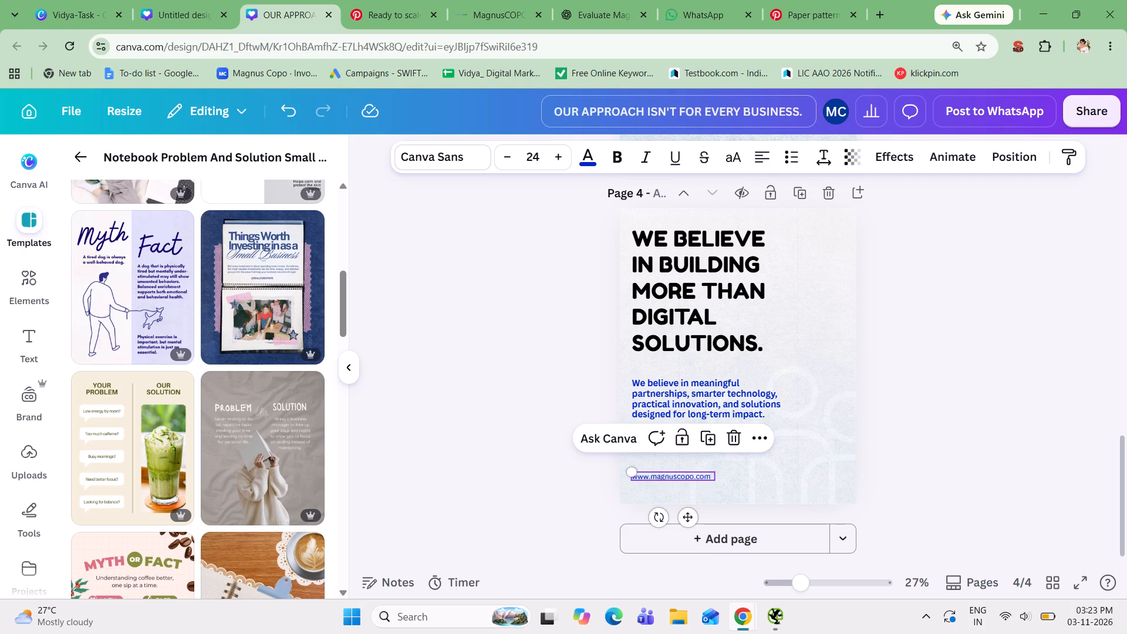
{"action": "left_click", "coordinate": [582, 166]}
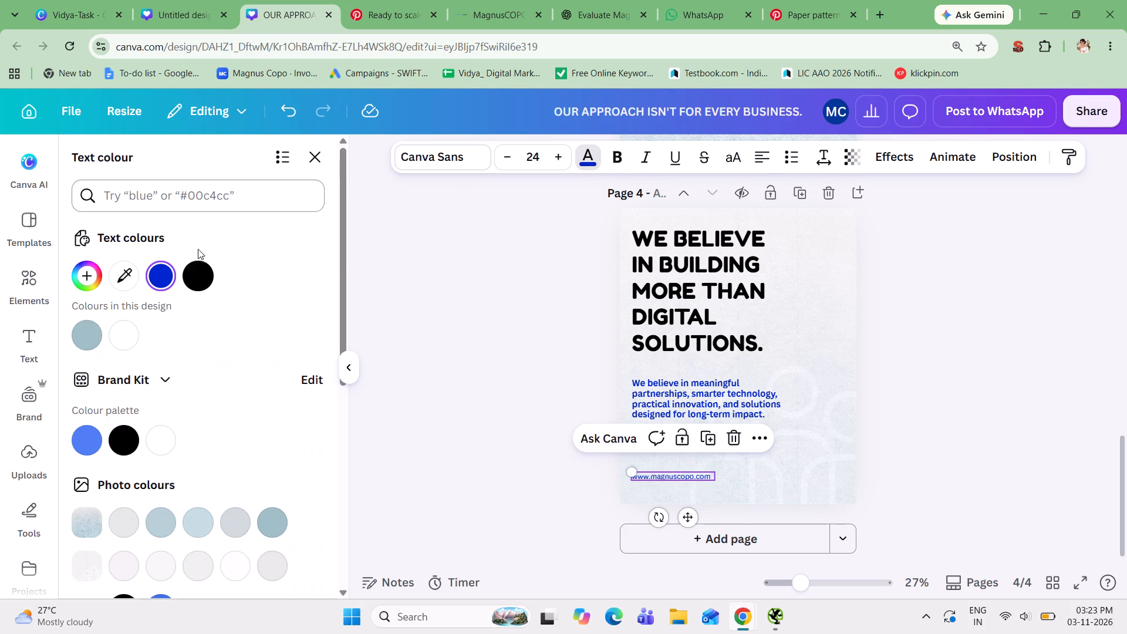
{"action": "left_click", "coordinate": [195, 282]}
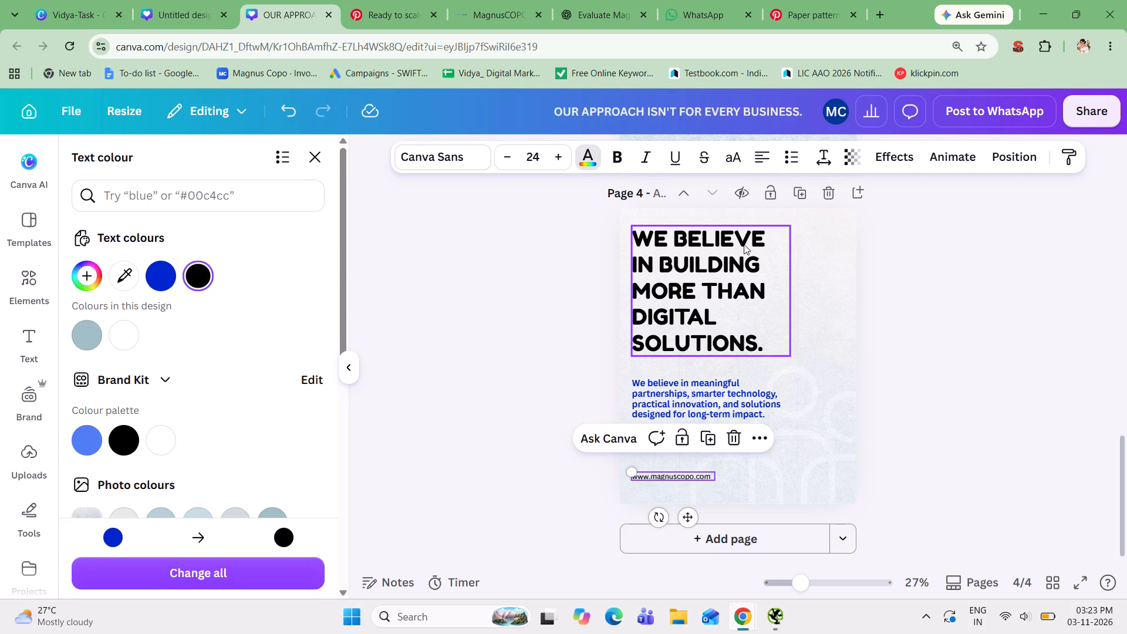
{"action": "left_click", "coordinate": [1041, 523]}
{"action": "left_click", "coordinate": [1041, 523]}
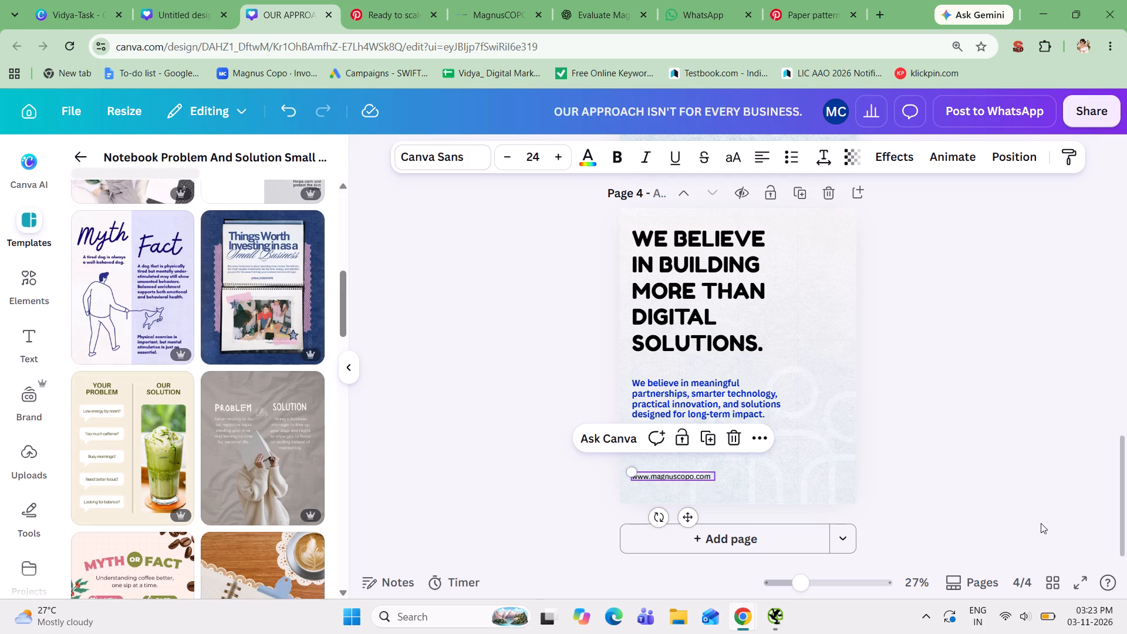
Shrink the dotted arrow beside "What we believe in" on page 1, keeping it near the page's right edge.
{"action": "scroll", "coordinate": [994, 439], "scroll_direction": "up", "scroll_amount": 1}
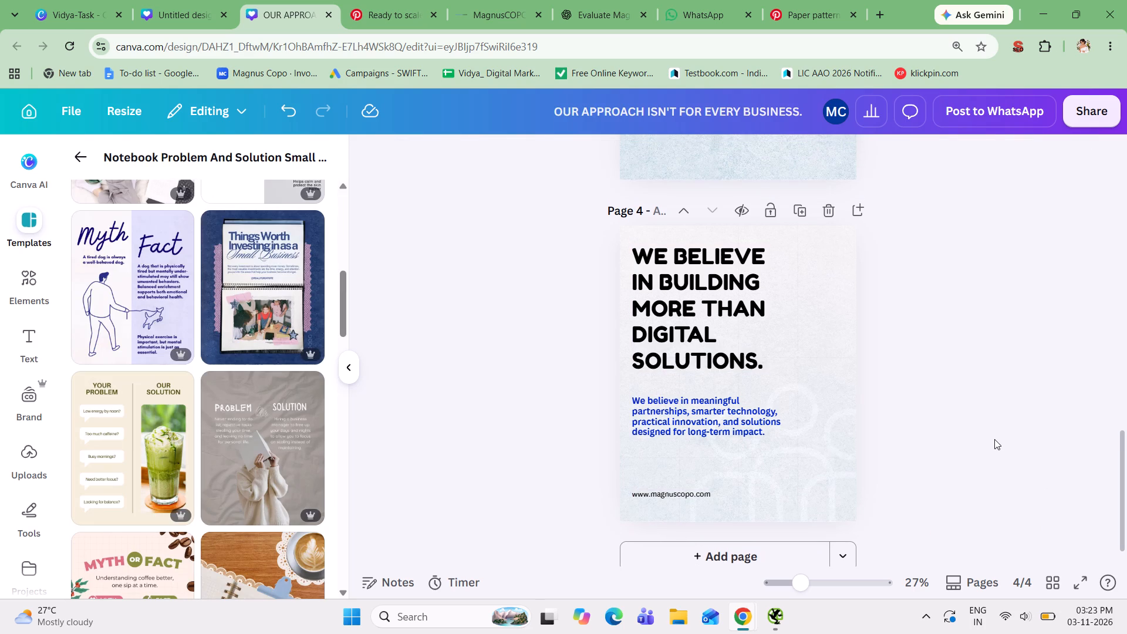
{"action": "scroll", "coordinate": [994, 439], "scroll_direction": "up", "scroll_amount": 6}
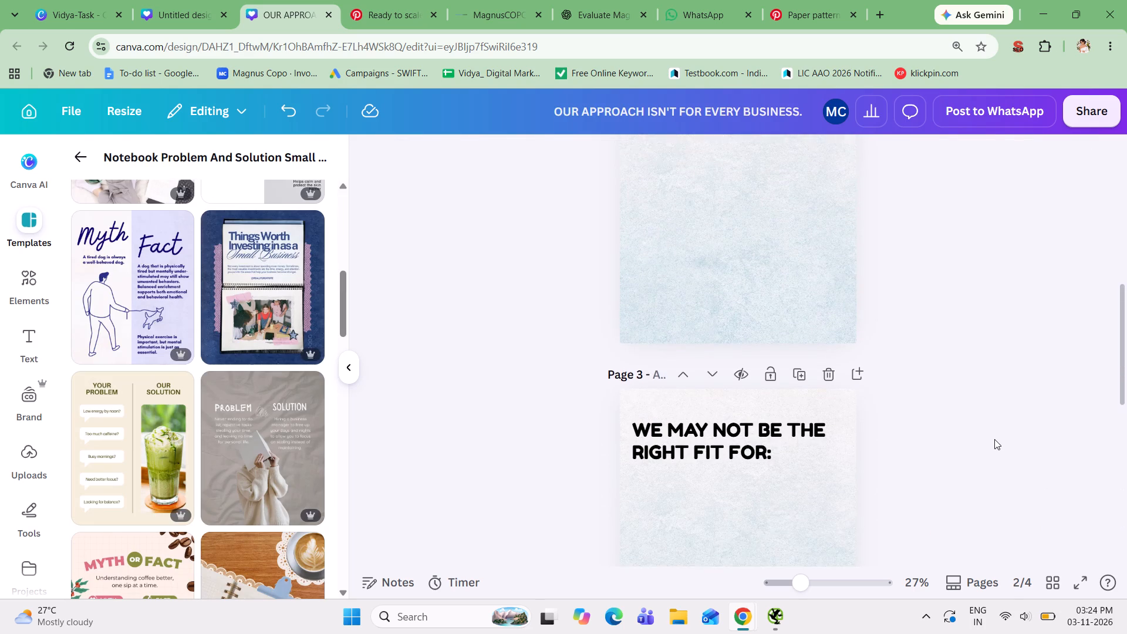
{"action": "scroll", "coordinate": [994, 439], "scroll_direction": "up", "scroll_amount": 1}
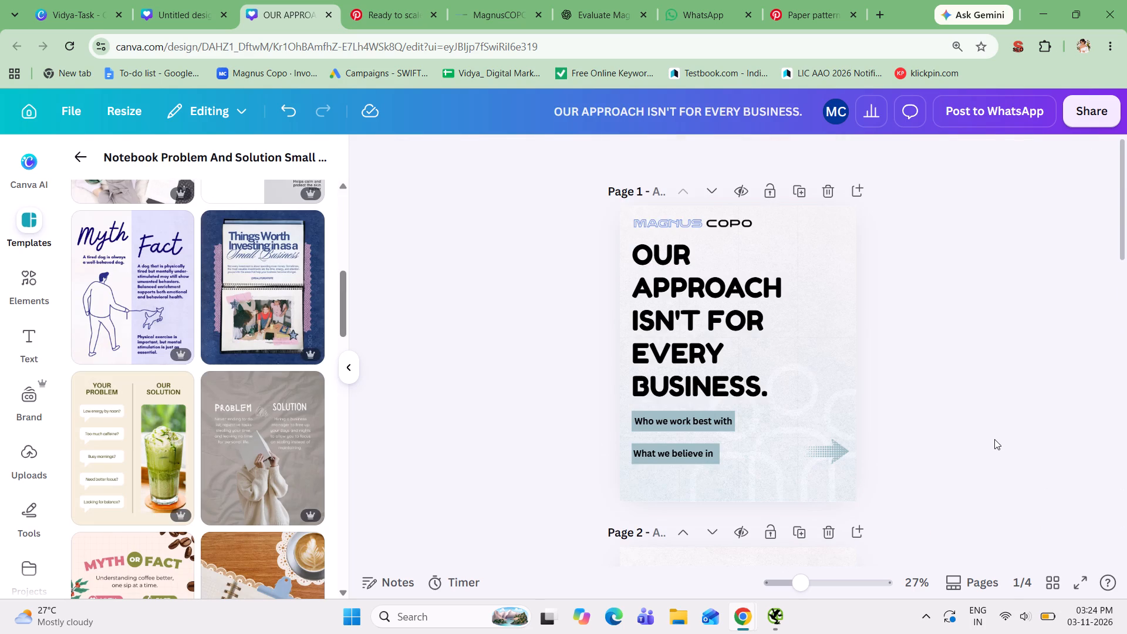
{"action": "left_click", "coordinate": [832, 446]}
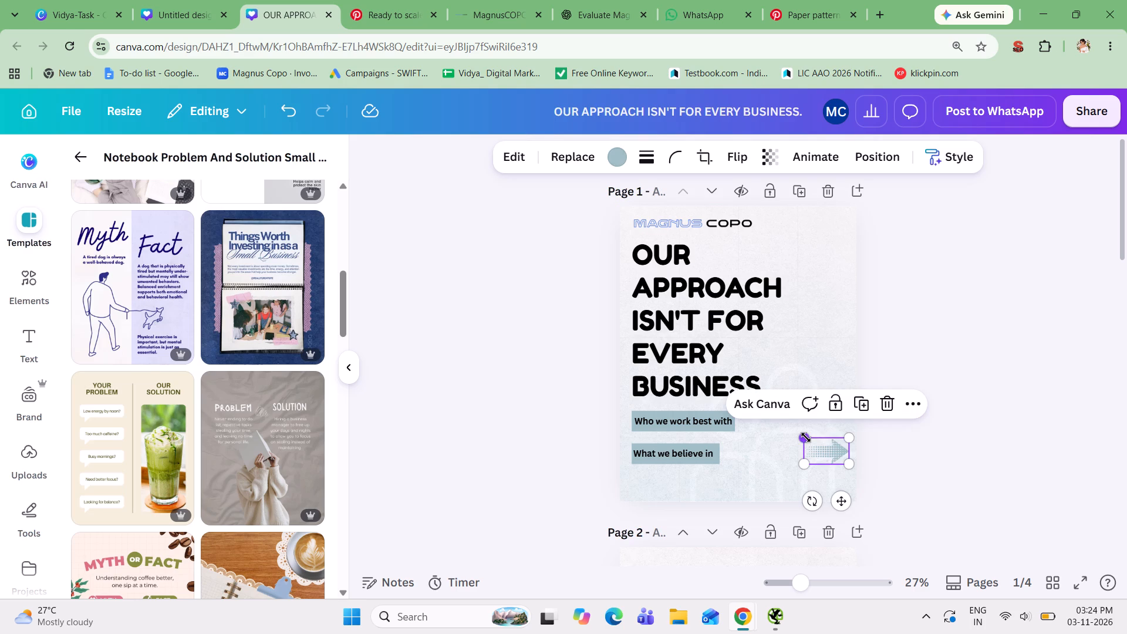
{"action": "left_click_drag", "start_coordinate": [806, 437], "coordinate": [813, 440]}
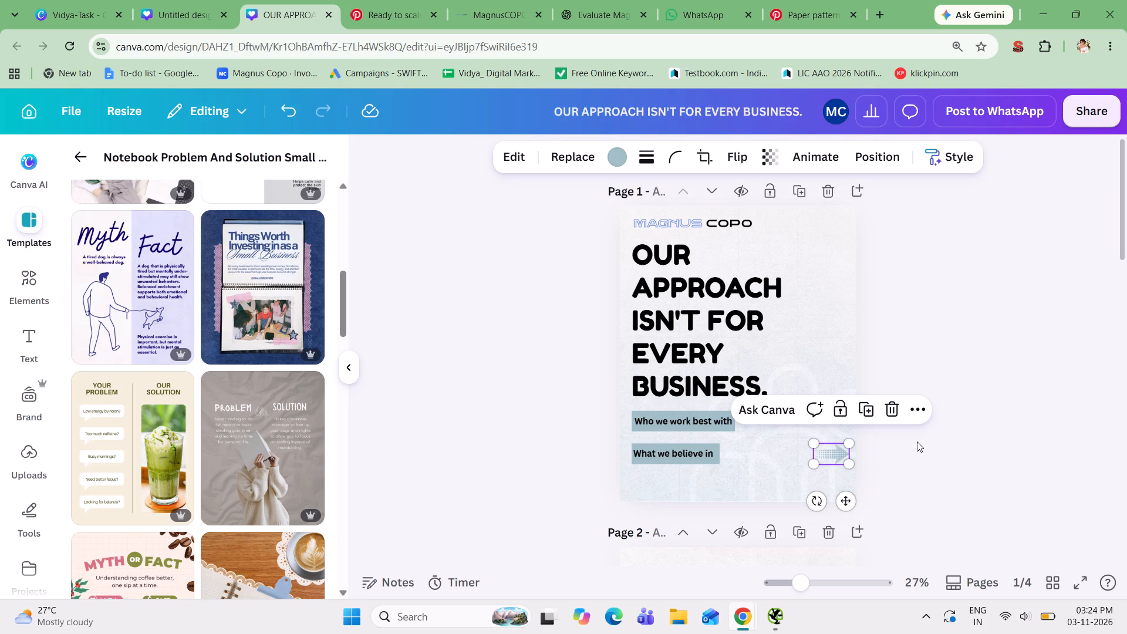
{"action": "left_click", "coordinate": [919, 441]}
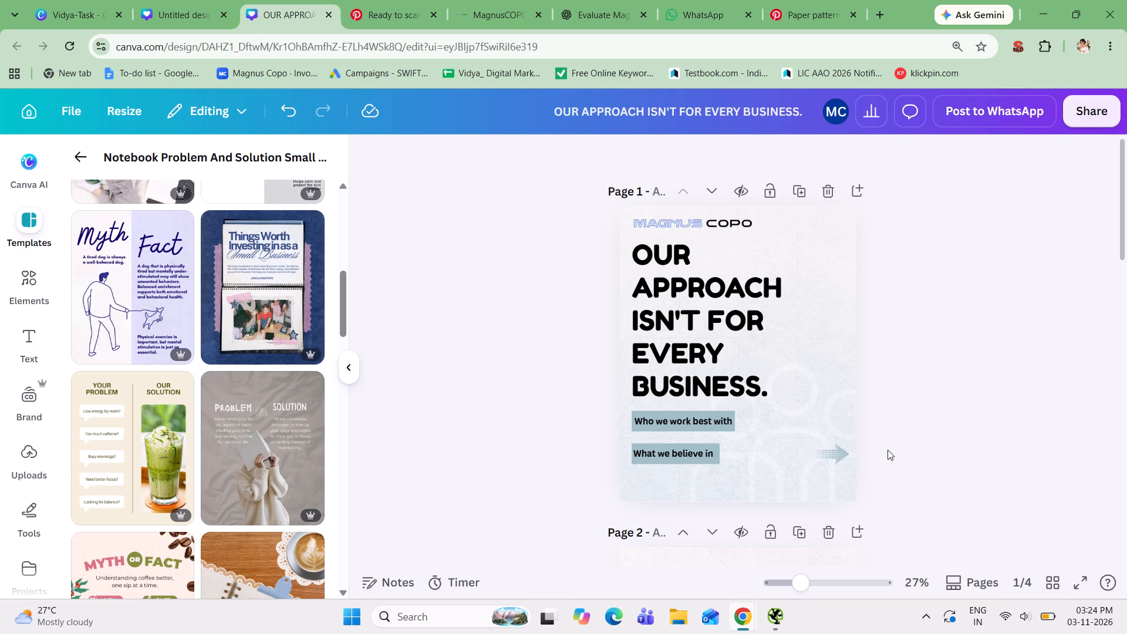
{"action": "scroll", "coordinate": [983, 429], "scroll_direction": "down", "scroll_amount": 3}
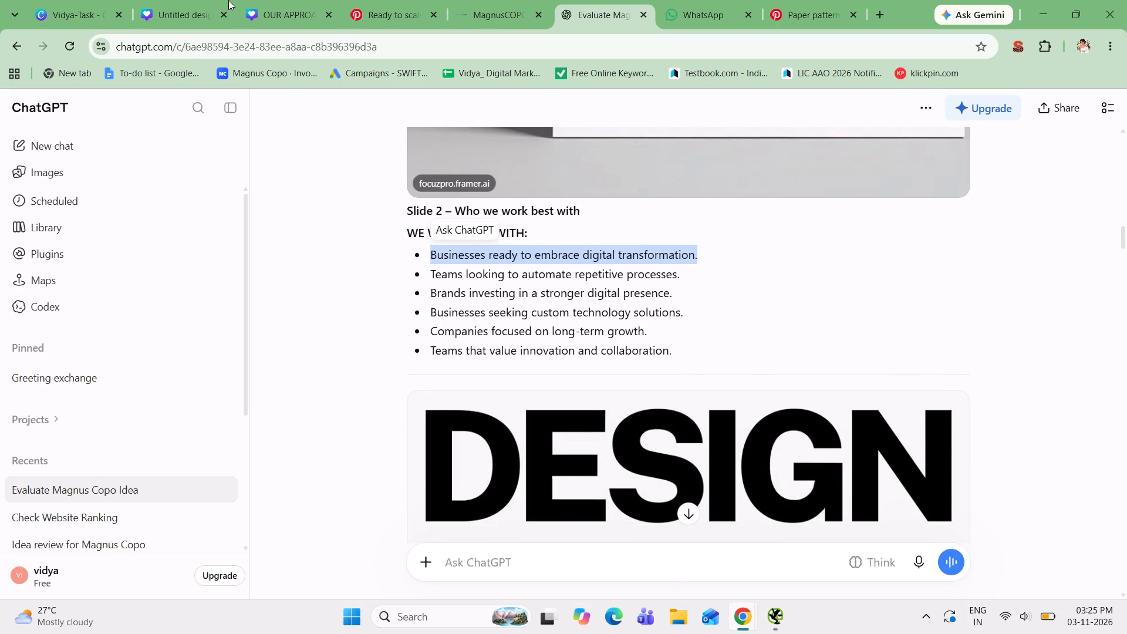
Back in the Canva carousel, paste the copied line as a text on page 2, "We work best with:".
{"action": "left_click", "coordinate": [302, 7]}
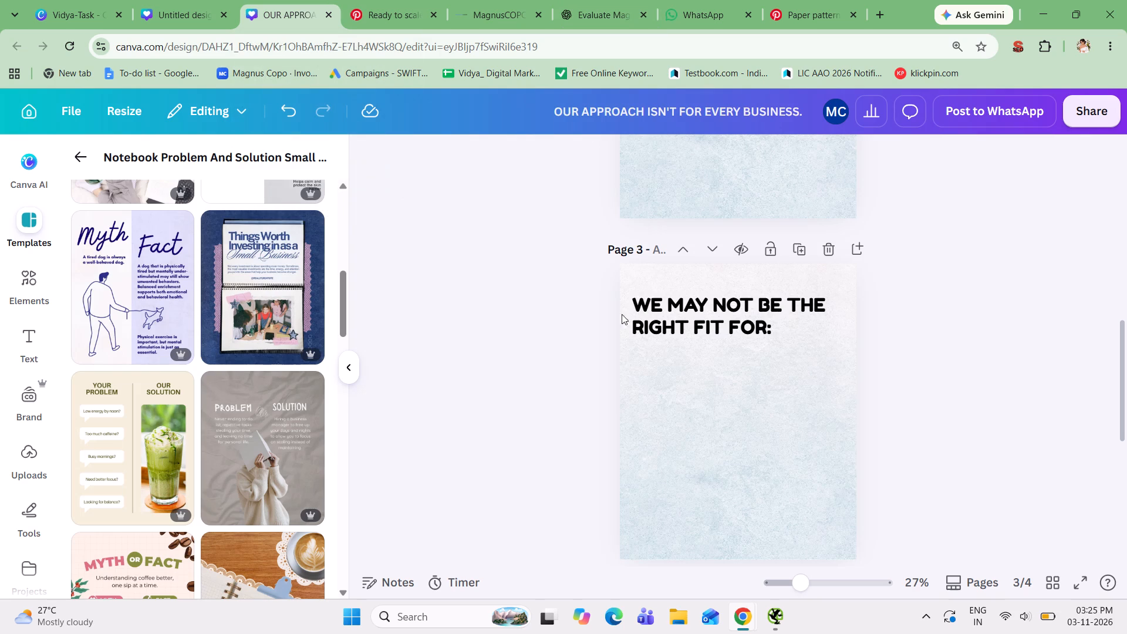
{"action": "scroll", "coordinate": [640, 345], "scroll_direction": "up", "scroll_amount": 3}
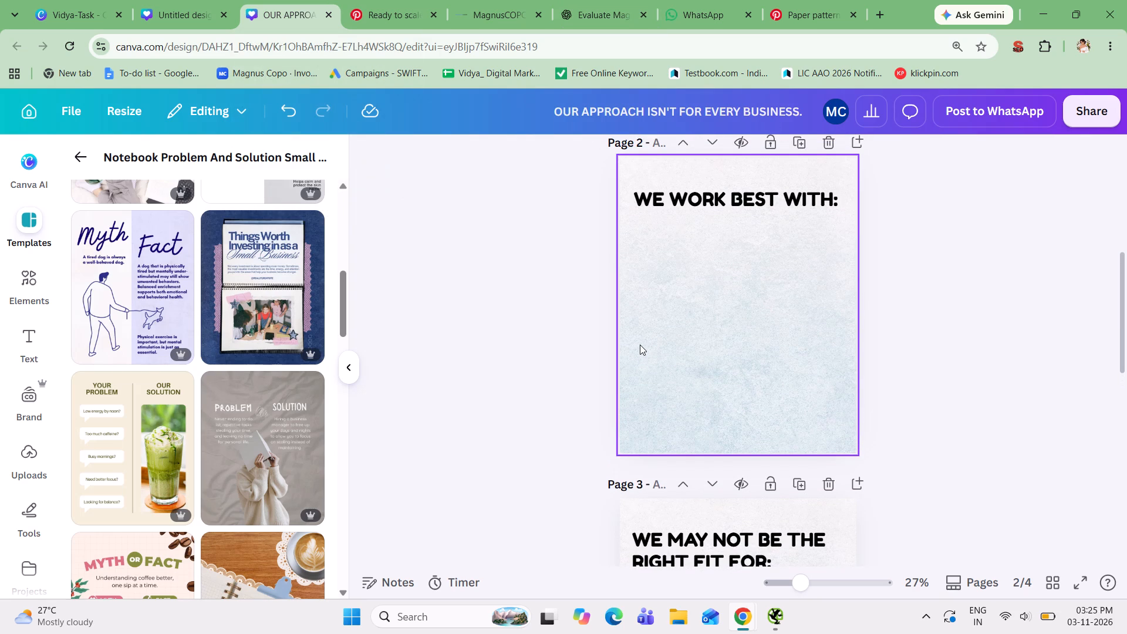
{"action": "left_click", "coordinate": [640, 345]}
{"action": "key", "text": "ctrl+v"}
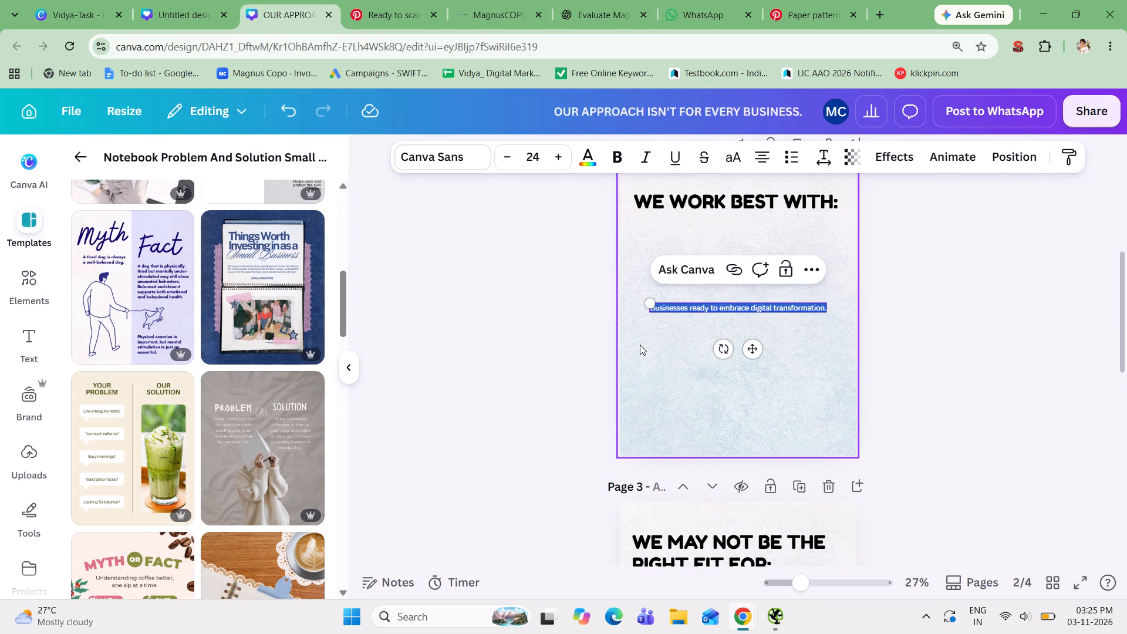
{"action": "left_click", "coordinate": [890, 292]}
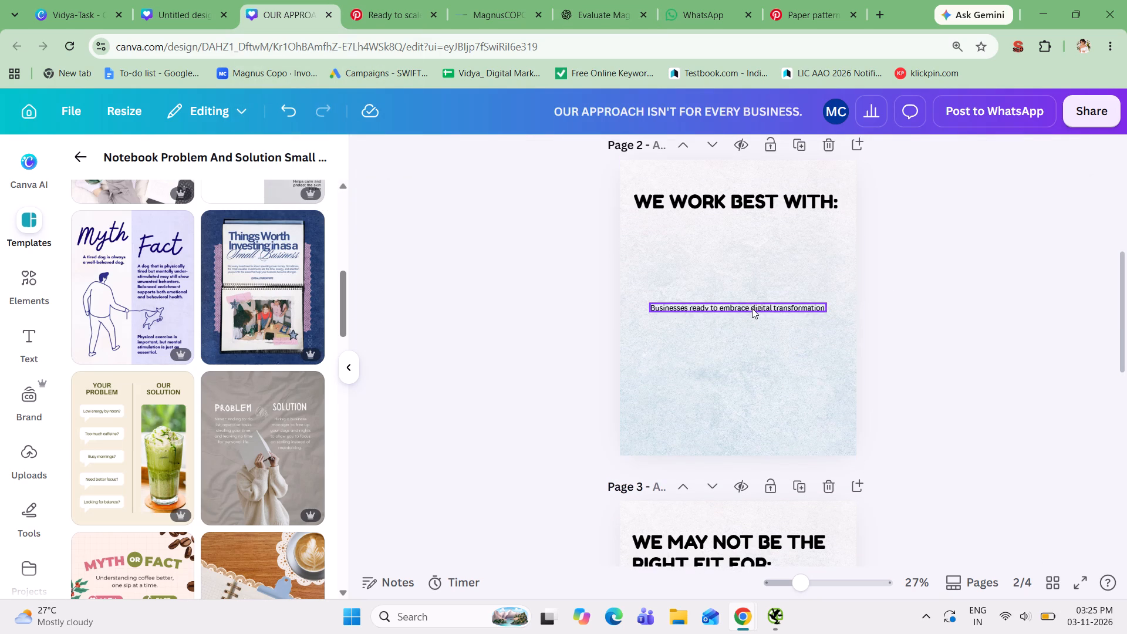
Place the pasted line just below page 2's heading, left-aligned with the heading's edge and narrowed to wrap onto two lines.
{"action": "left_click_drag", "start_coordinate": [752, 308], "coordinate": [743, 251]}
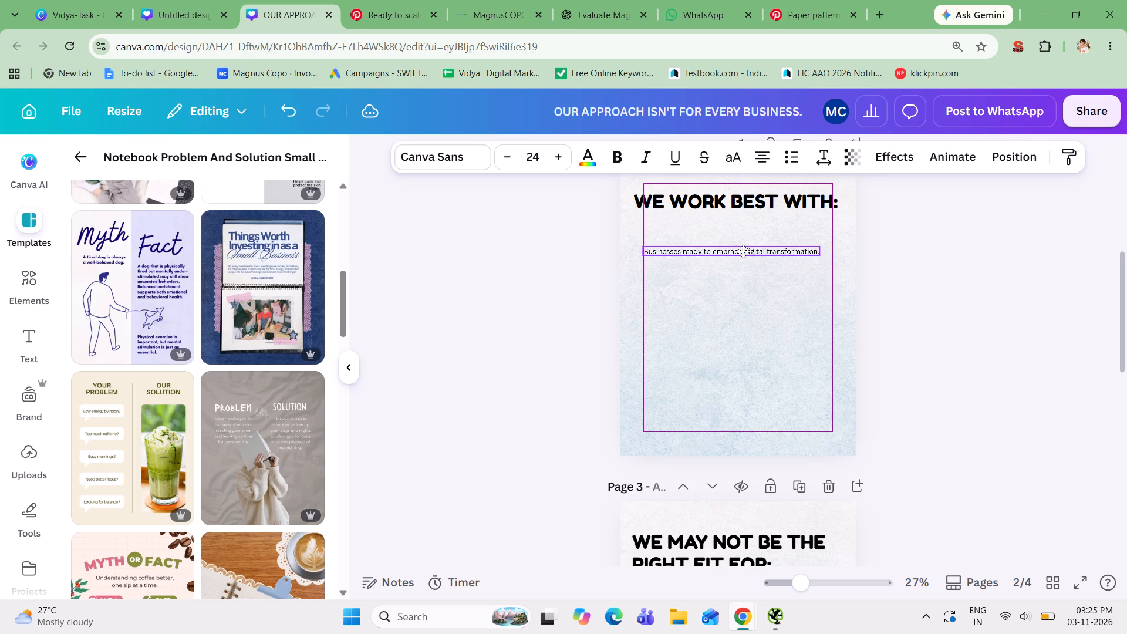
{"action": "left_click_drag", "start_coordinate": [743, 251], "coordinate": [740, 248]}
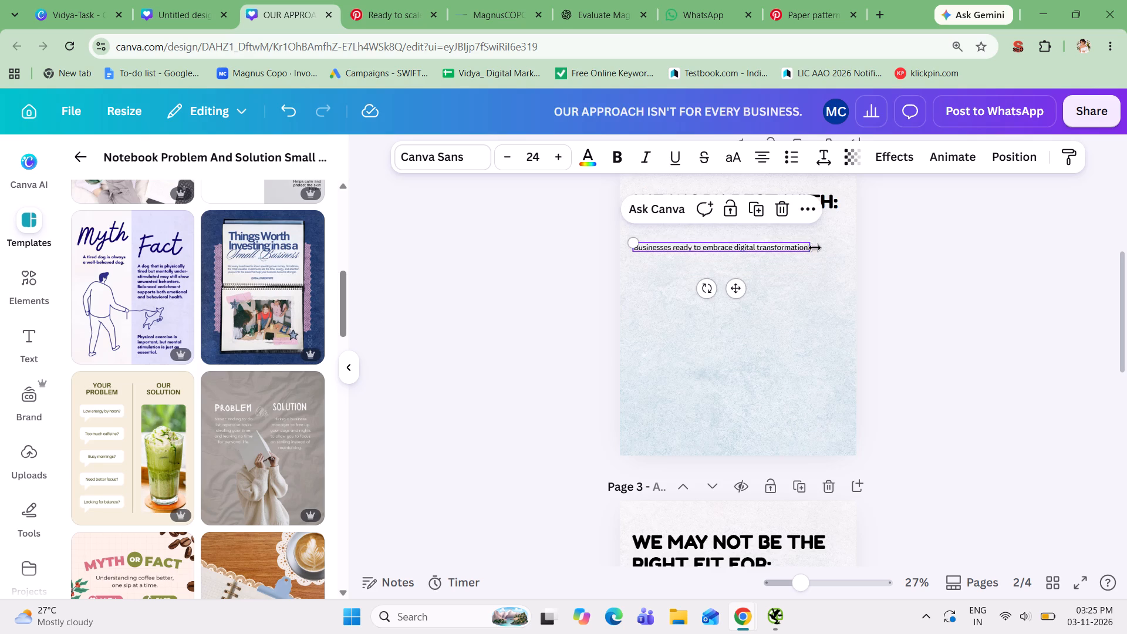
{"action": "left_click_drag", "start_coordinate": [812, 248], "coordinate": [780, 250]}
{"action": "left_click", "coordinate": [763, 153]}
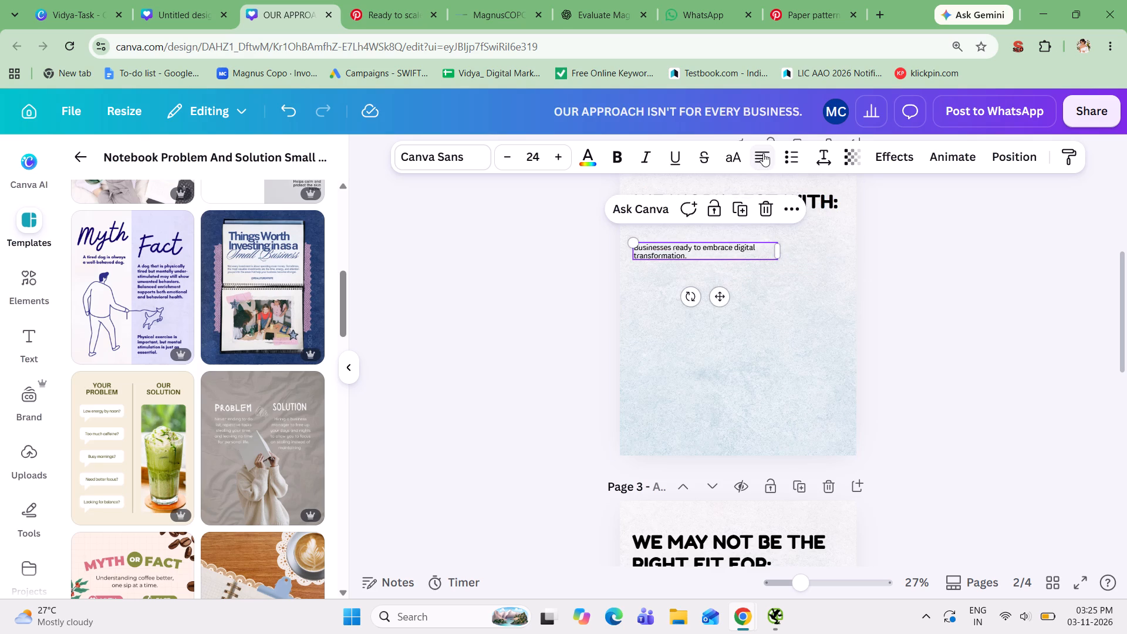
{"action": "left_click", "coordinate": [939, 282]}
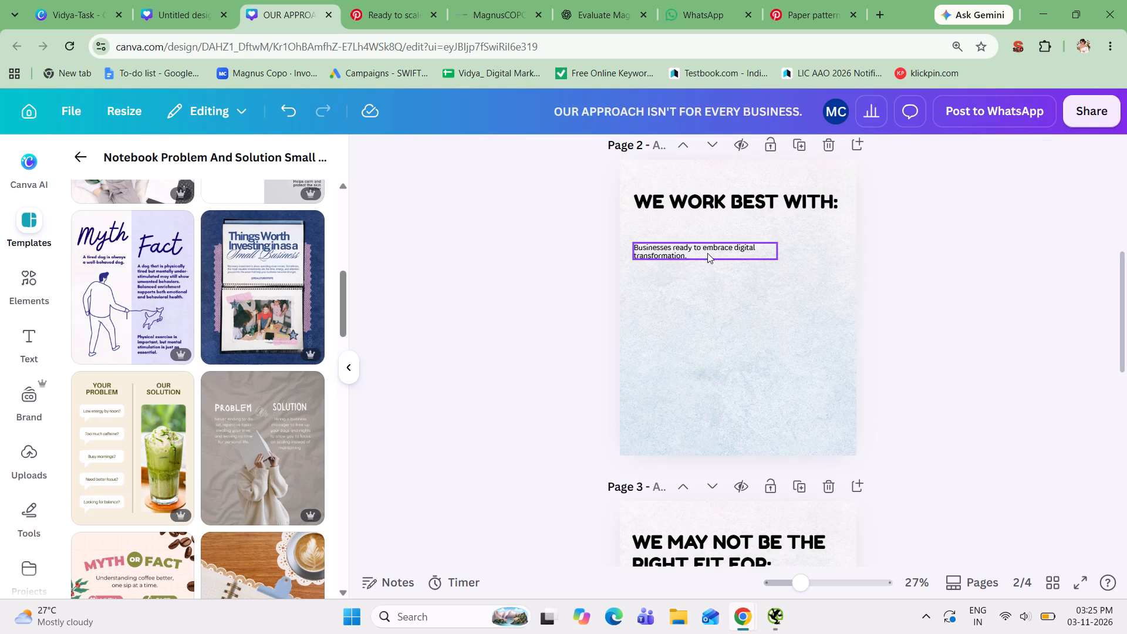
{"action": "left_click_drag", "start_coordinate": [707, 253], "coordinate": [711, 253]}
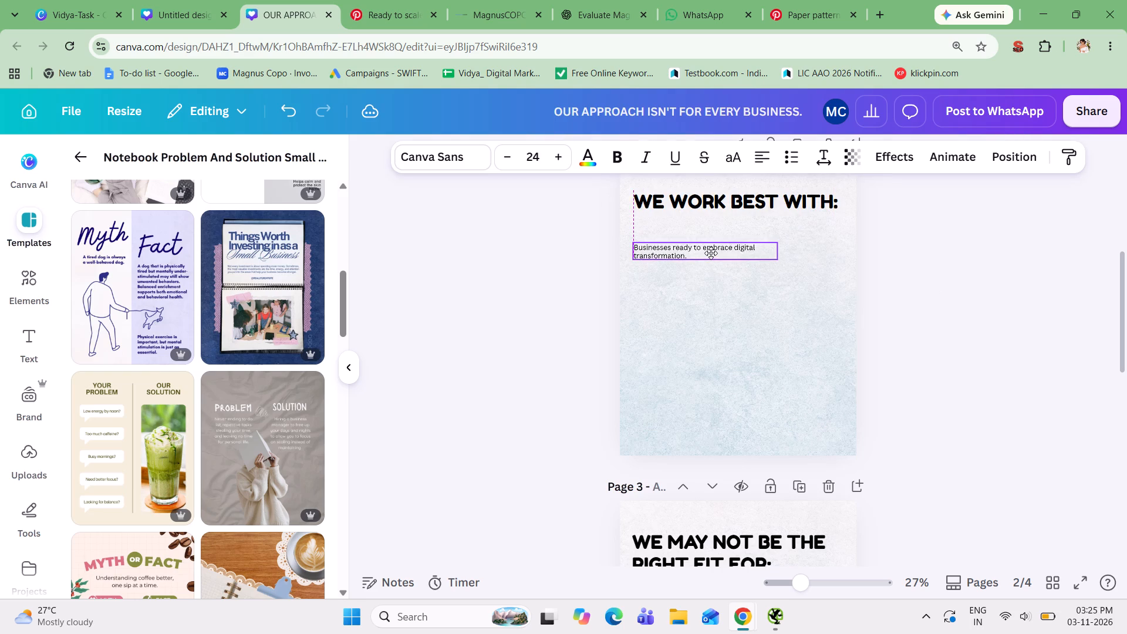
{"action": "left_click_drag", "start_coordinate": [711, 253], "coordinate": [711, 245]}
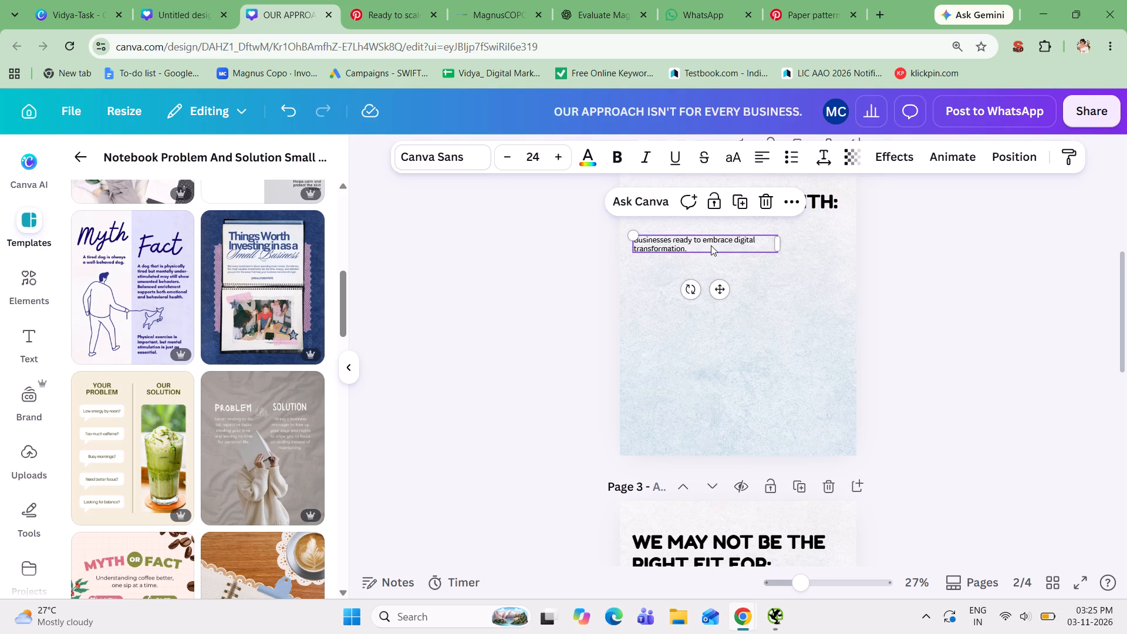
Duplicate the "Businesses ready to embrace digital transformation." line on page 2 six times, stacking the copies evenly below the original.
{"action": "left_click", "coordinate": [738, 204]}
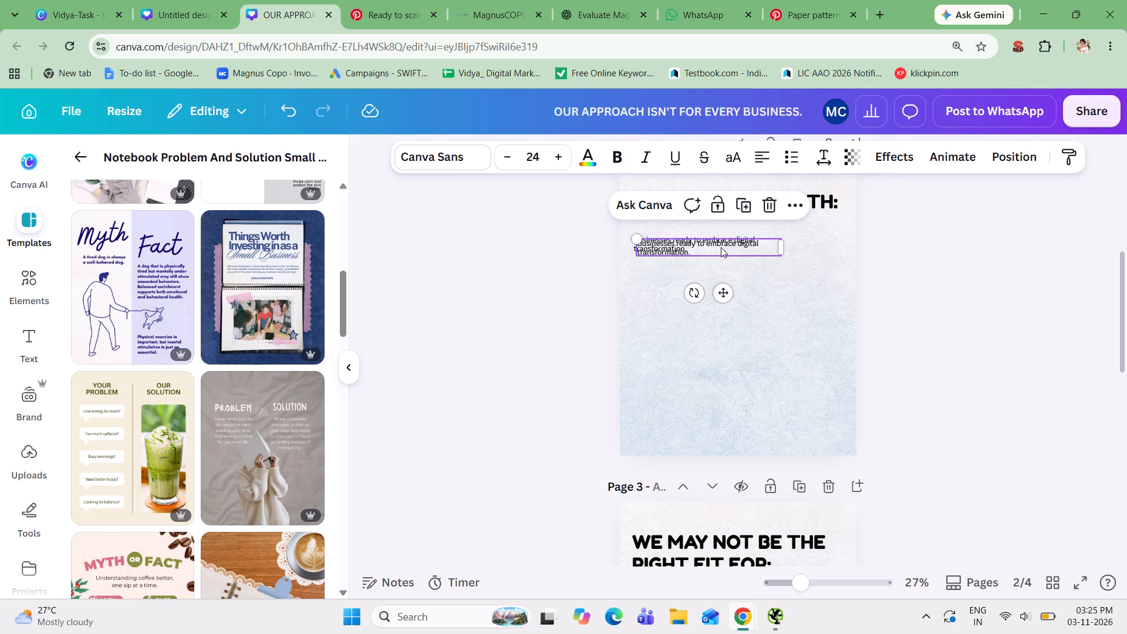
{"action": "left_click_drag", "start_coordinate": [721, 247], "coordinate": [721, 267]}
{"action": "left_click", "coordinate": [746, 228]}
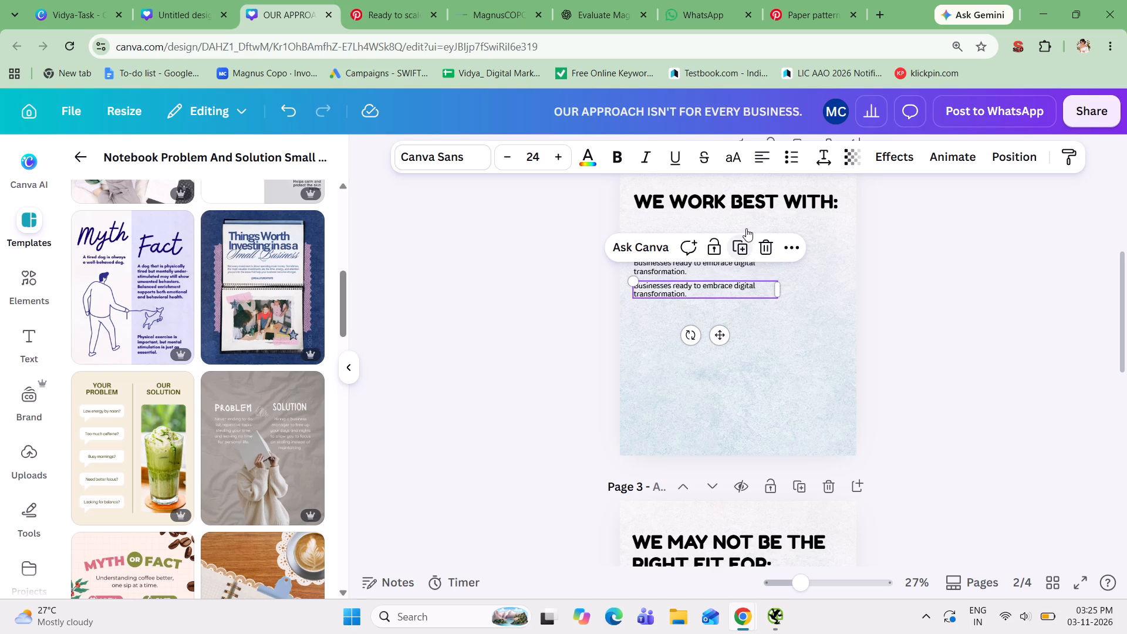
{"action": "left_click", "coordinate": [743, 245]}
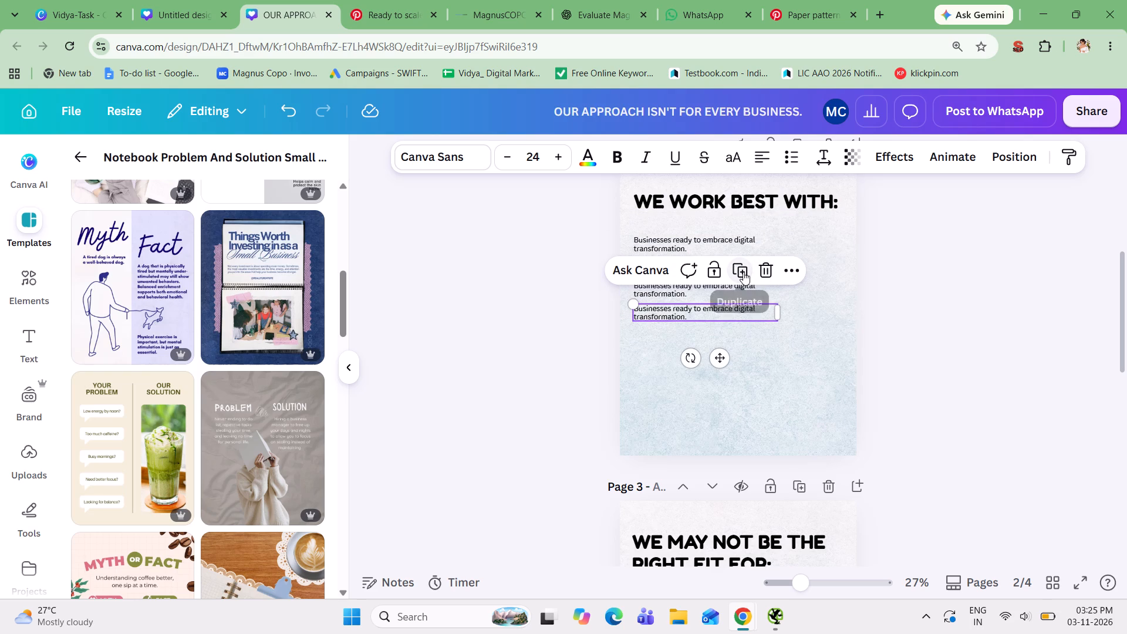
{"action": "left_click", "coordinate": [743, 272]}
{"action": "left_click", "coordinate": [742, 291]}
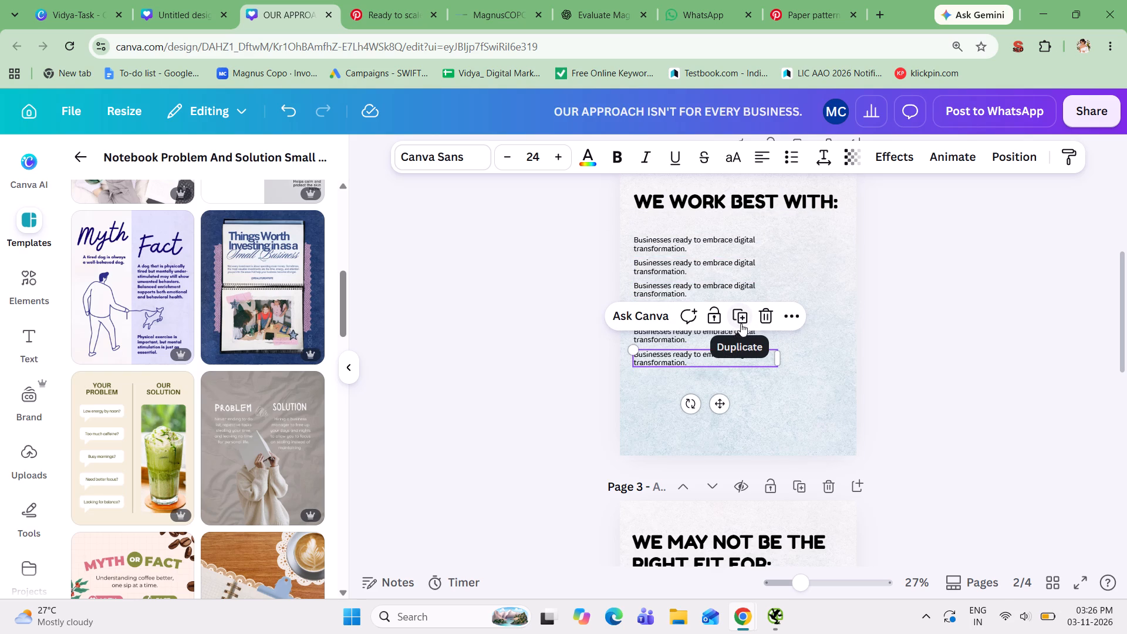
{"action": "left_click", "coordinate": [741, 322]}
{"action": "left_click", "coordinate": [866, 334]}
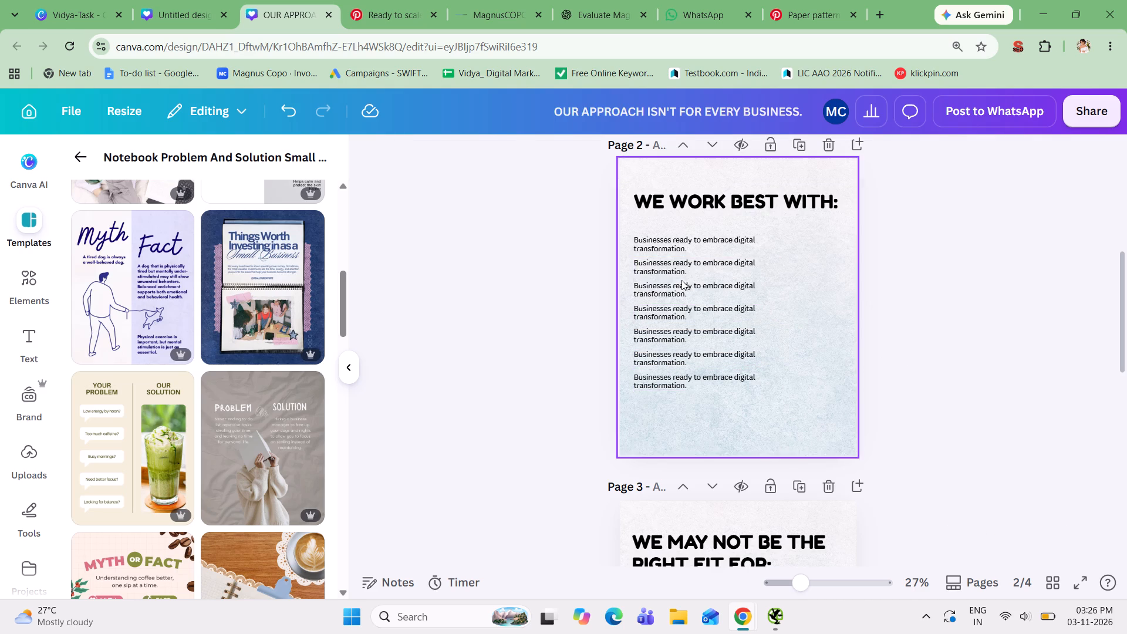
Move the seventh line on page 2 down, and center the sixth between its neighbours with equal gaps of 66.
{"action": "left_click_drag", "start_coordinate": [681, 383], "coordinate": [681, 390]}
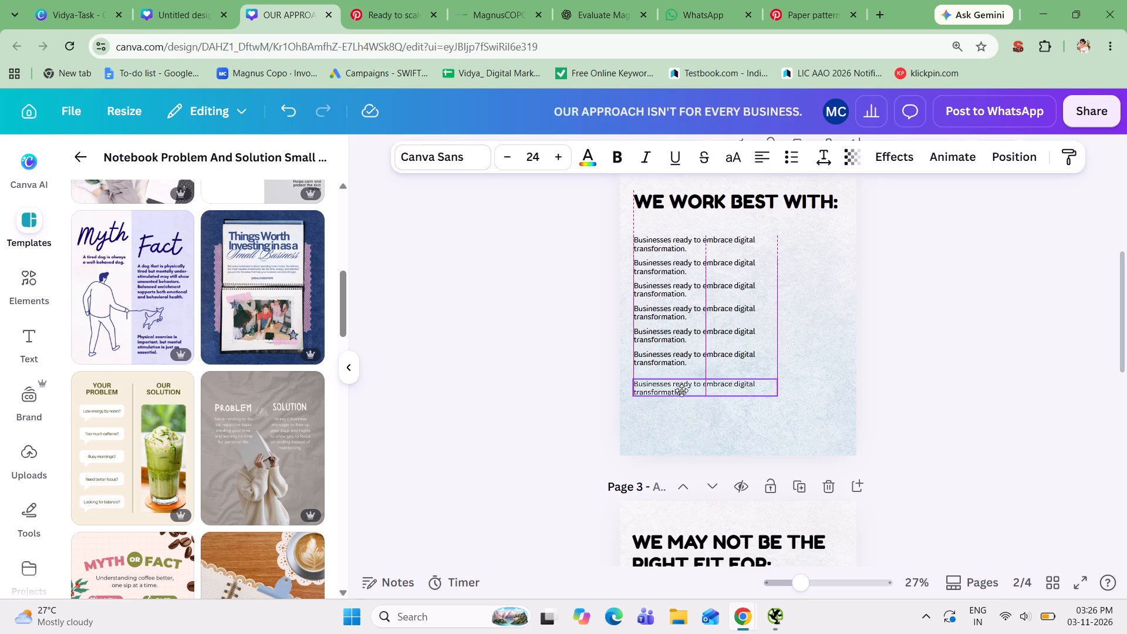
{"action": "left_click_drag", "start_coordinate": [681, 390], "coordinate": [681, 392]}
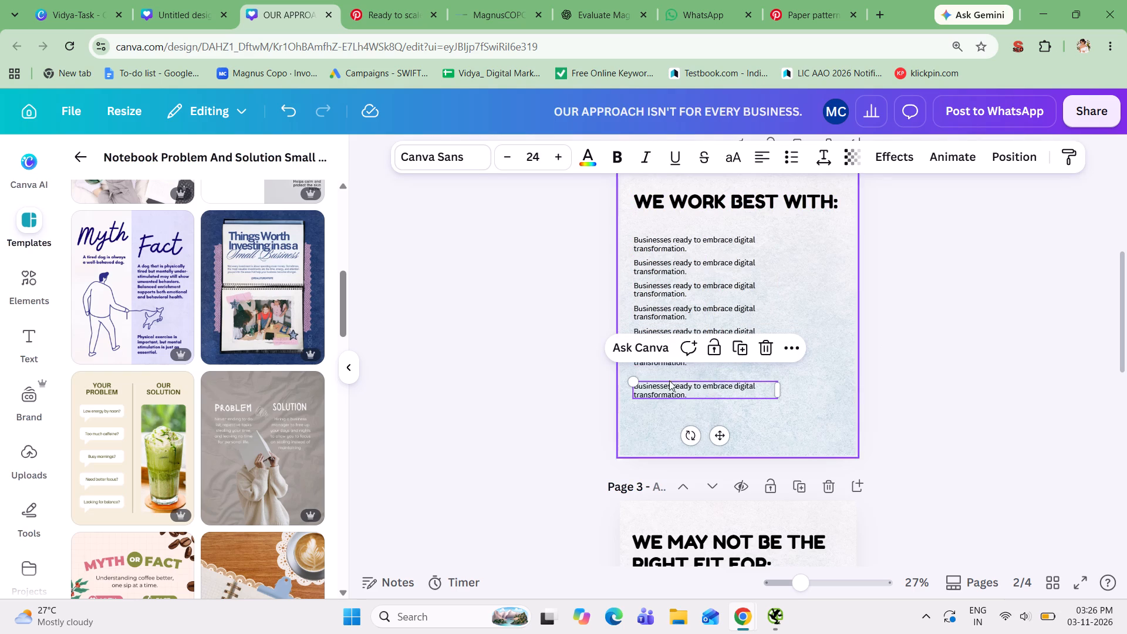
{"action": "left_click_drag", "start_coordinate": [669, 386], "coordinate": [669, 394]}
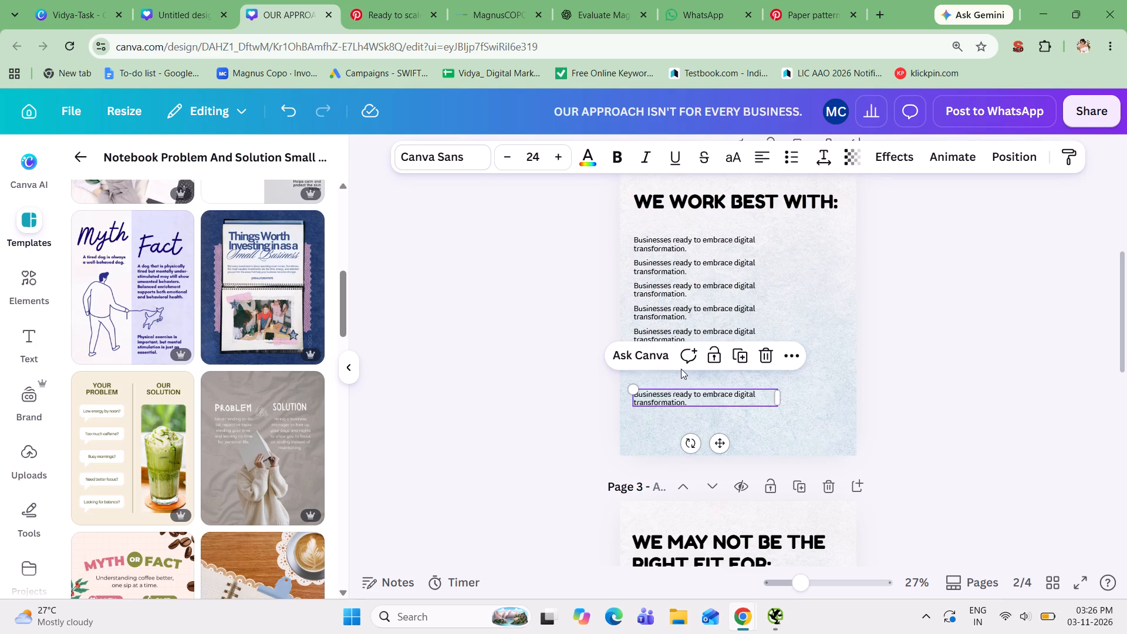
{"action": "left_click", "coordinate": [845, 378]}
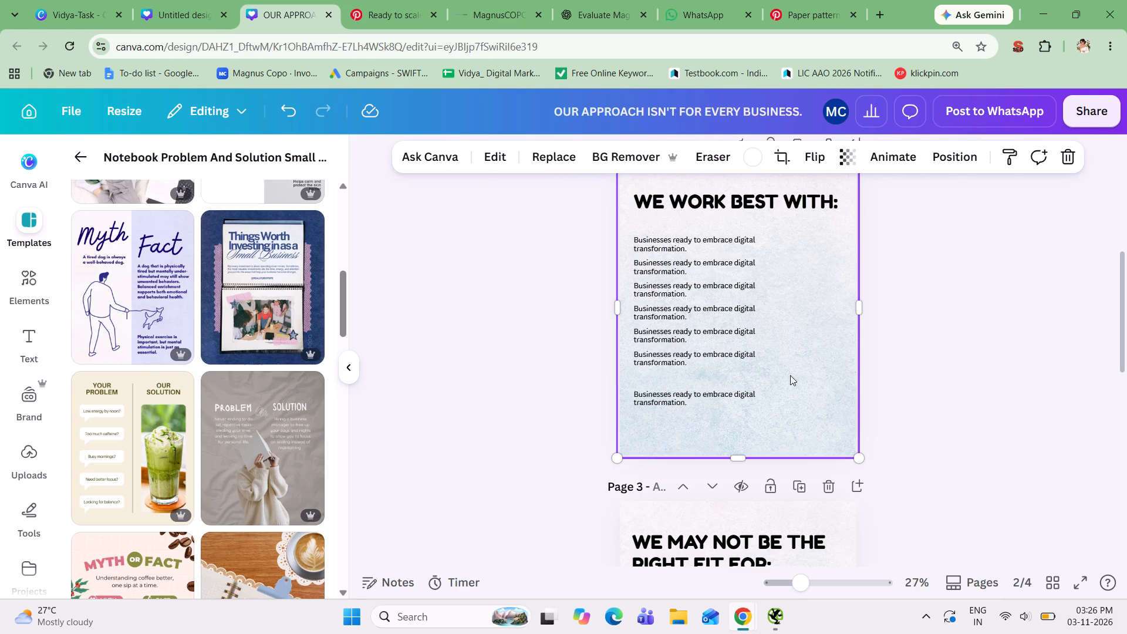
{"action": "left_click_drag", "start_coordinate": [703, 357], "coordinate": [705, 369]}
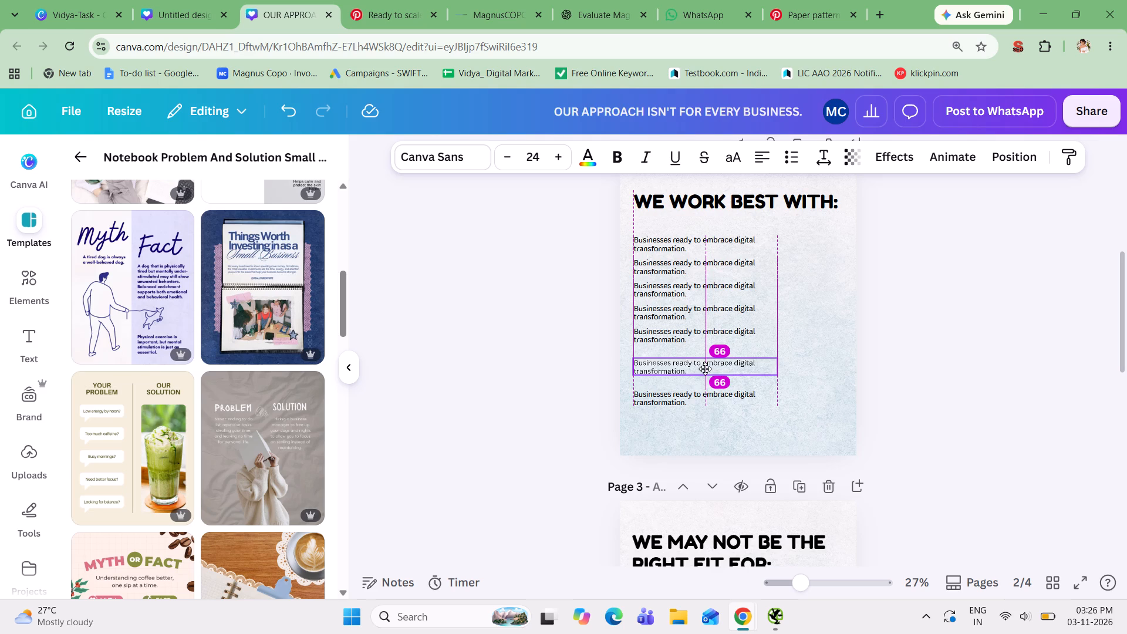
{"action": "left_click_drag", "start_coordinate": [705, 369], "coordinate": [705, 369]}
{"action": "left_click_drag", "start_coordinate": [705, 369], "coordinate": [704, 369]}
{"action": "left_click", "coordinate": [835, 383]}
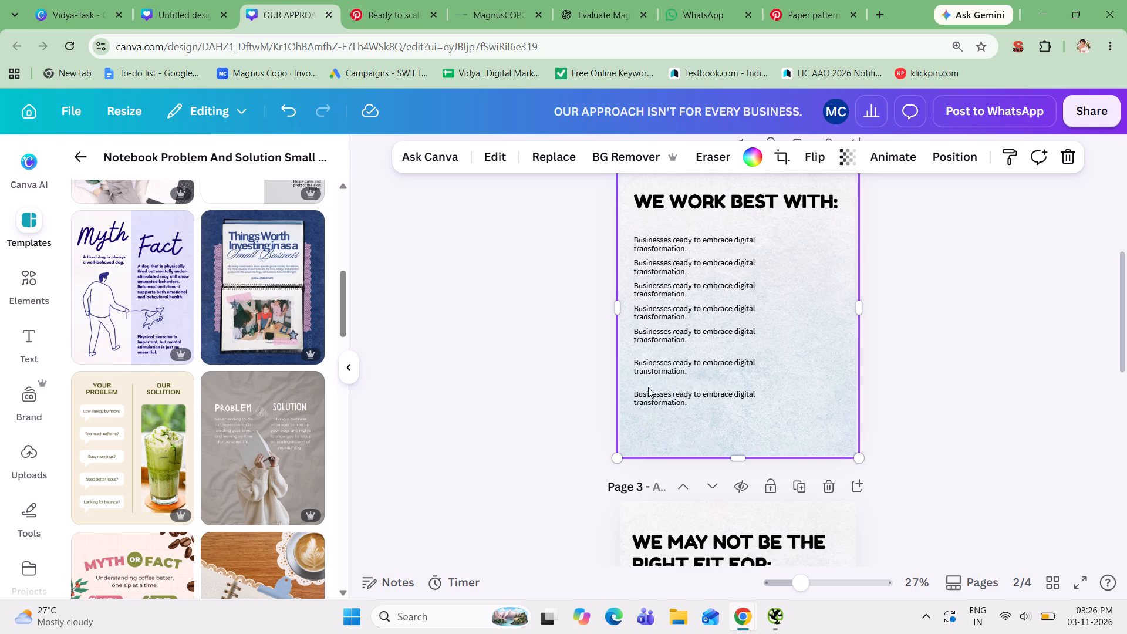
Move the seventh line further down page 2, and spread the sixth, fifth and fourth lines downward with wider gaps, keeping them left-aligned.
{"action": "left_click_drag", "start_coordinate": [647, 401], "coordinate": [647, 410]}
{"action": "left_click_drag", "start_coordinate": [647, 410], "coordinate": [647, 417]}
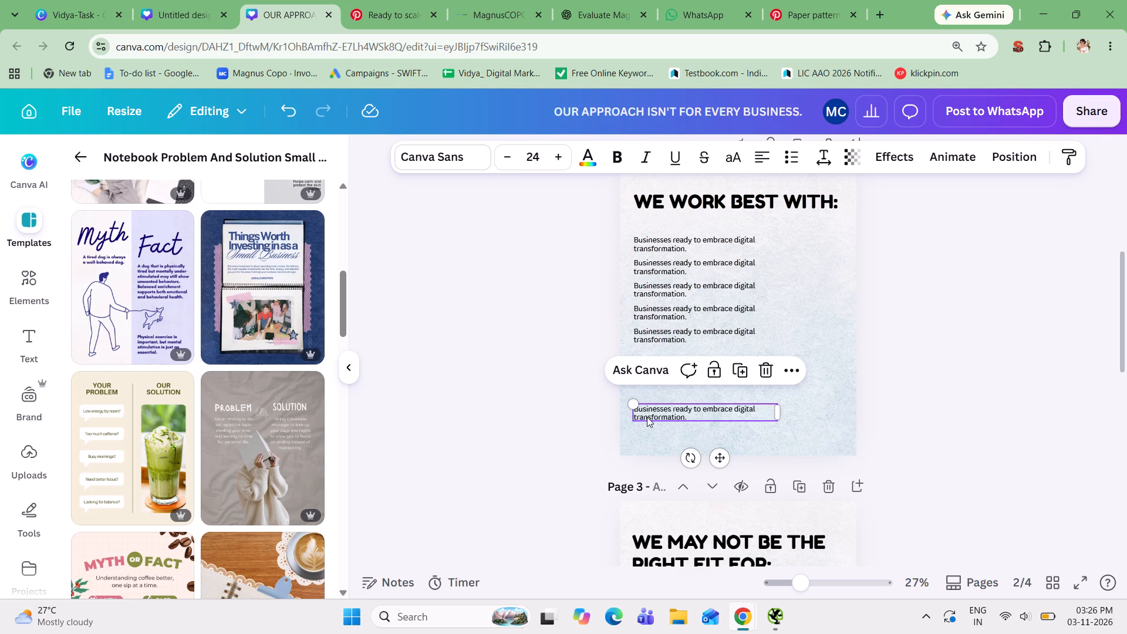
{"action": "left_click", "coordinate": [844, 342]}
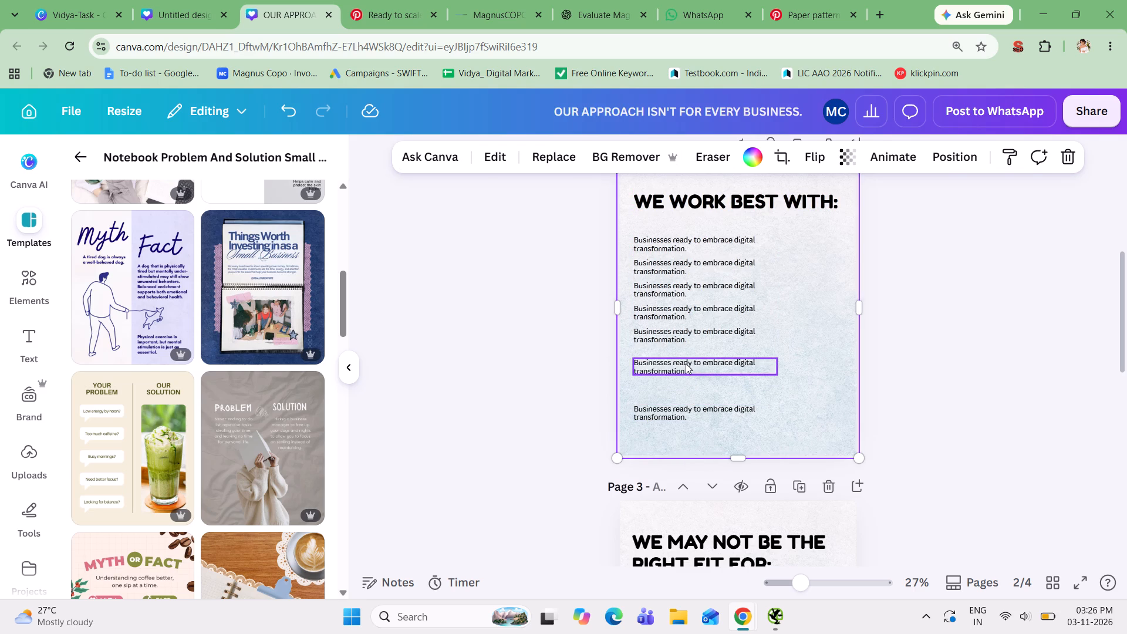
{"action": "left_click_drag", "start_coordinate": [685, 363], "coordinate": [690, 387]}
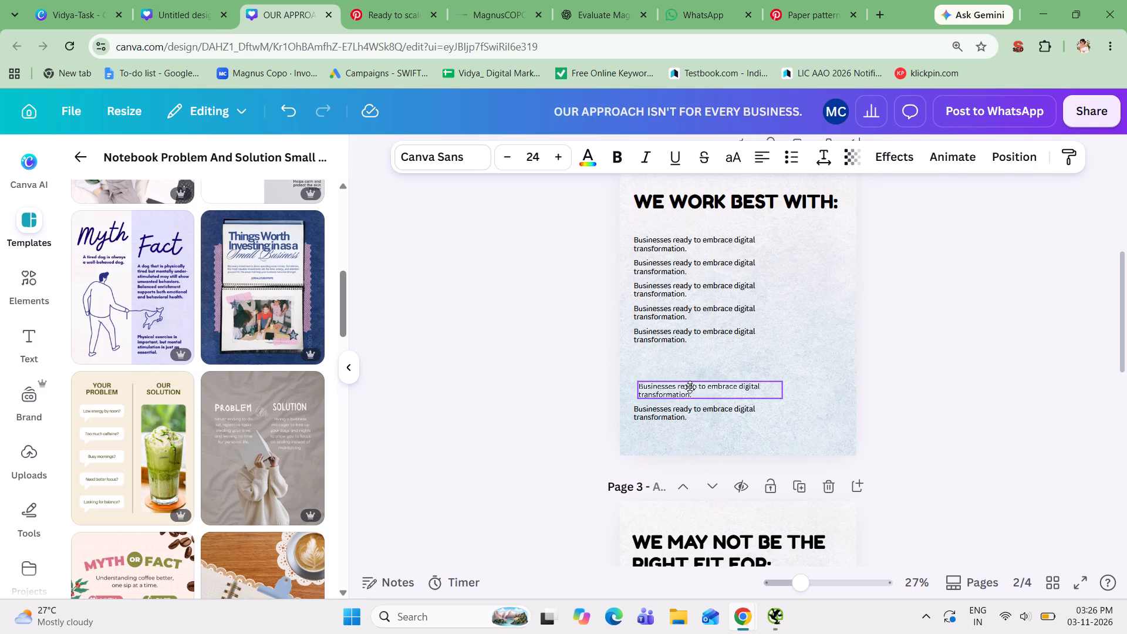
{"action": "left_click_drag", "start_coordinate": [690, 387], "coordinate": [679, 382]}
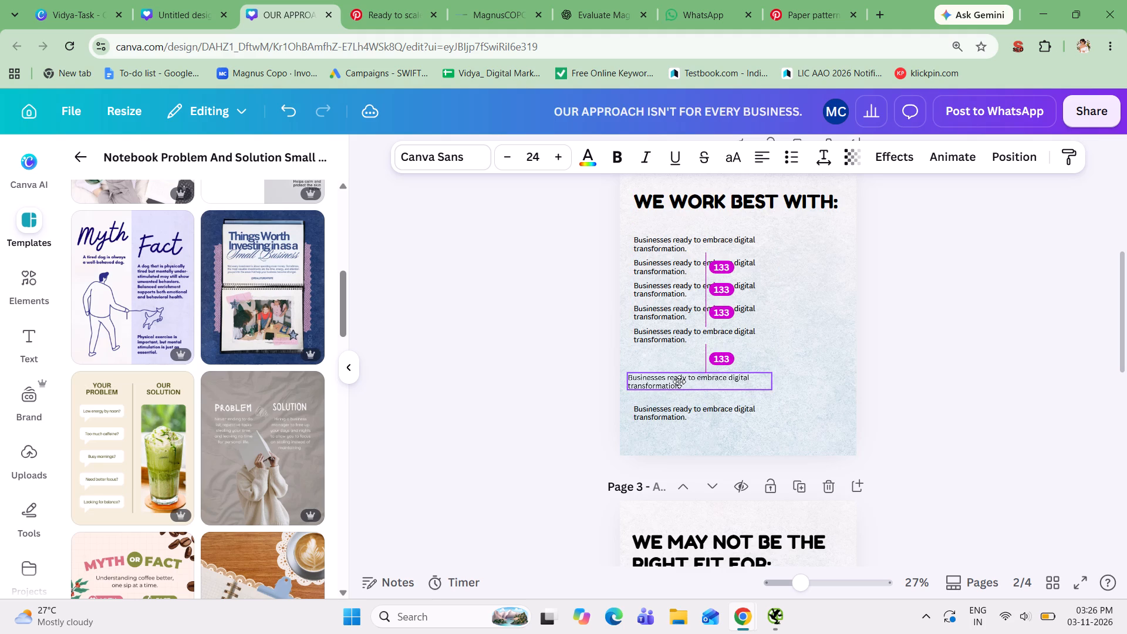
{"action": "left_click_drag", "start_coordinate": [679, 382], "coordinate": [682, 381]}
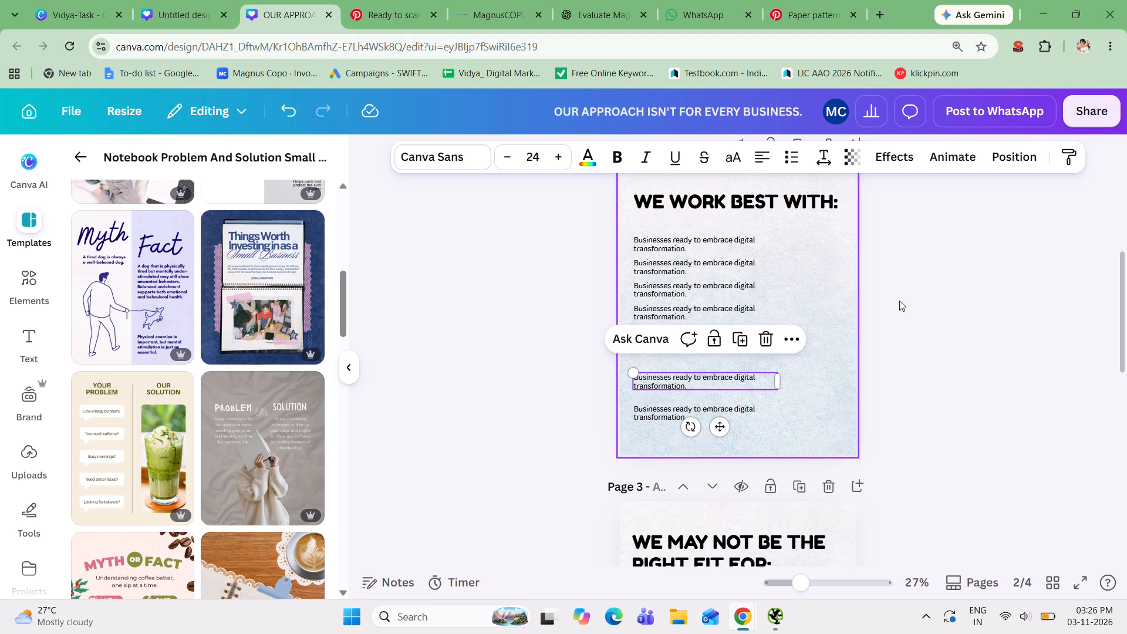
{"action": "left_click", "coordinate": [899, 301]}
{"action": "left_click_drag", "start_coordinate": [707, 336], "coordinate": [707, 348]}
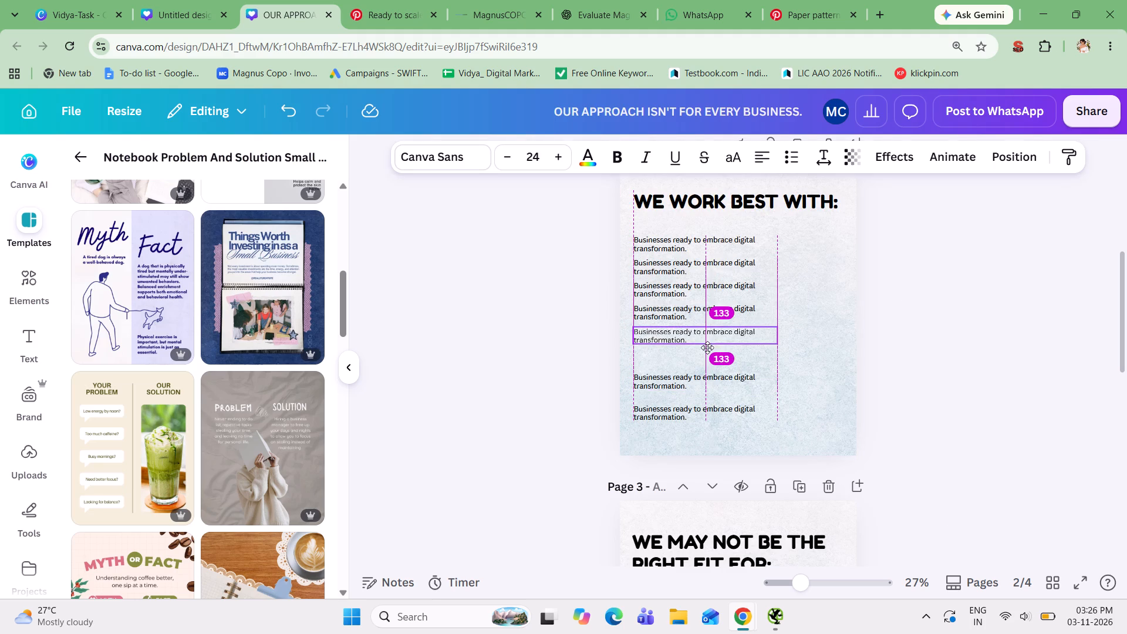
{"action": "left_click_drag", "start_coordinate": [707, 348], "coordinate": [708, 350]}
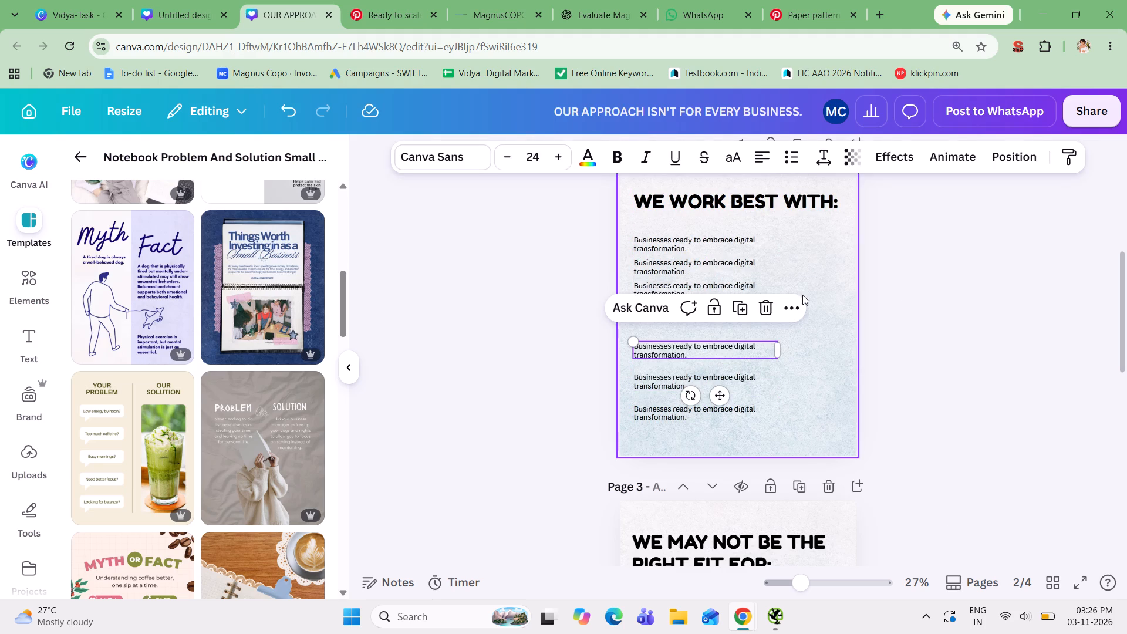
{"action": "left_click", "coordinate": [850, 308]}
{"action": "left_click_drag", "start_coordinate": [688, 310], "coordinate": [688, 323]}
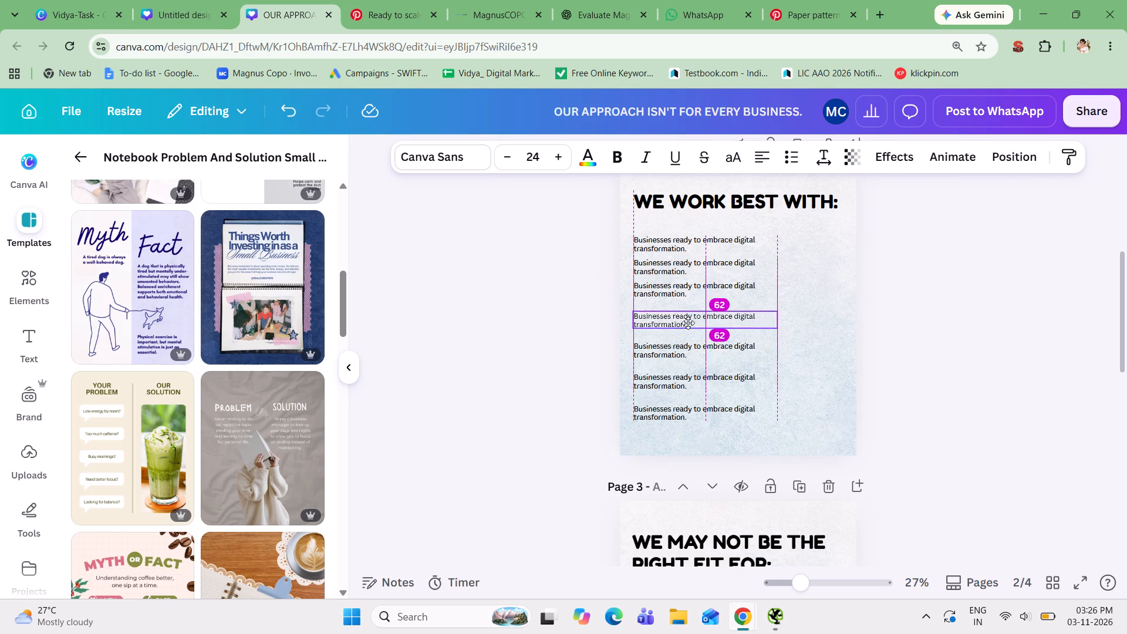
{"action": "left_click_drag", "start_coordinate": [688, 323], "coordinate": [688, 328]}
Lower the sixth, fifth and fourth lines on page 2 so the bottom four lines are stacked with equal gaps of 28.
{"action": "left_click", "coordinate": [665, 386]}
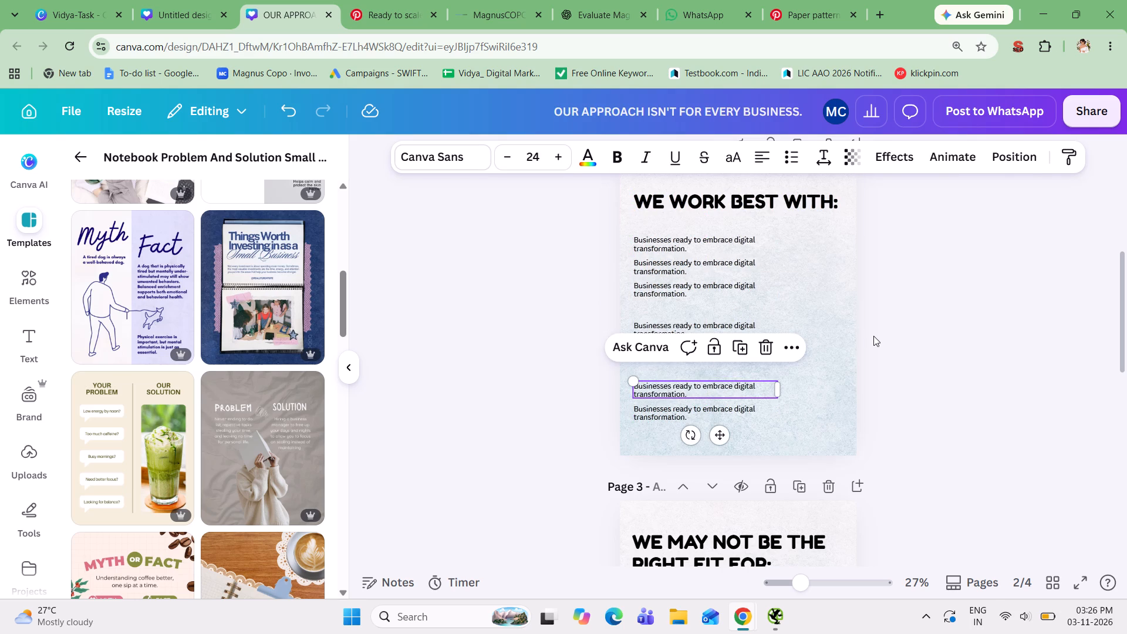
{"action": "left_click", "coordinate": [873, 336]}
{"action": "left_click_drag", "start_coordinate": [707, 350], "coordinate": [706, 365]}
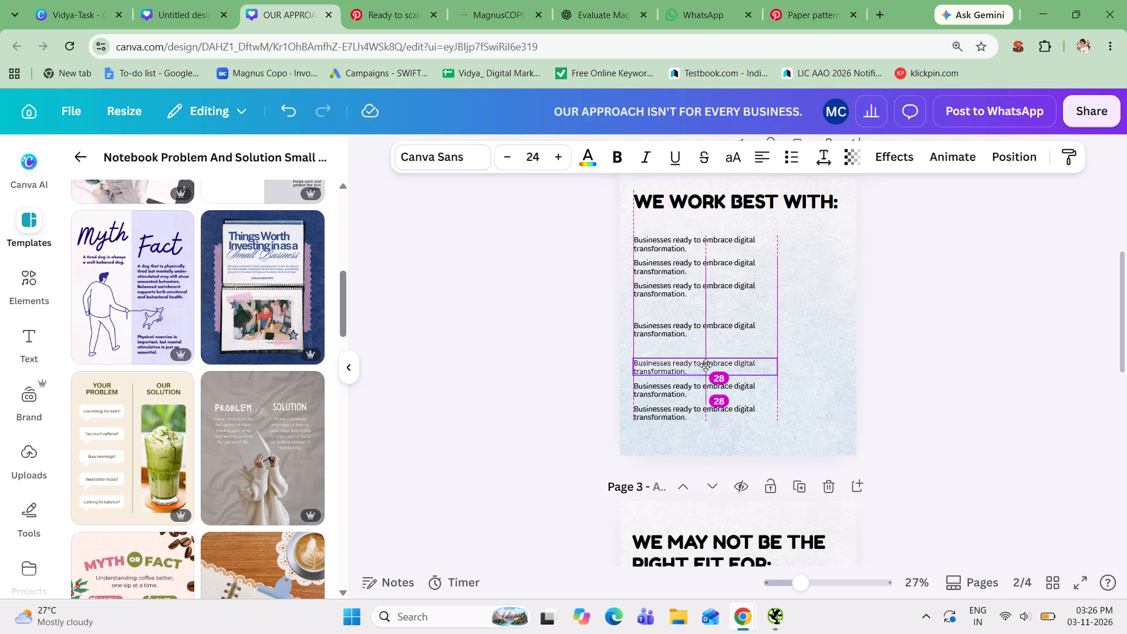
{"action": "left_click_drag", "start_coordinate": [706, 365], "coordinate": [706, 367]}
{"action": "left_click", "coordinate": [886, 269]}
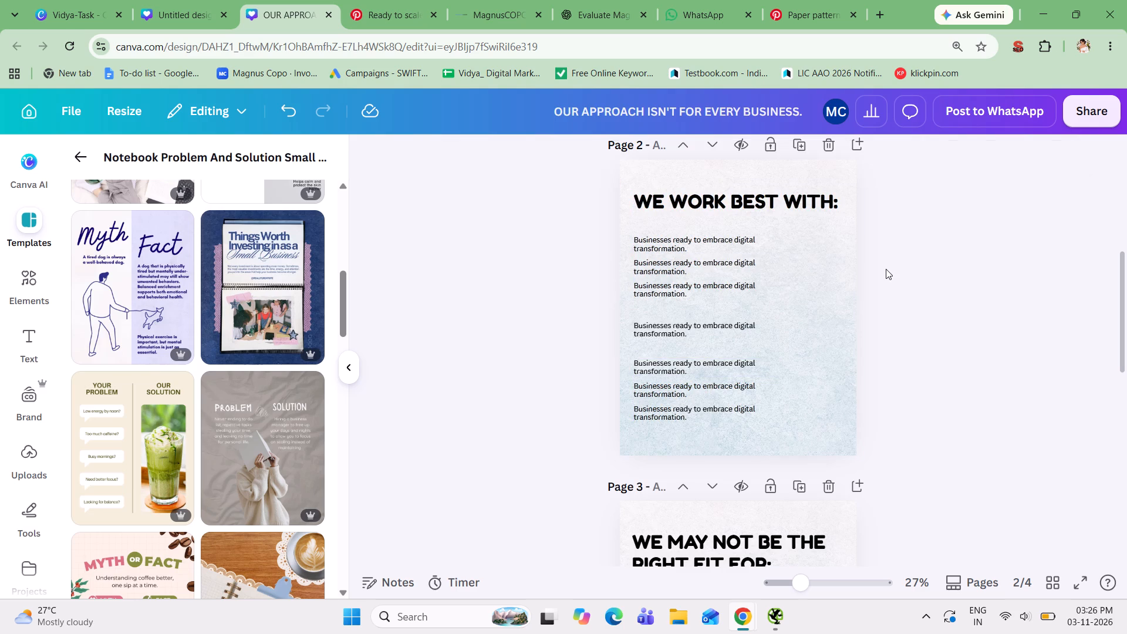
{"action": "left_click_drag", "start_coordinate": [707, 323], "coordinate": [710, 336]}
{"action": "left_click", "coordinate": [869, 258]}
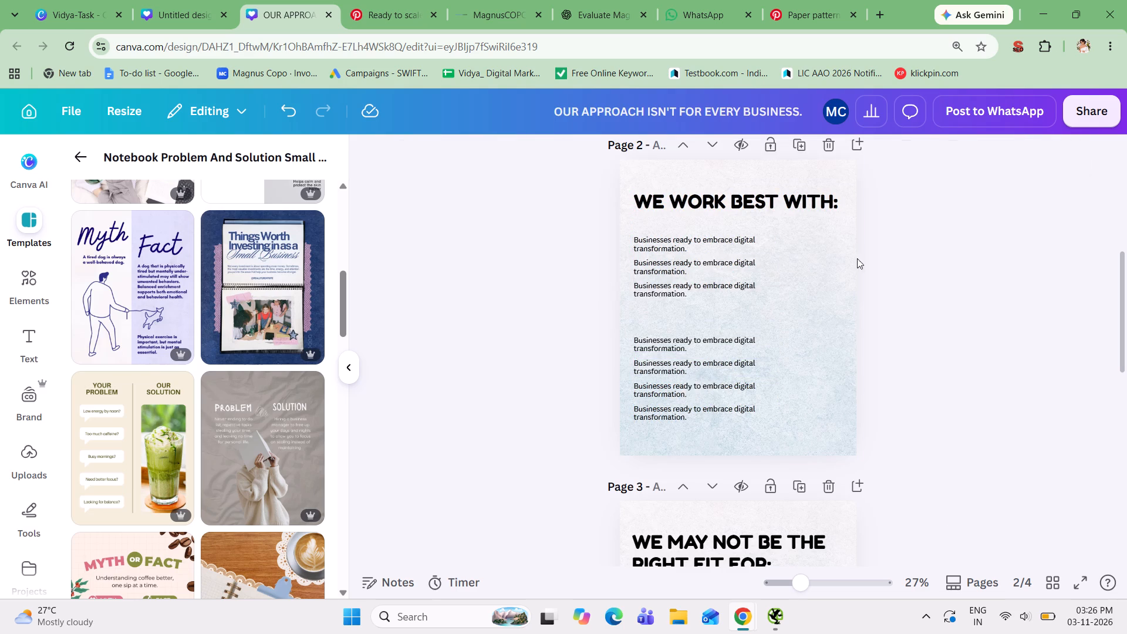
Lower the third, second and first lines on page 2, spacing them evenly above the fourth and leaving more room under the heading.
{"action": "left_click_drag", "start_coordinate": [707, 291], "coordinate": [707, 318]}
{"action": "left_click", "coordinate": [847, 228]}
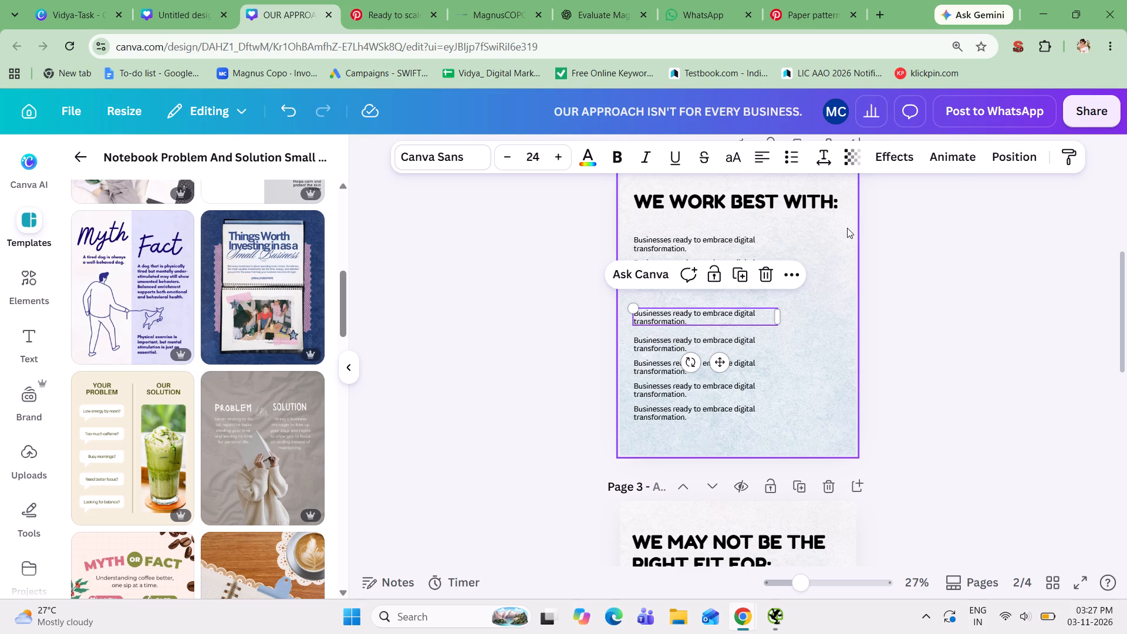
{"action": "left_click_drag", "start_coordinate": [692, 272], "coordinate": [693, 284]}
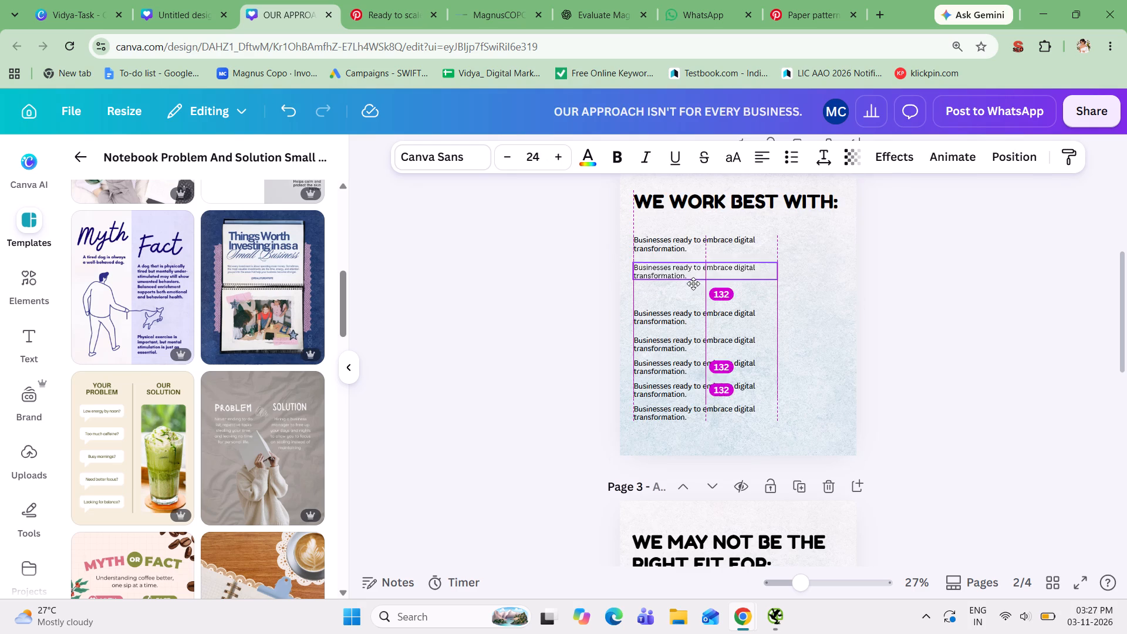
{"action": "left_click_drag", "start_coordinate": [693, 284], "coordinate": [693, 290]}
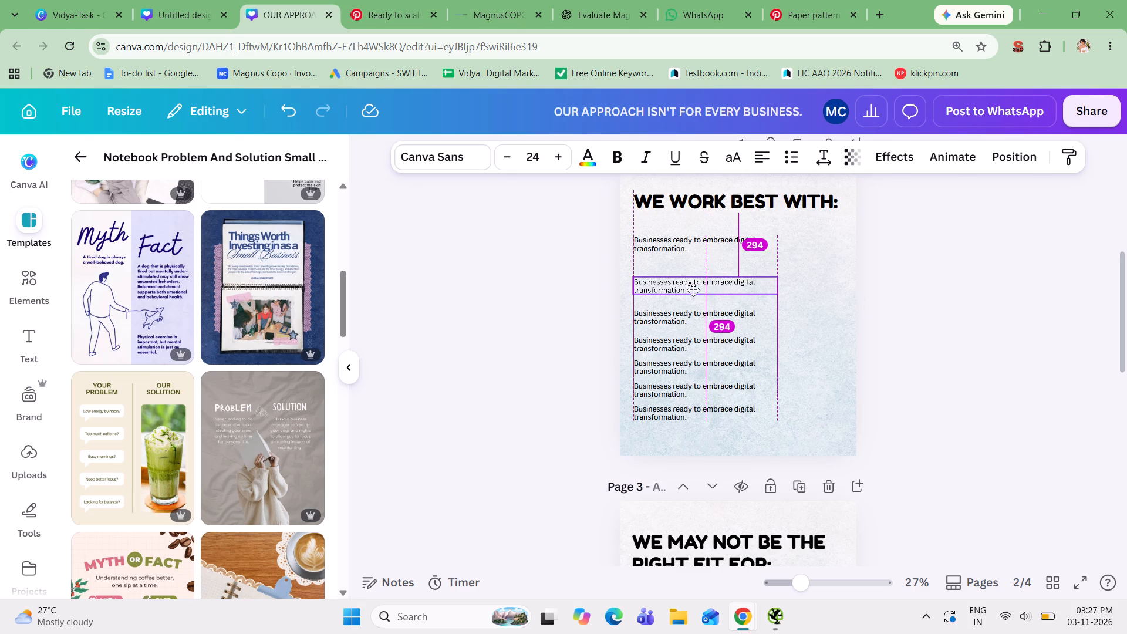
{"action": "left_click_drag", "start_coordinate": [693, 290], "coordinate": [694, 294]}
{"action": "left_click", "coordinate": [855, 232]}
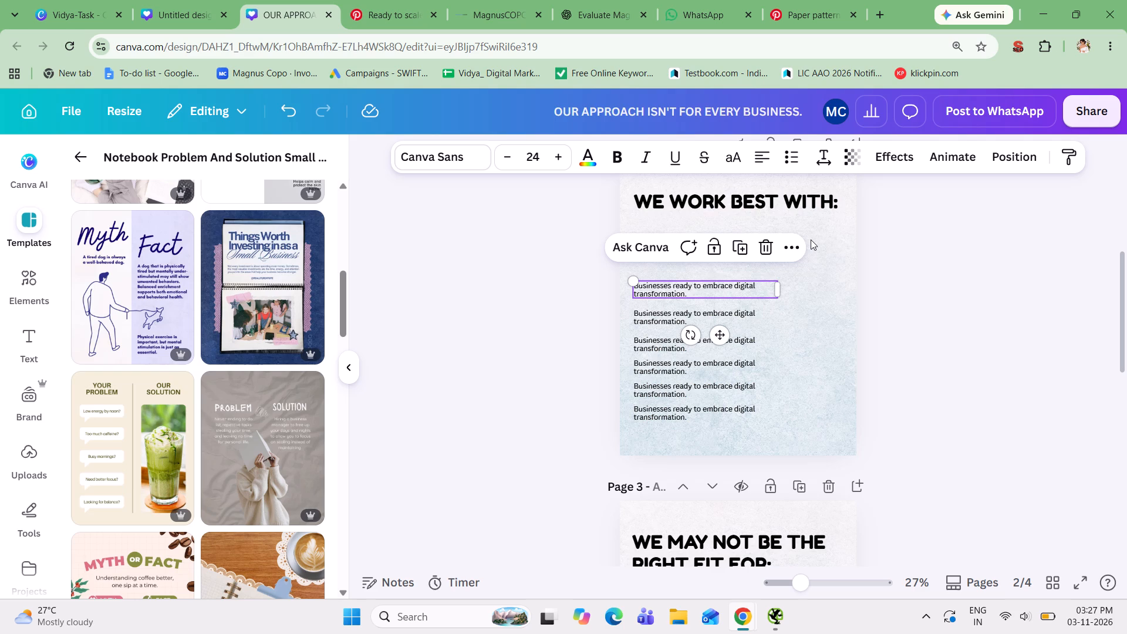
{"action": "left_click", "coordinate": [893, 249]}
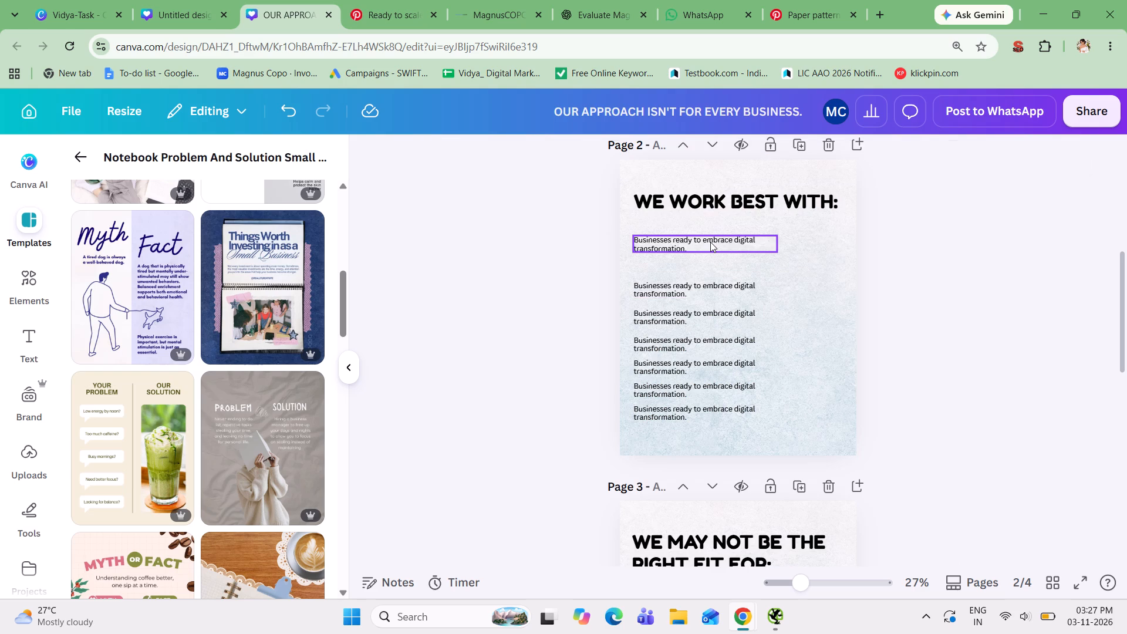
{"action": "left_click", "coordinate": [701, 242]}
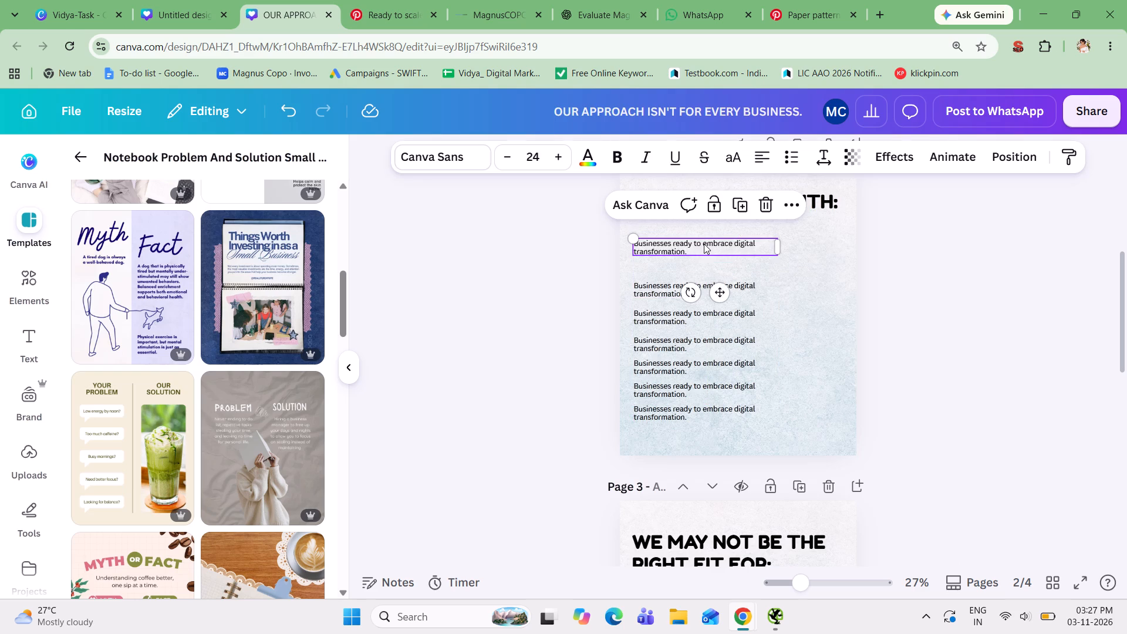
{"action": "left_click_drag", "start_coordinate": [704, 251], "coordinate": [705, 269]}
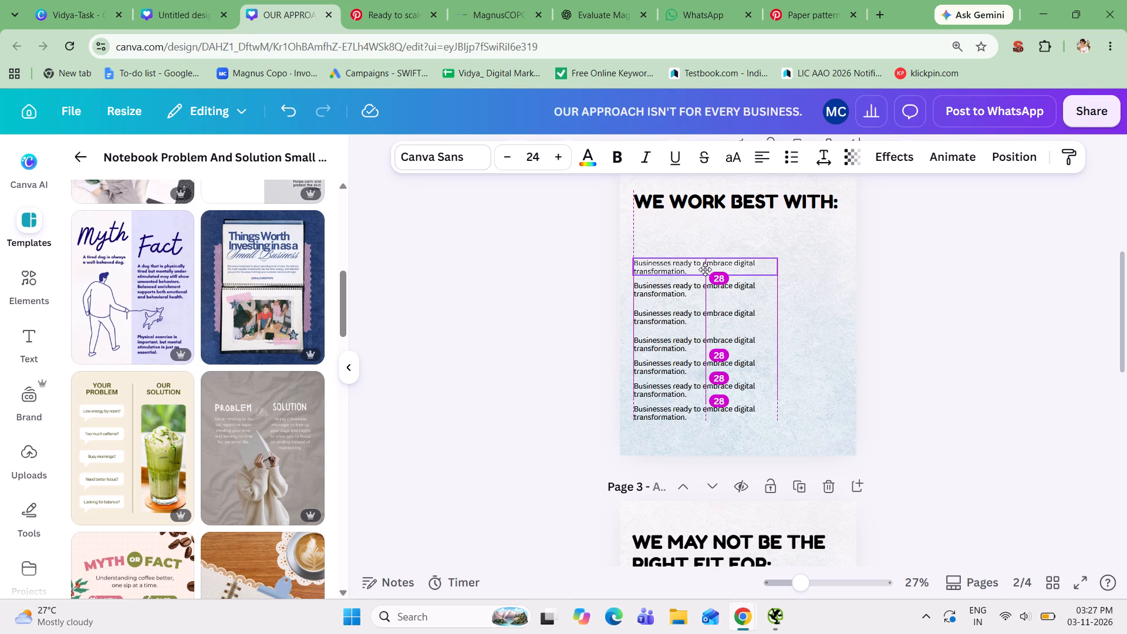
{"action": "left_click_drag", "start_coordinate": [705, 269], "coordinate": [705, 267]}
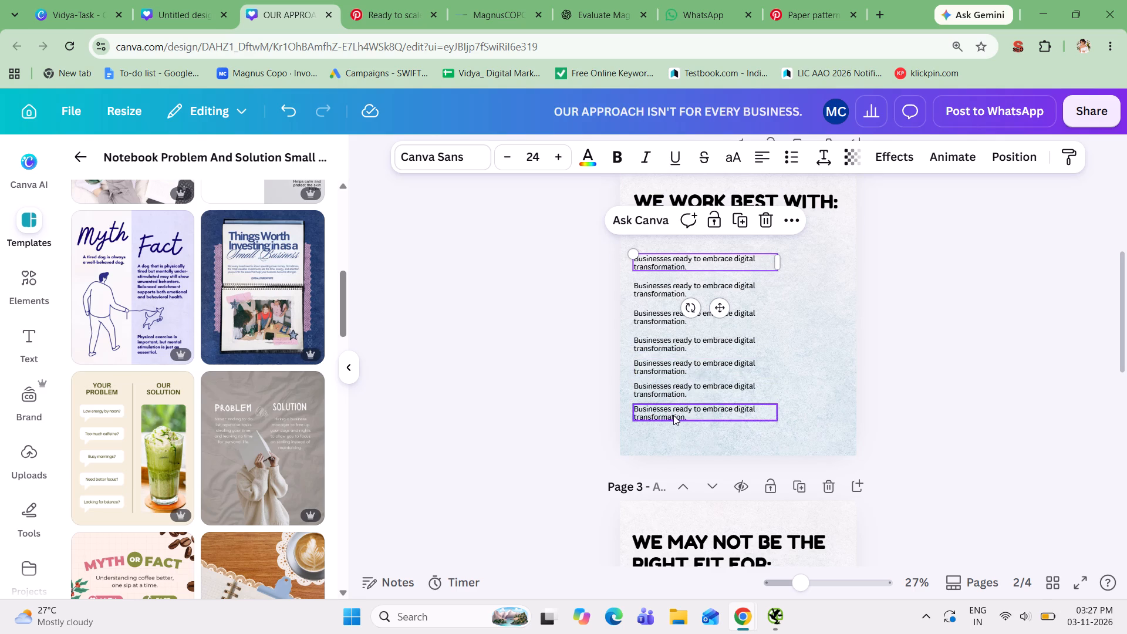
Lower the fifth, sixth and seventh lines on page 2 so all seven lines are spaced with equal gaps of 48.
{"action": "left_click_drag", "start_coordinate": [673, 415], "coordinate": [672, 447]}
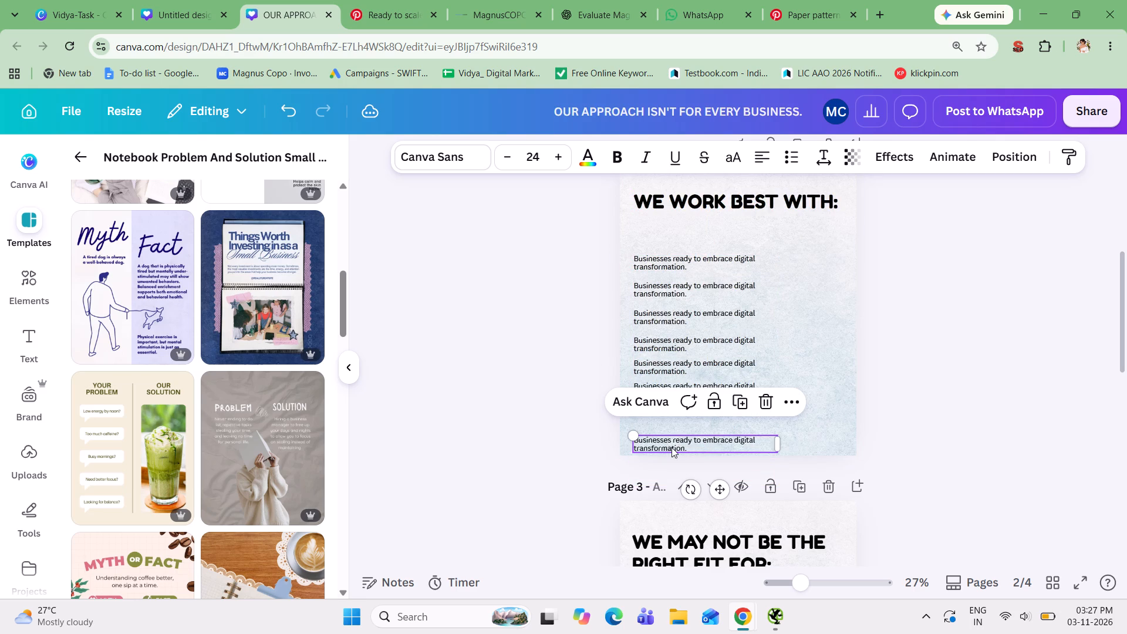
{"action": "left_click", "coordinate": [808, 309]}
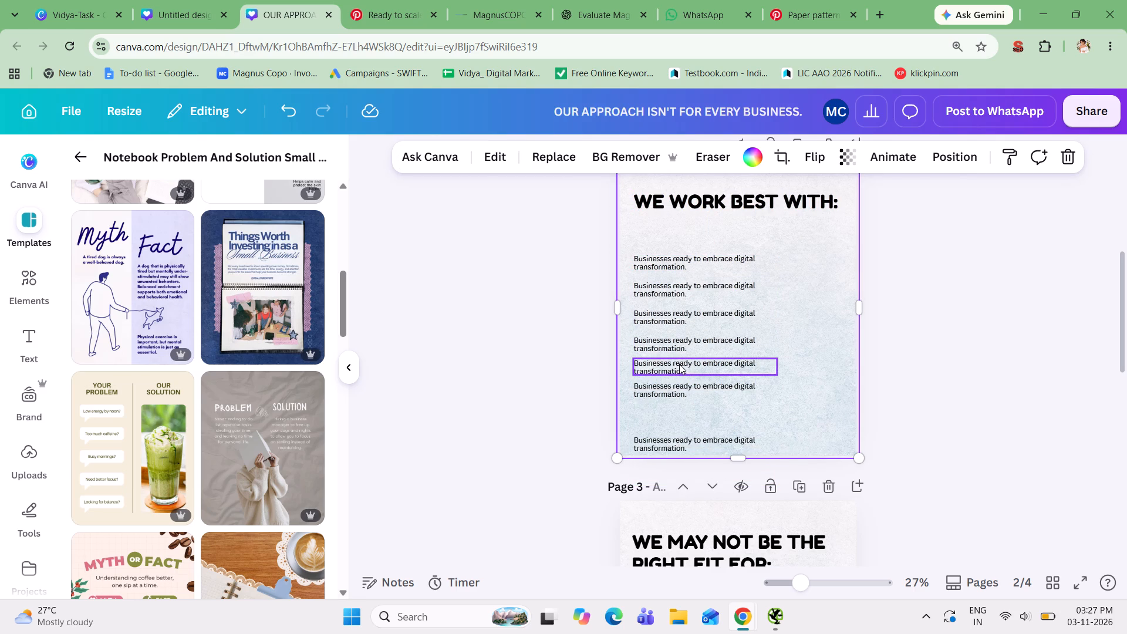
{"action": "left_click_drag", "start_coordinate": [666, 386], "coordinate": [665, 403]}
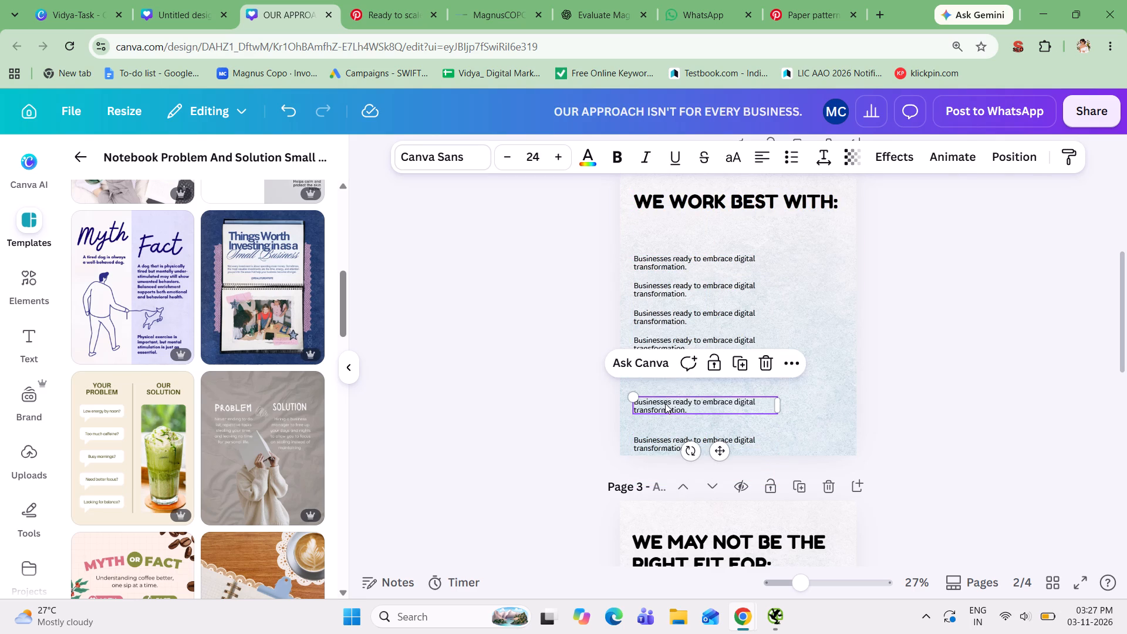
{"action": "left_click", "coordinate": [822, 356]}
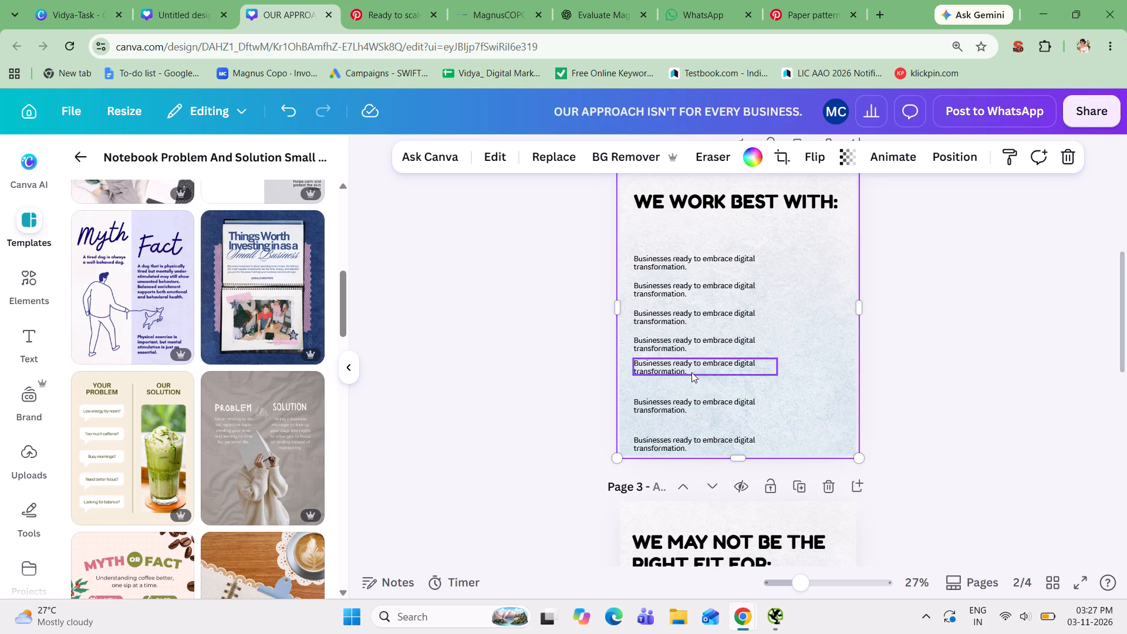
{"action": "left_click_drag", "start_coordinate": [691, 371], "coordinate": [692, 376]}
{"action": "left_click", "coordinate": [674, 405]}
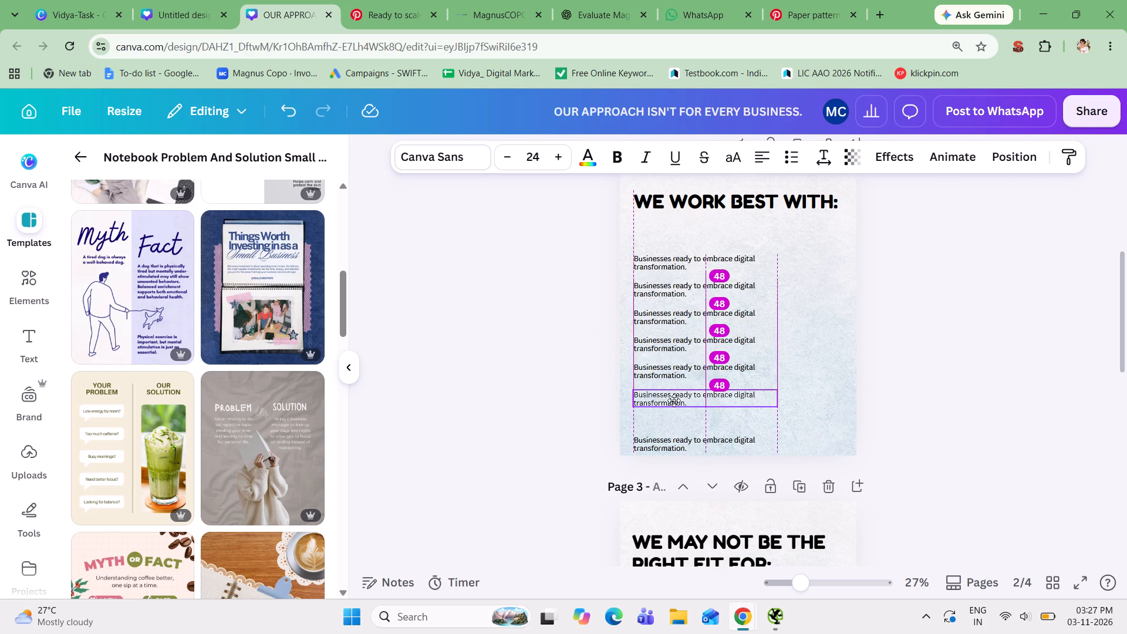
{"action": "left_click_drag", "start_coordinate": [657, 440], "coordinate": [655, 430]}
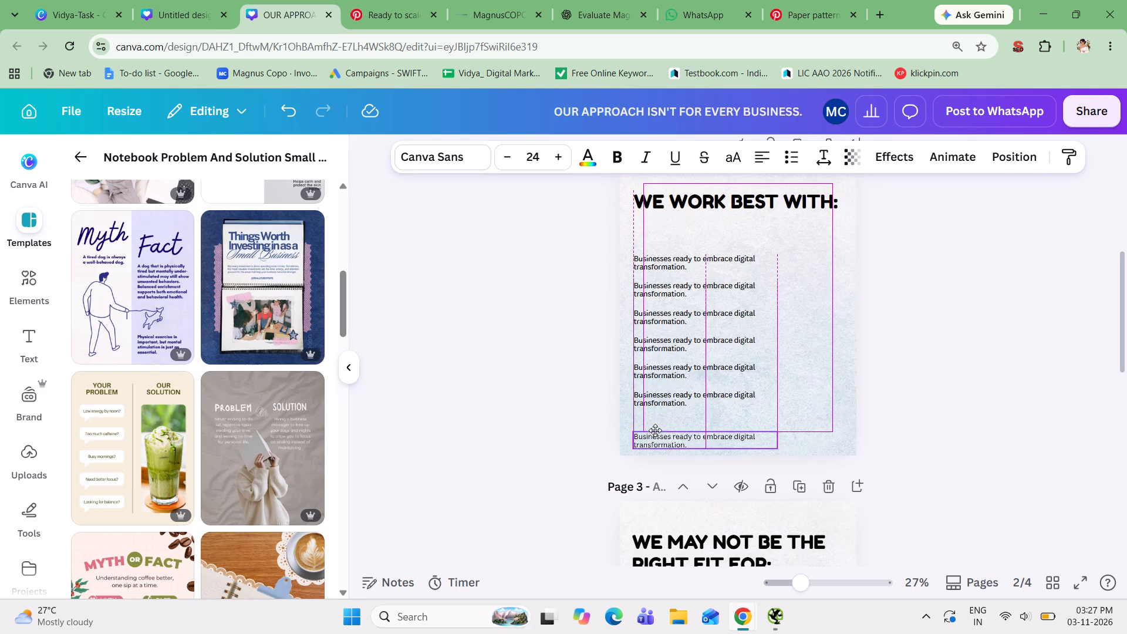
{"action": "left_click_drag", "start_coordinate": [655, 430], "coordinate": [653, 423]}
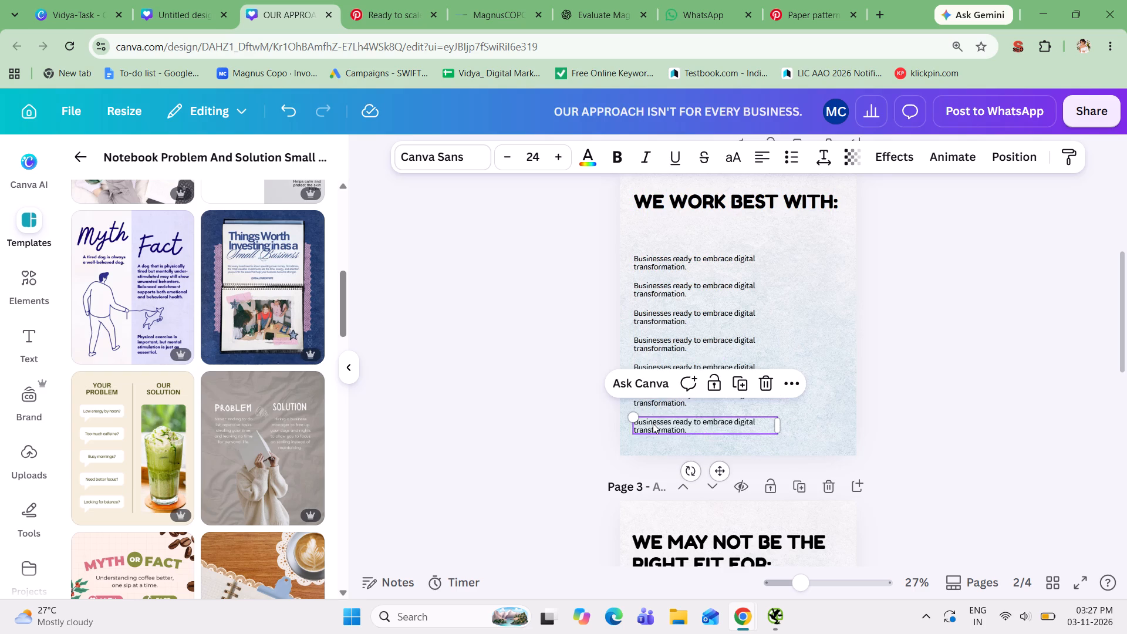
{"action": "left_click", "coordinate": [885, 325]}
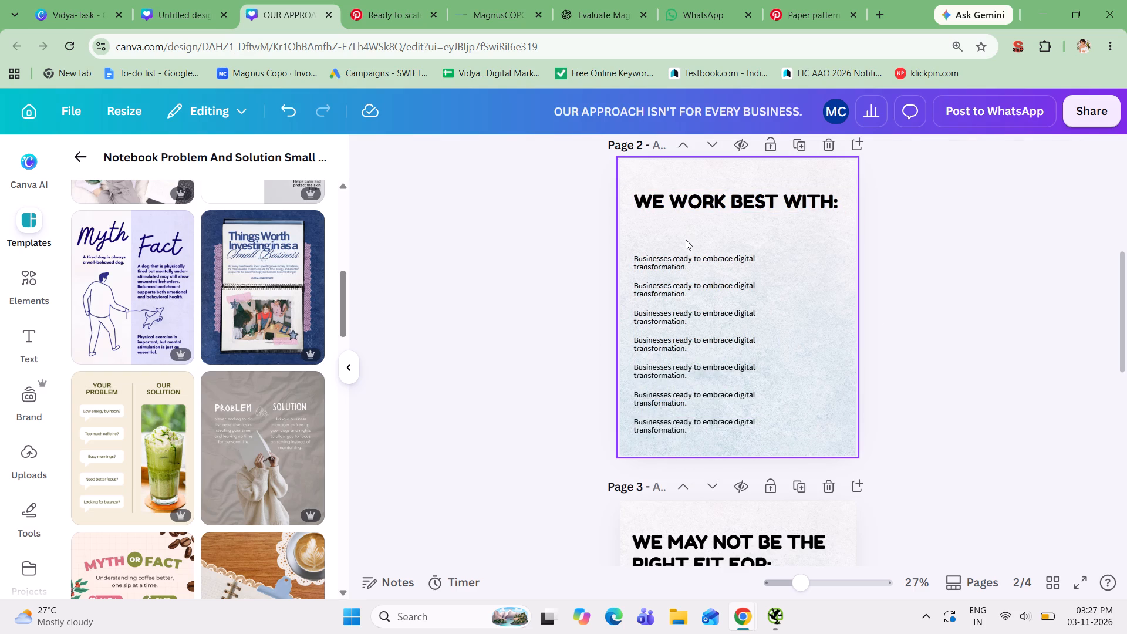
Move all seven lines on page 2 together, up closer to the heading and indented slightly right of its left edge.
{"action": "left_click_drag", "start_coordinate": [686, 240], "coordinate": [713, 427]}
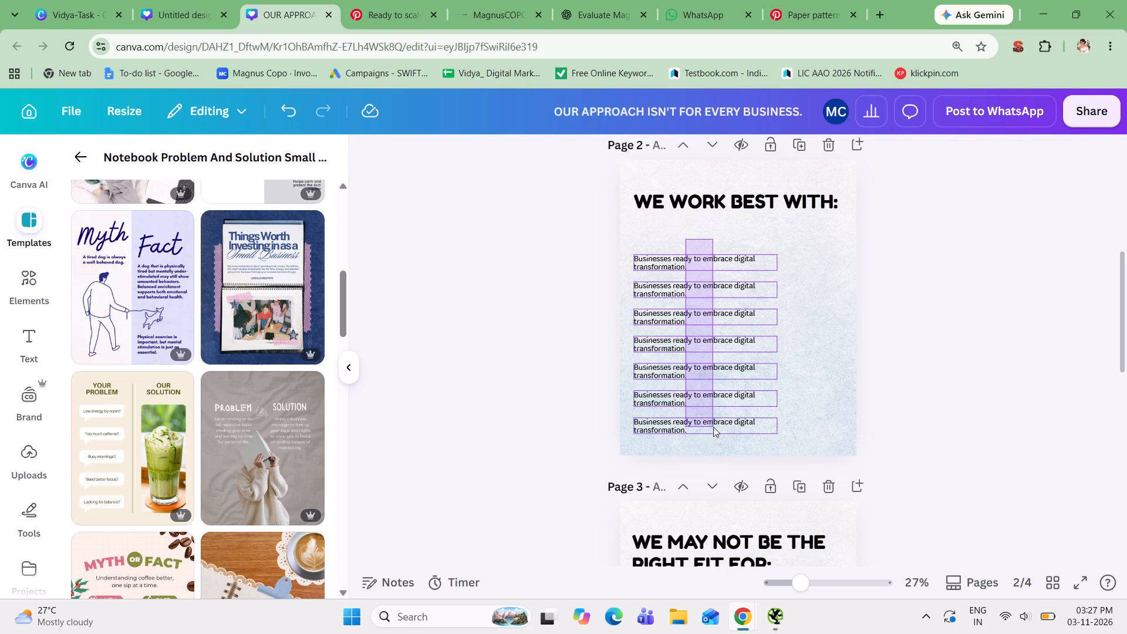
{"action": "left_click_drag", "start_coordinate": [678, 331], "coordinate": [687, 322]}
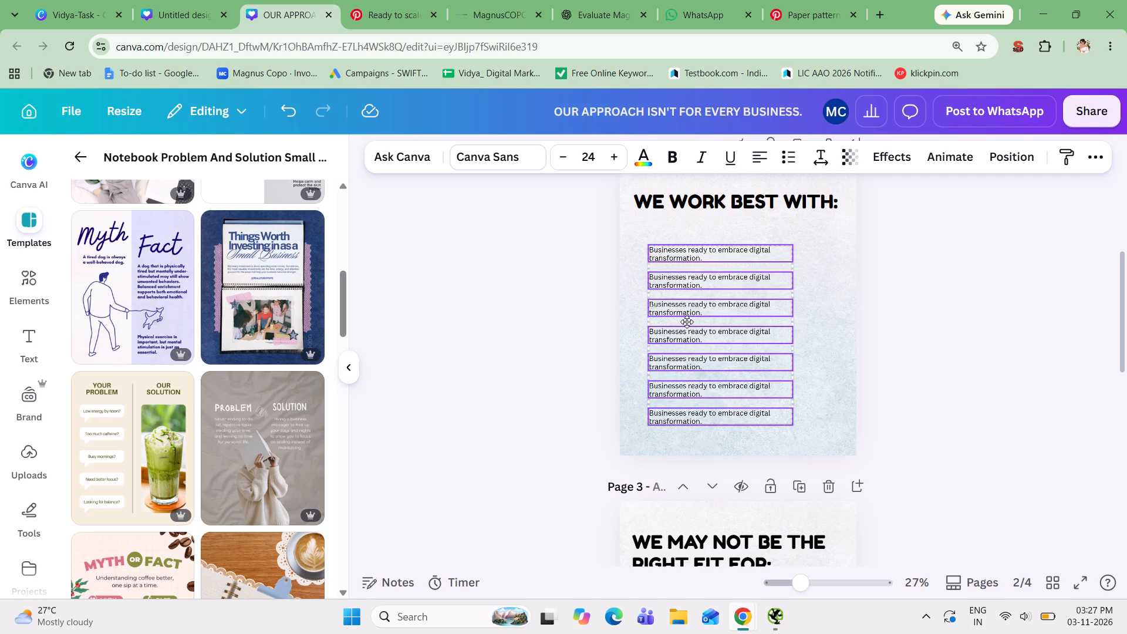
{"action": "left_click_drag", "start_coordinate": [687, 322], "coordinate": [682, 314]}
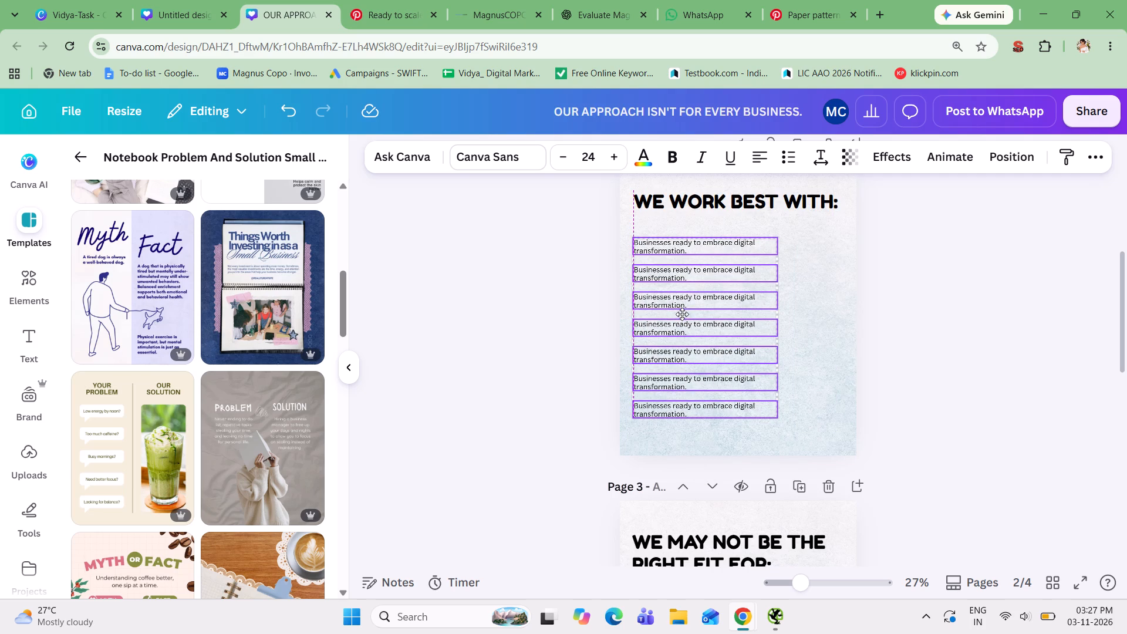
{"action": "left_click_drag", "start_coordinate": [682, 314], "coordinate": [683, 314]}
{"action": "left_click", "coordinate": [868, 266]}
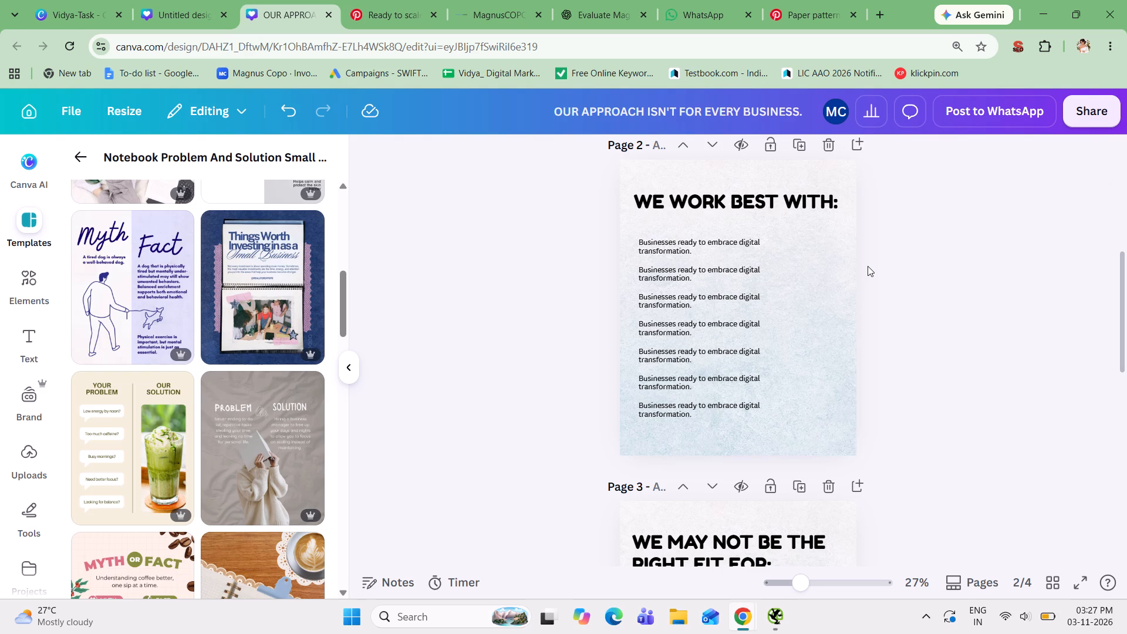
{"action": "double_click", "coordinate": [724, 265]}
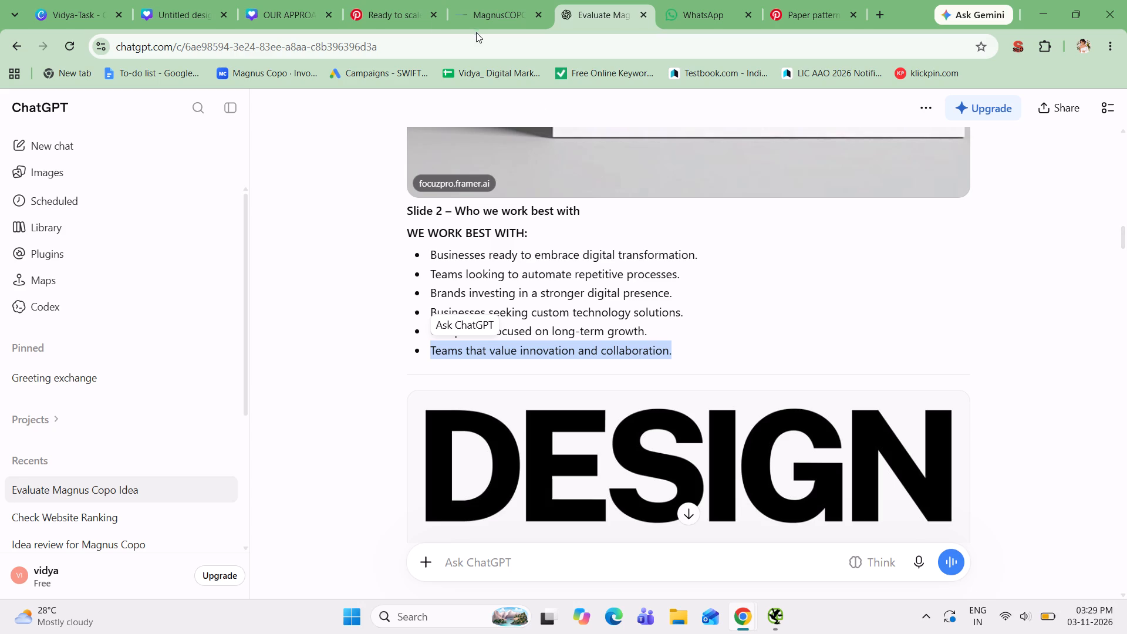
{"action": "left_click", "coordinate": [298, 12]}
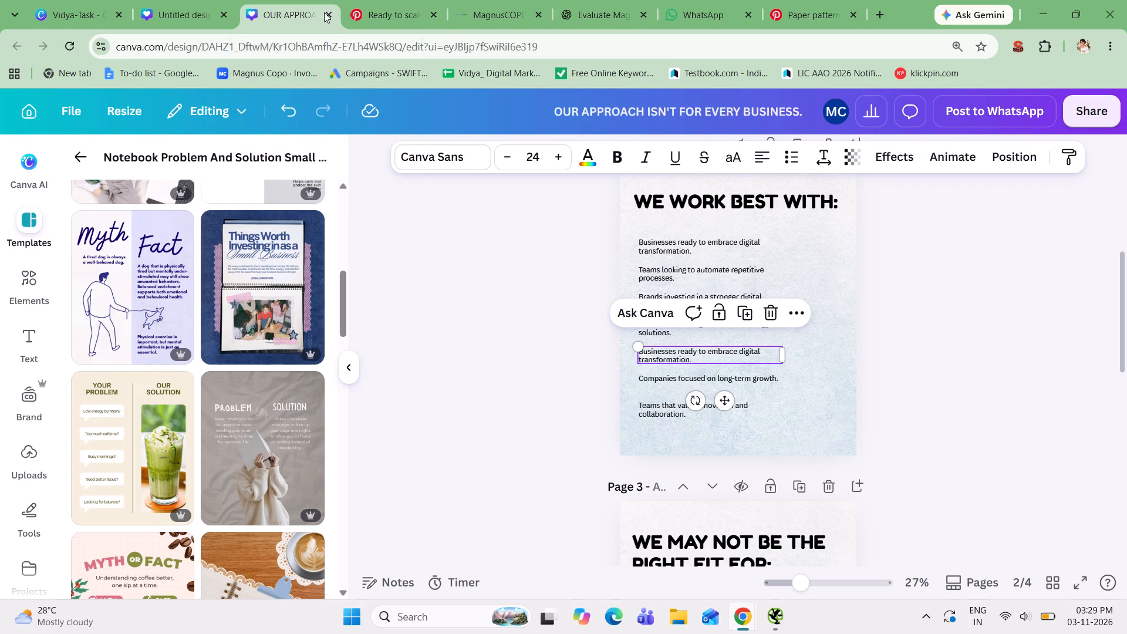
{"action": "left_click", "coordinate": [829, 282]}
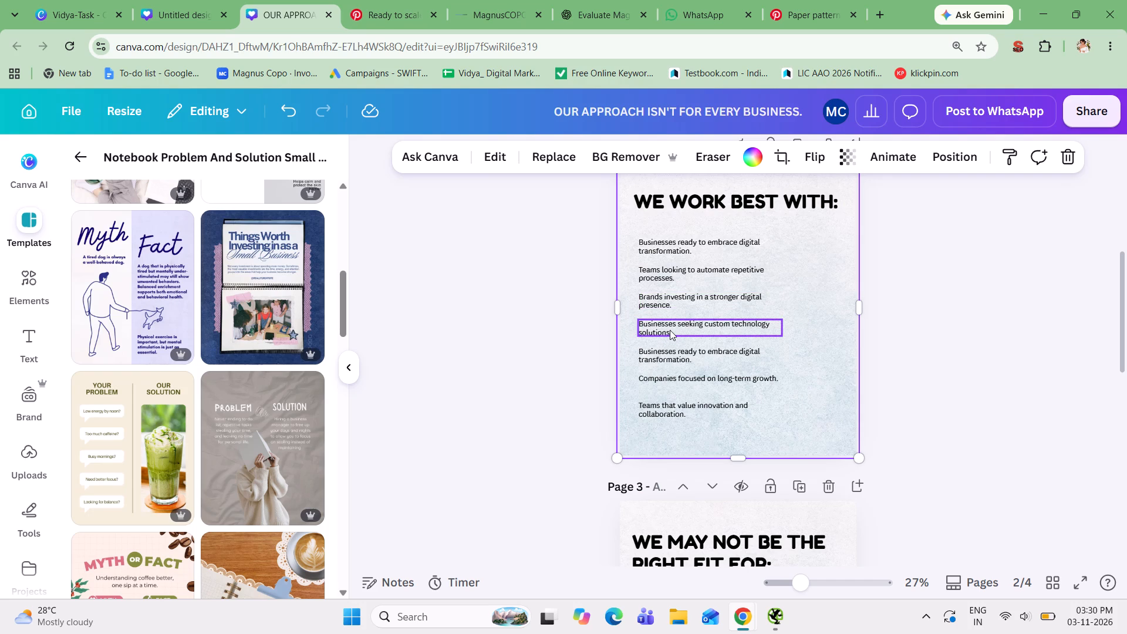
{"action": "left_click", "coordinate": [666, 350]}
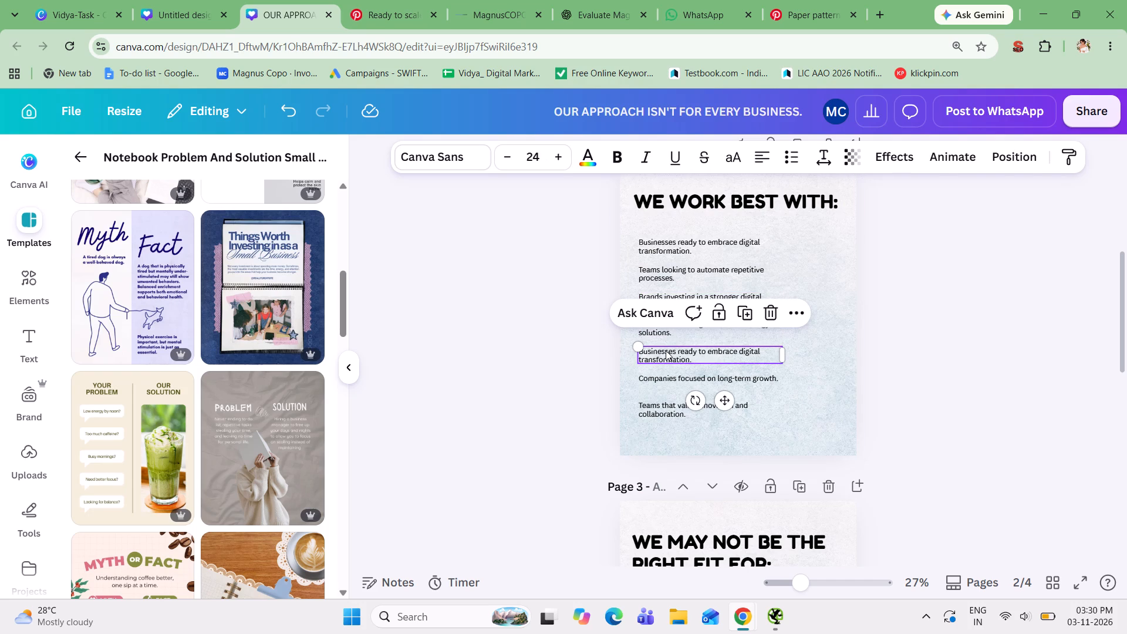
{"action": "key", "text": "Delete"}
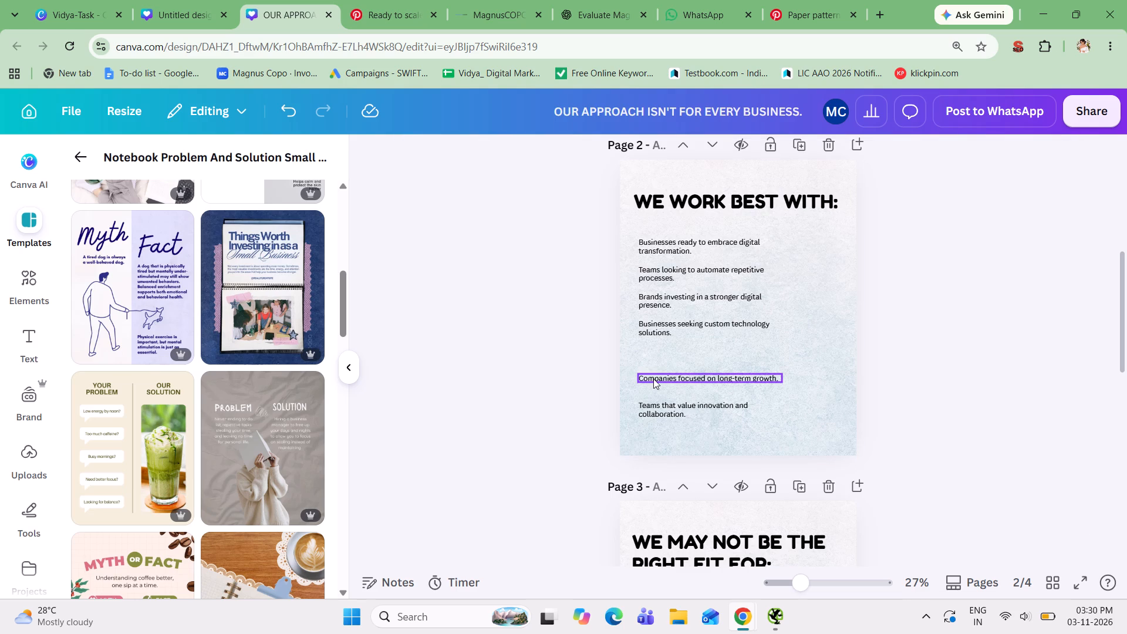
Move the "Companies focused" and "Teams that value" lines up on page 2 to close the gap below the fourth line.
{"action": "left_click_drag", "start_coordinate": [654, 379], "coordinate": [654, 363]}
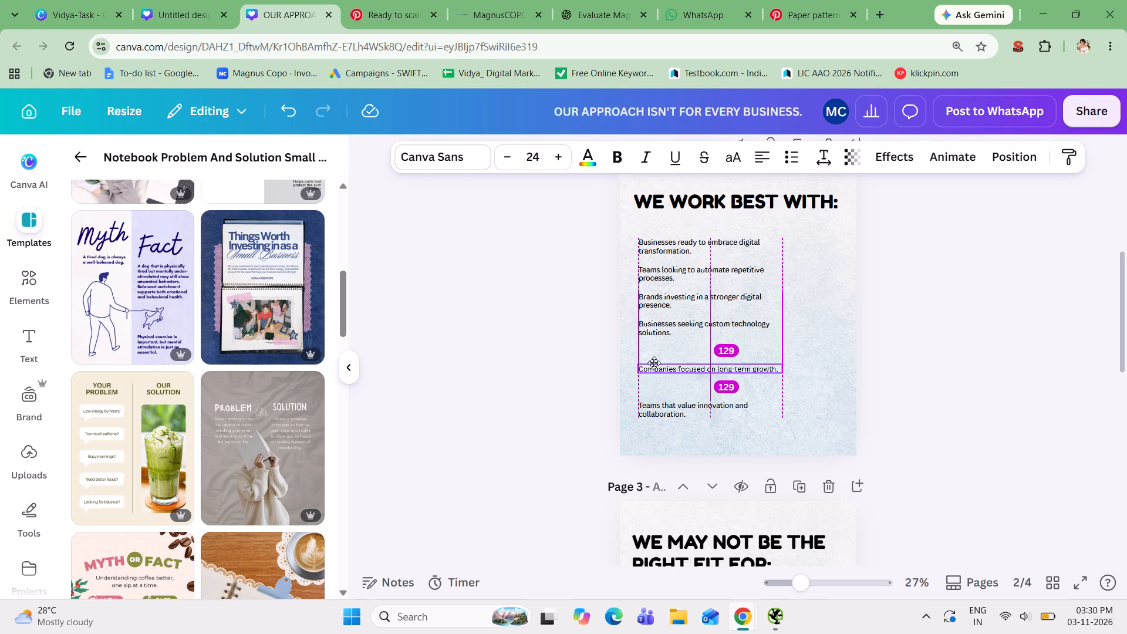
{"action": "left_click_drag", "start_coordinate": [654, 363], "coordinate": [654, 359]}
{"action": "left_click_drag", "start_coordinate": [650, 409], "coordinate": [651, 406]}
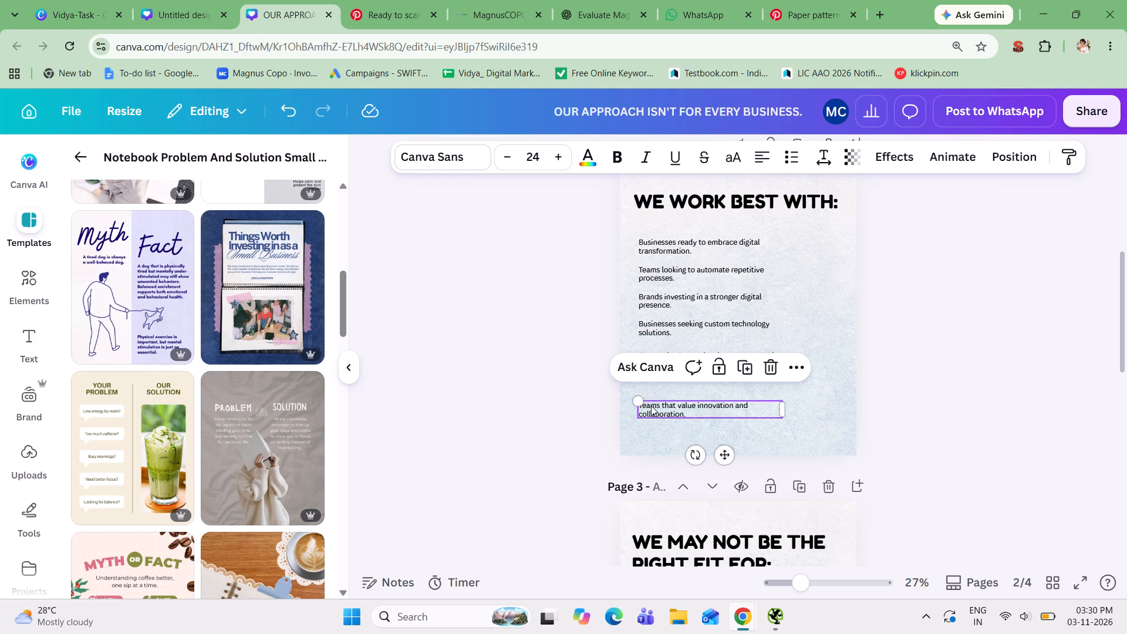
{"action": "left_click_drag", "start_coordinate": [651, 406], "coordinate": [652, 382]}
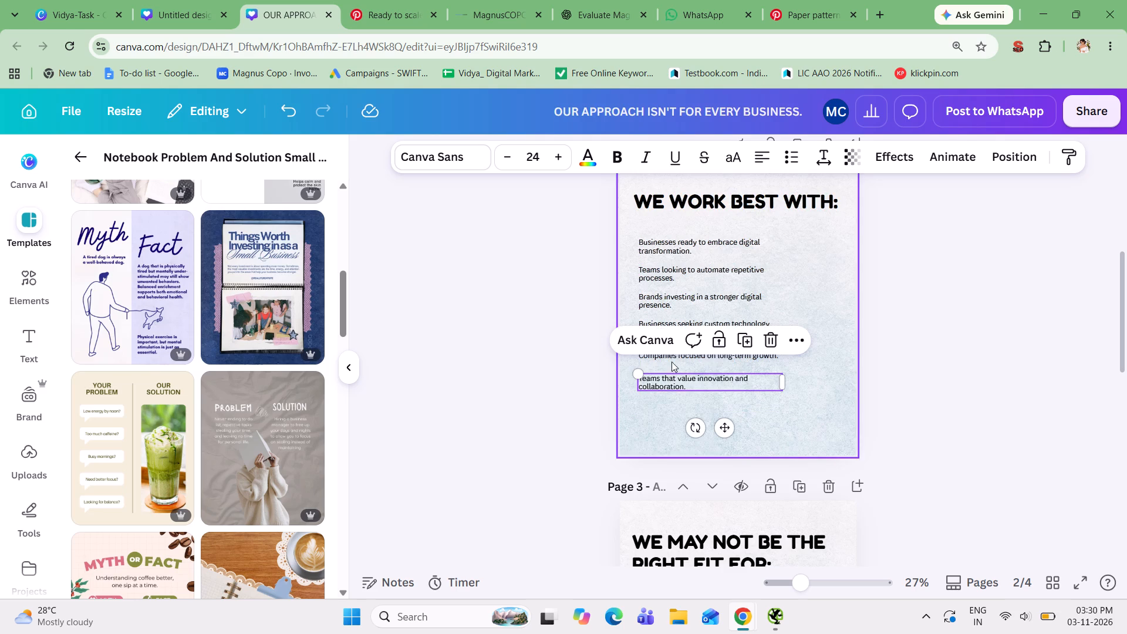
{"action": "left_click", "coordinate": [957, 391]}
{"action": "left_click", "coordinate": [683, 361]}
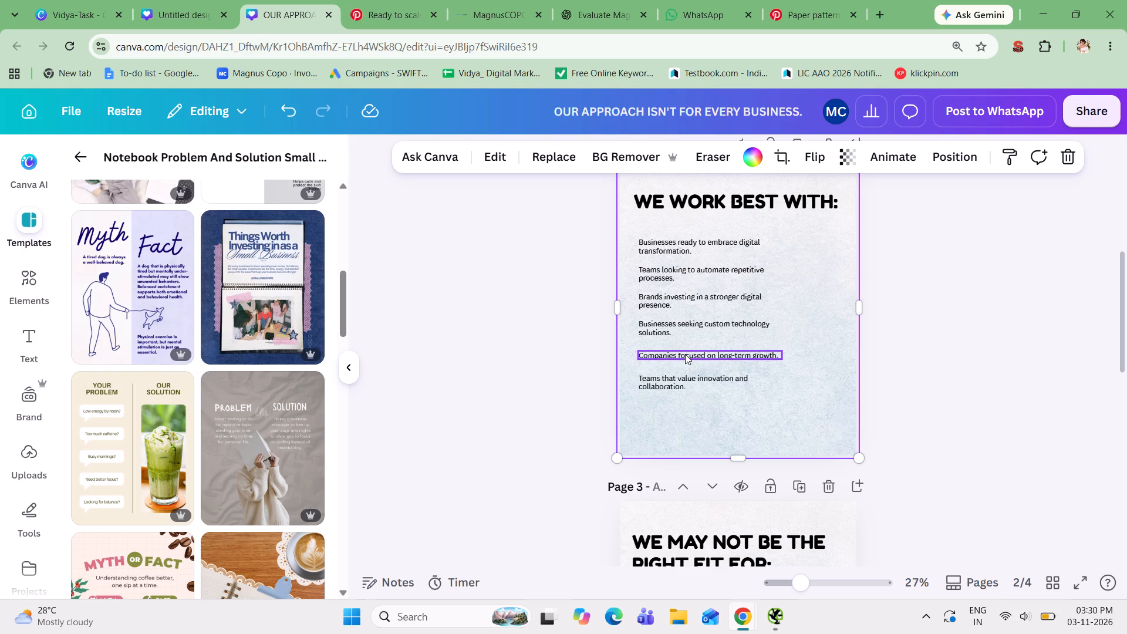
{"action": "left_click", "coordinate": [685, 354]}
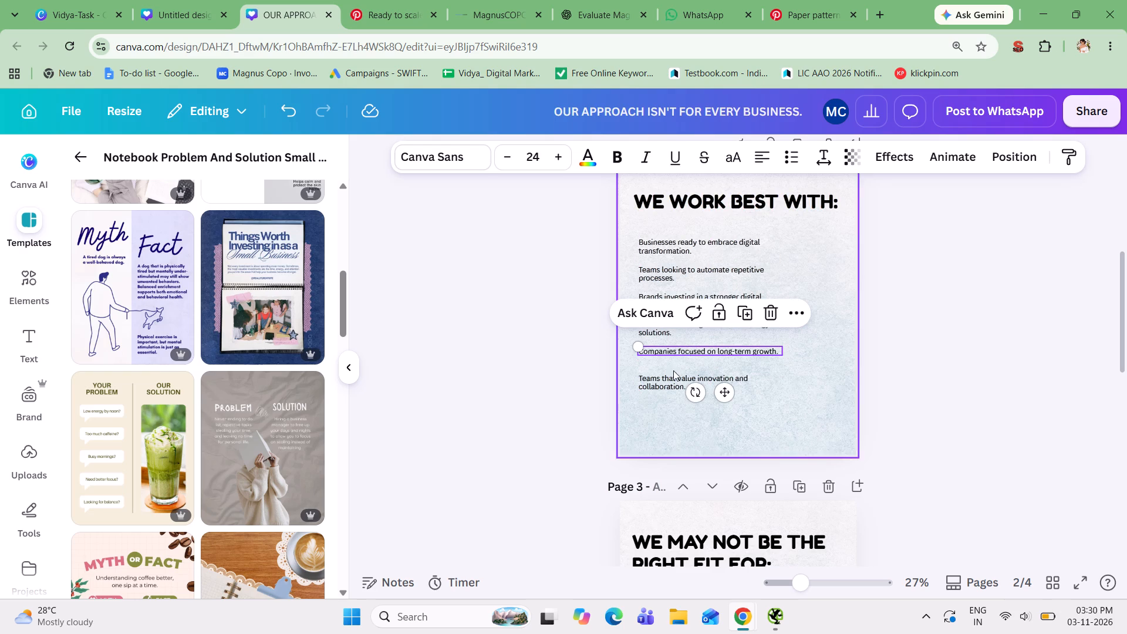
{"action": "left_click", "coordinate": [667, 381]}
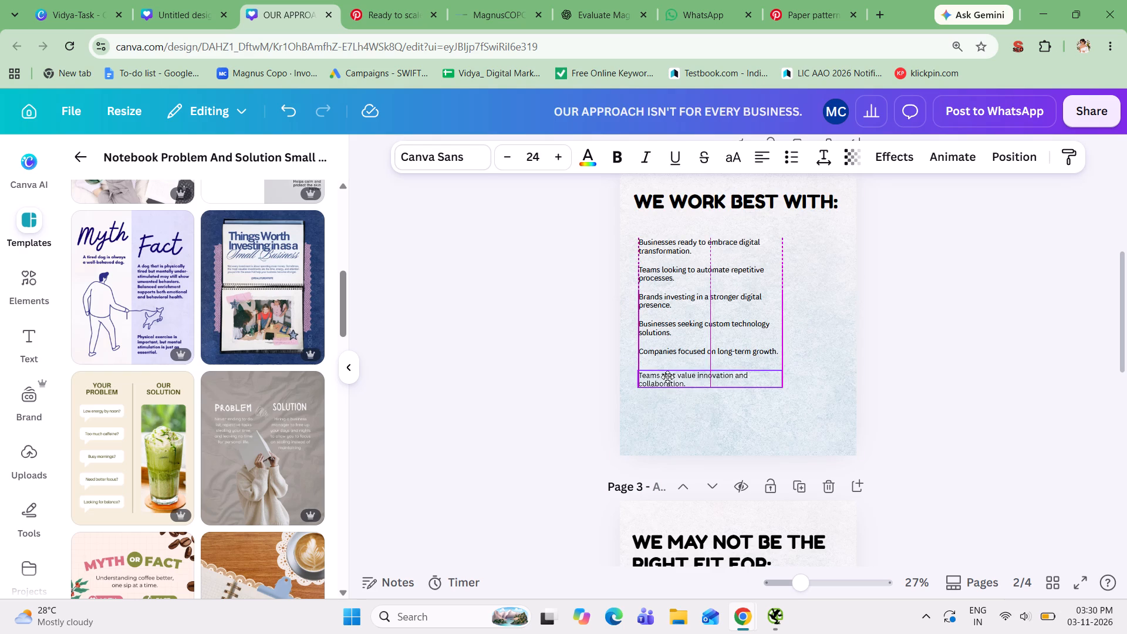
{"action": "left_click", "coordinate": [885, 394]}
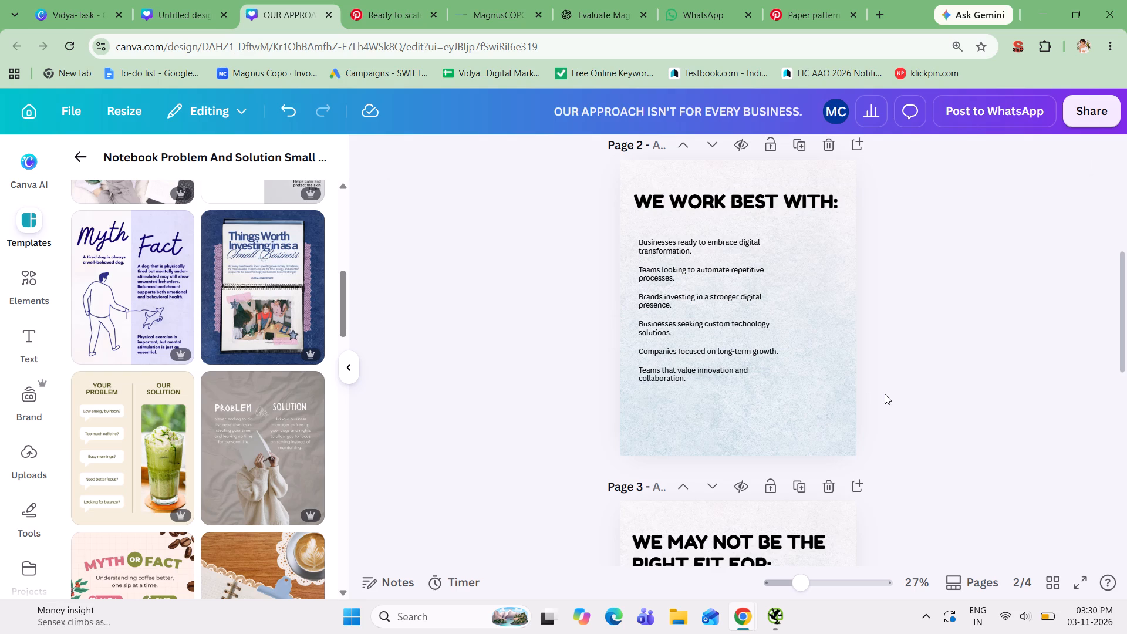
Narrow the "Companies focused" text box to about 634 wide so it wraps onto two lines, and lower the last line to match the spacing.
{"action": "left_click", "coordinate": [770, 351]}
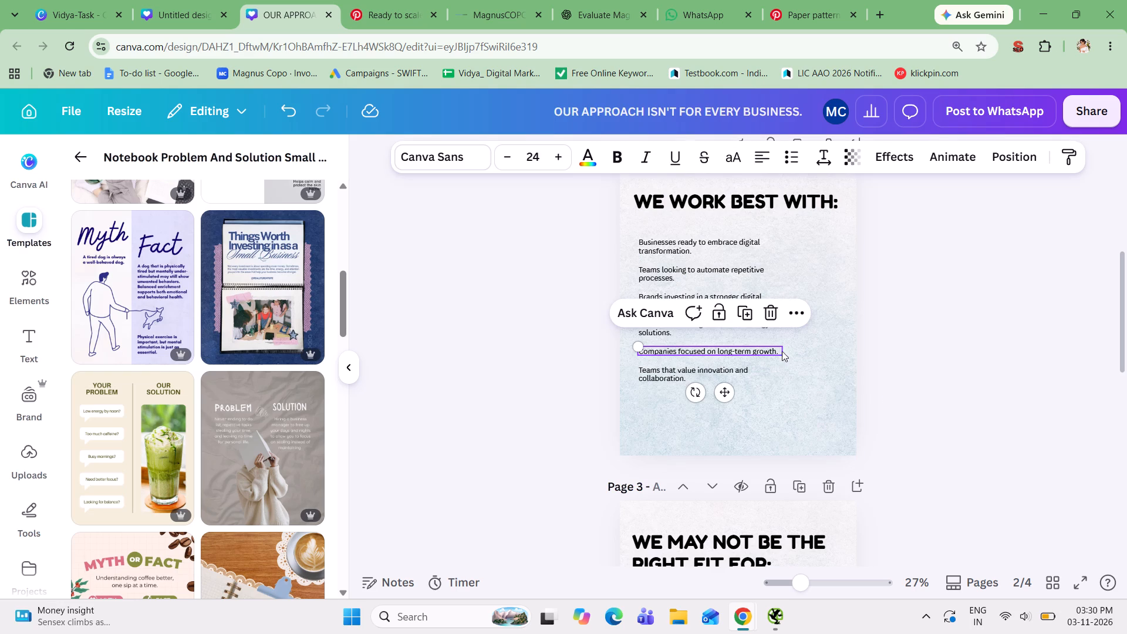
{"action": "left_click", "coordinate": [787, 351]}
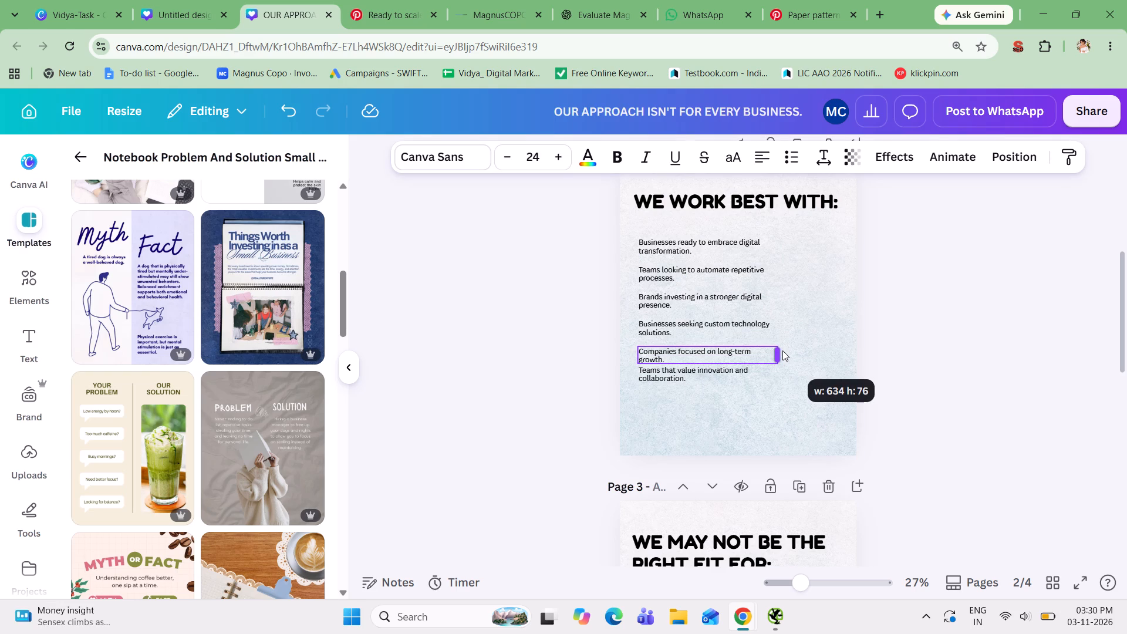
{"action": "left_click", "coordinate": [870, 382]}
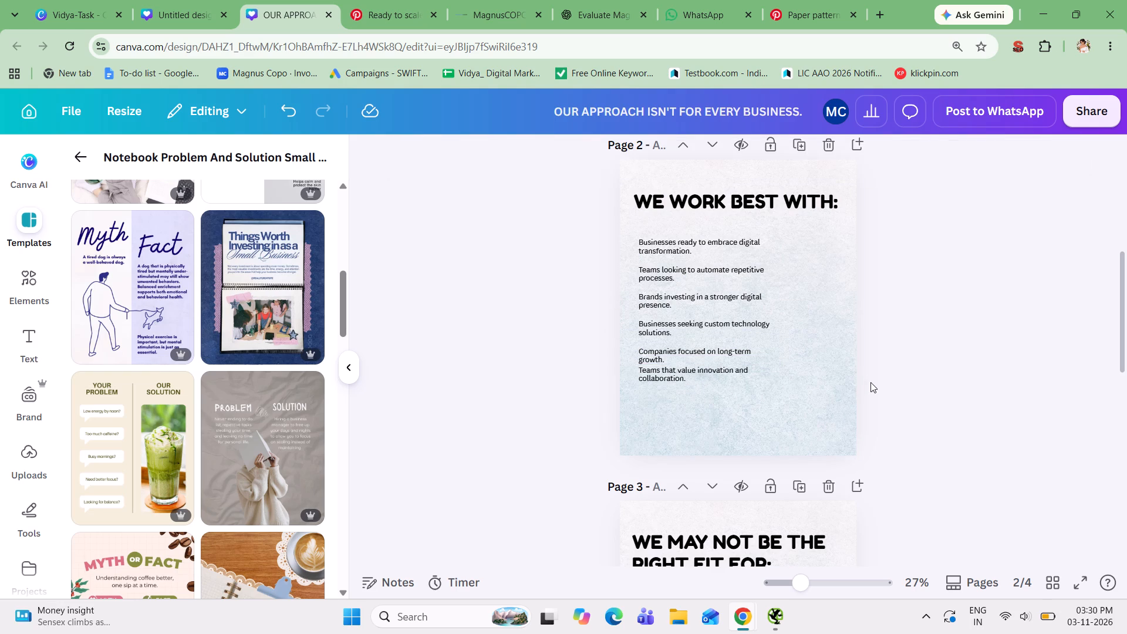
{"action": "left_click_drag", "start_coordinate": [680, 374], "coordinate": [680, 380]}
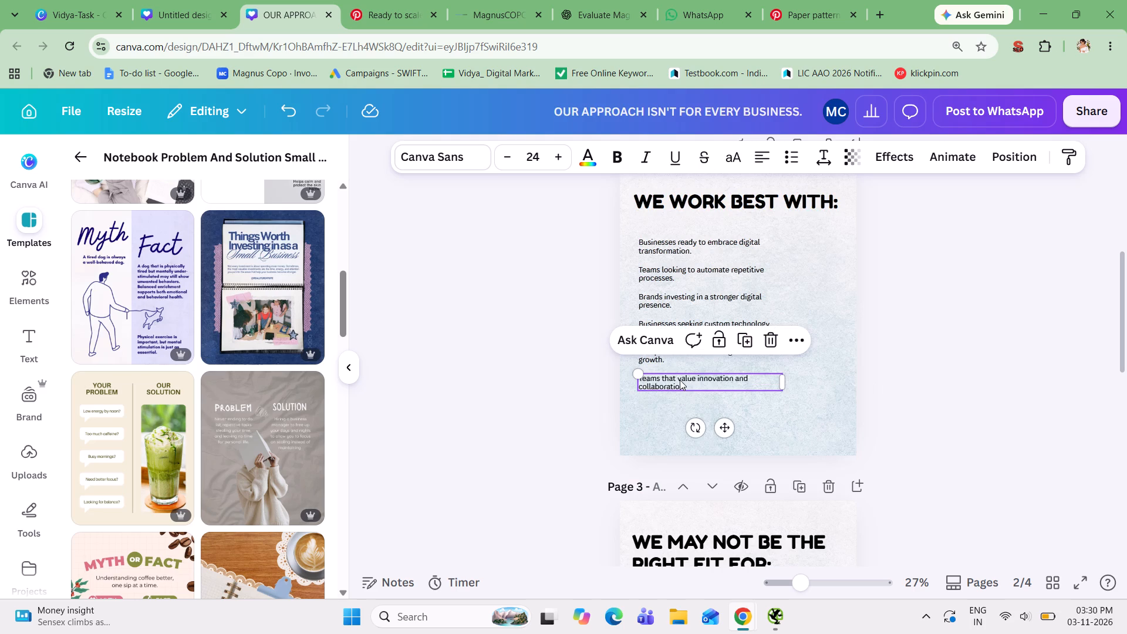
{"action": "left_click", "coordinate": [851, 382]}
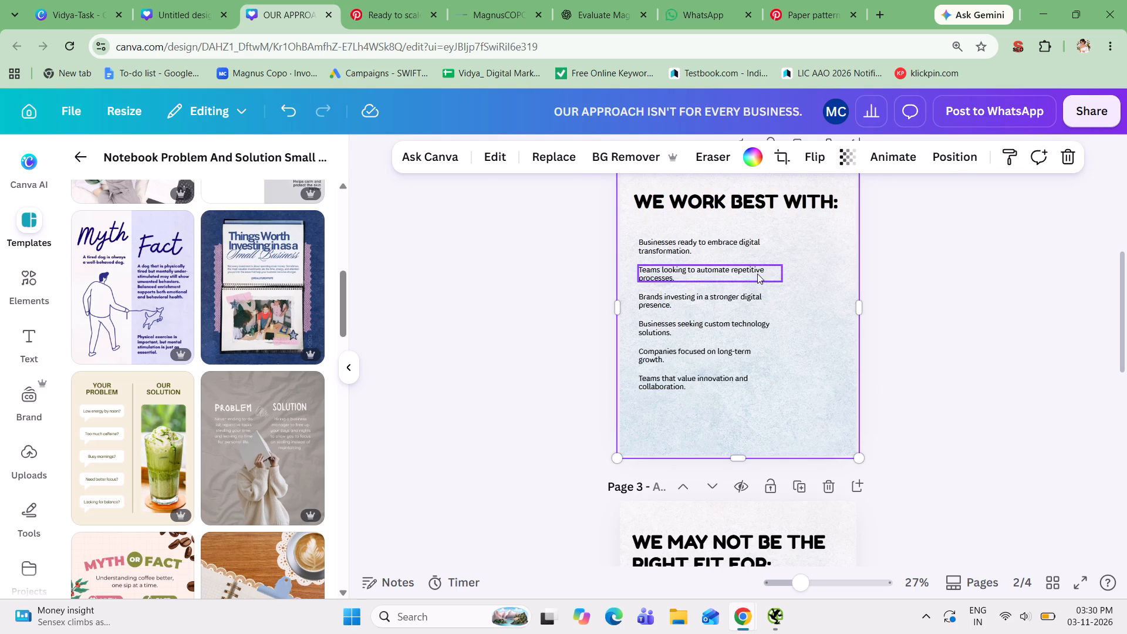
Copy page 2's six text lines under "We work best with:" and paste them onto page 3.
{"action": "scroll", "coordinate": [757, 274], "scroll_direction": "down", "scroll_amount": 2}
{"action": "scroll", "coordinate": [991, 403], "scroll_direction": "up", "scroll_amount": 3}
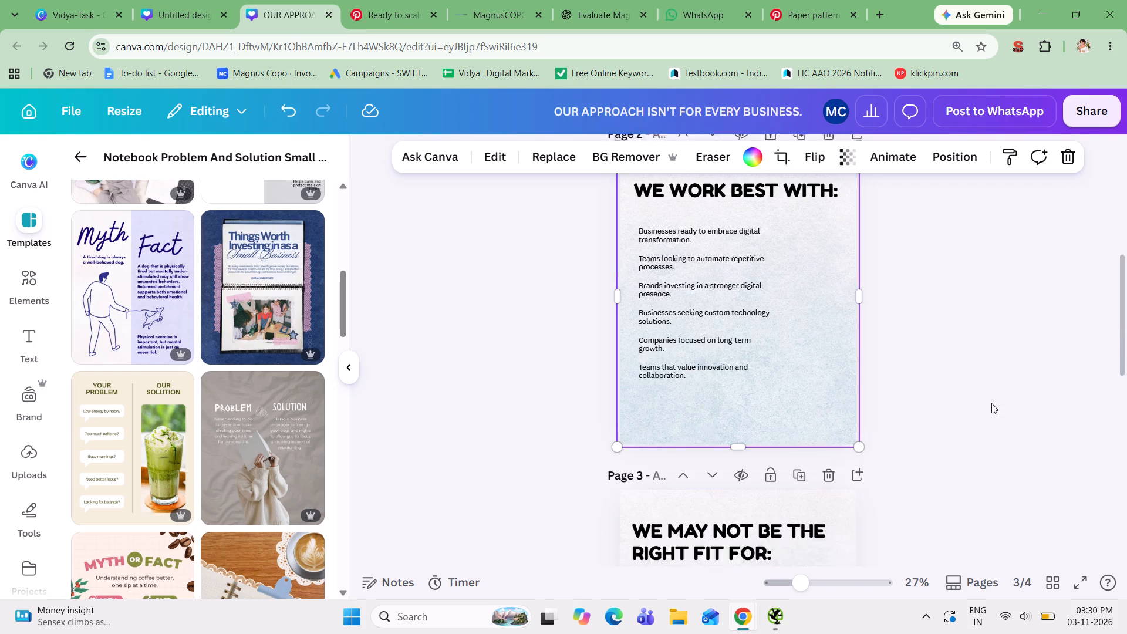
{"action": "left_click_drag", "start_coordinate": [740, 233], "coordinate": [740, 406]}
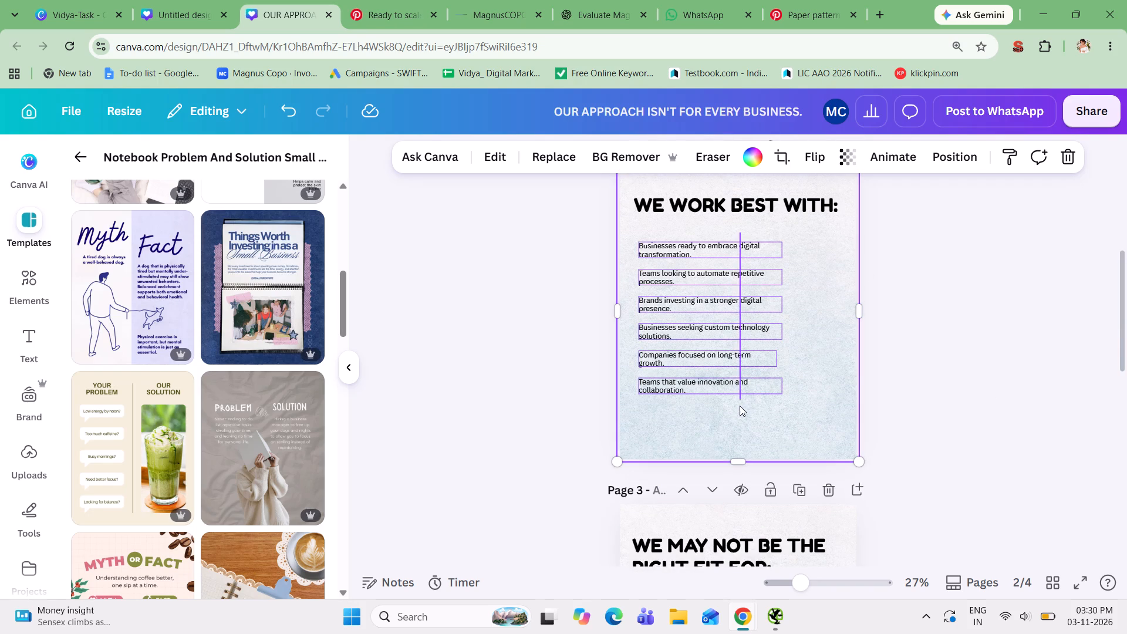
{"action": "left_click_drag", "start_coordinate": [740, 406], "coordinate": [736, 410]}
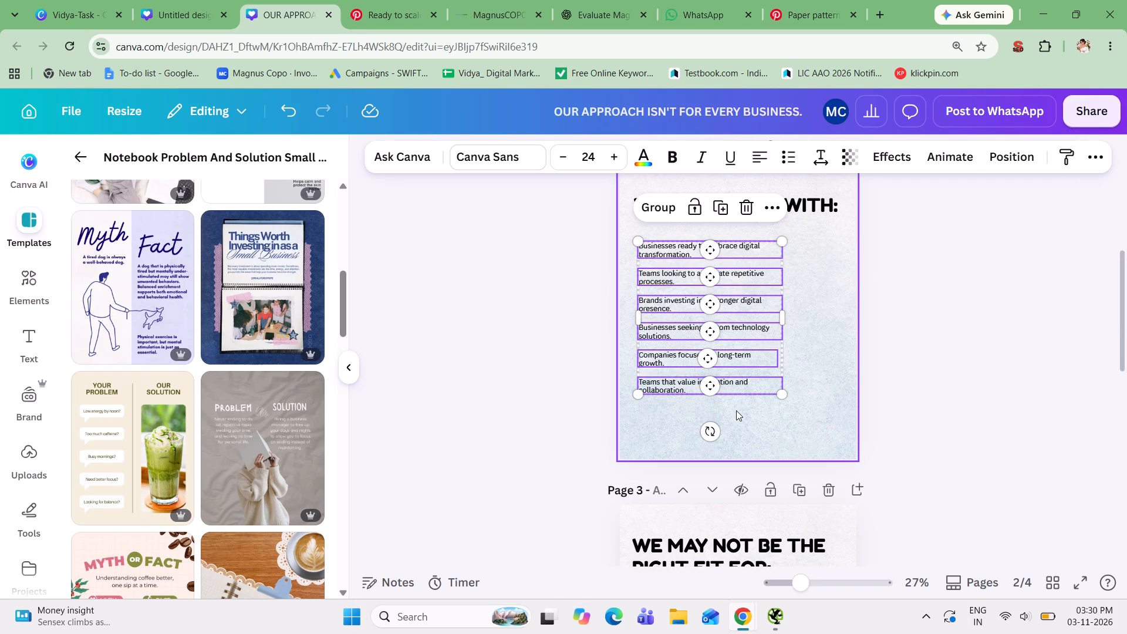
{"action": "key", "text": "ctrl+c"}
{"action": "scroll", "coordinate": [765, 366], "scroll_direction": "down", "scroll_amount": 3}
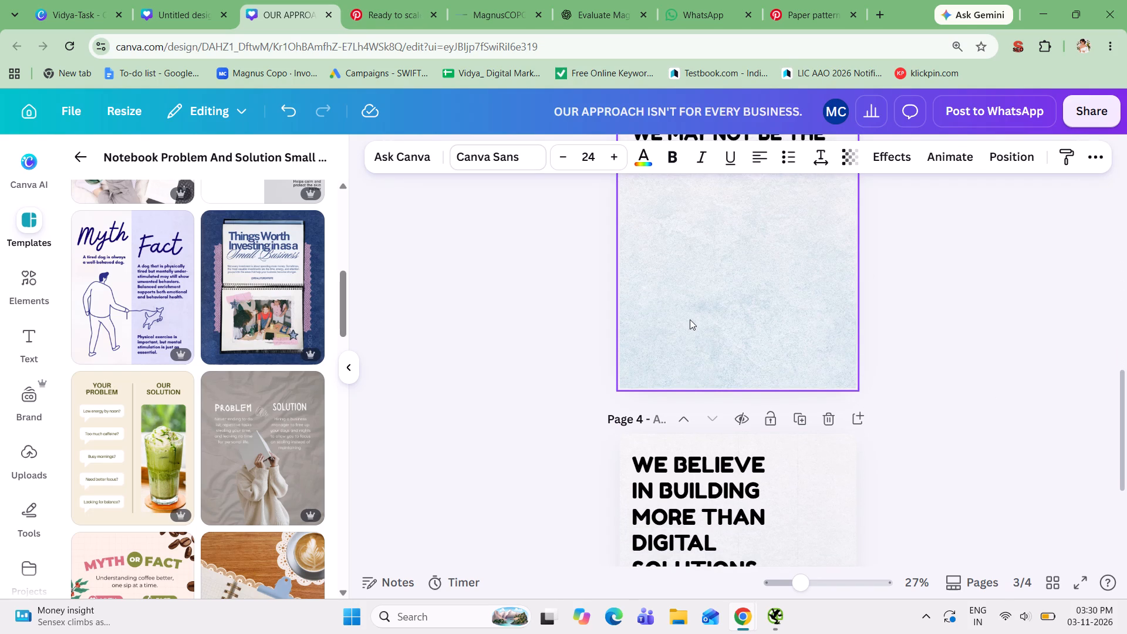
{"action": "left_click", "coordinate": [687, 318]}
{"action": "key", "text": "ctrl+v"}
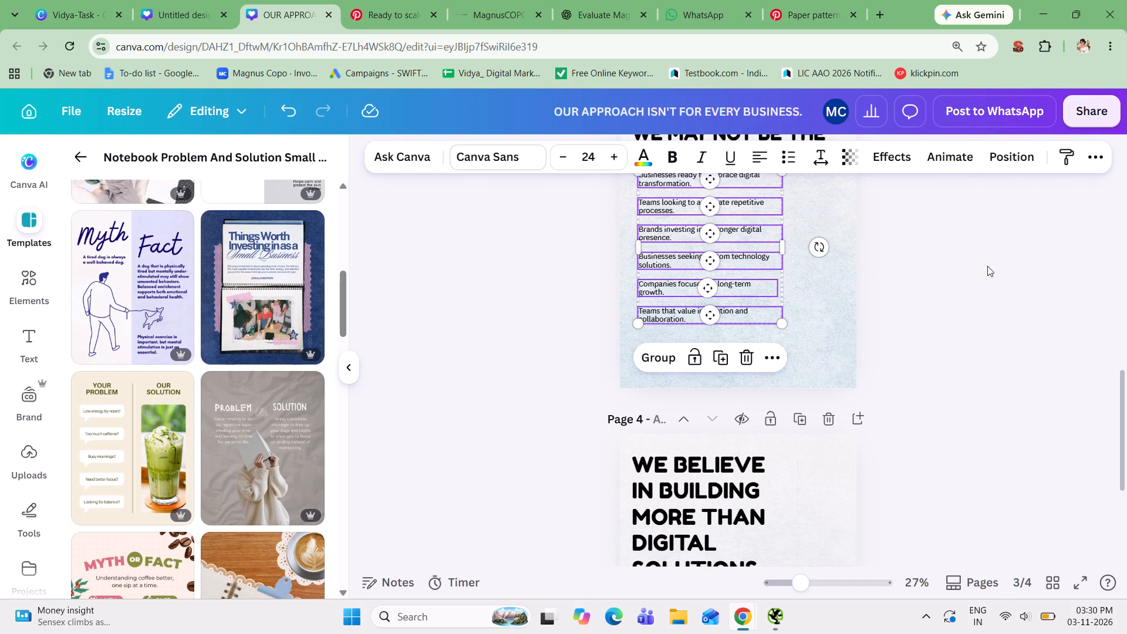
{"action": "left_click", "coordinate": [971, 332]}
Move the six pasted lines on page 3 down together to leave space below the "We may not be the right fit for:" heading.
{"action": "scroll", "coordinate": [971, 332], "scroll_direction": "up", "scroll_amount": 2}
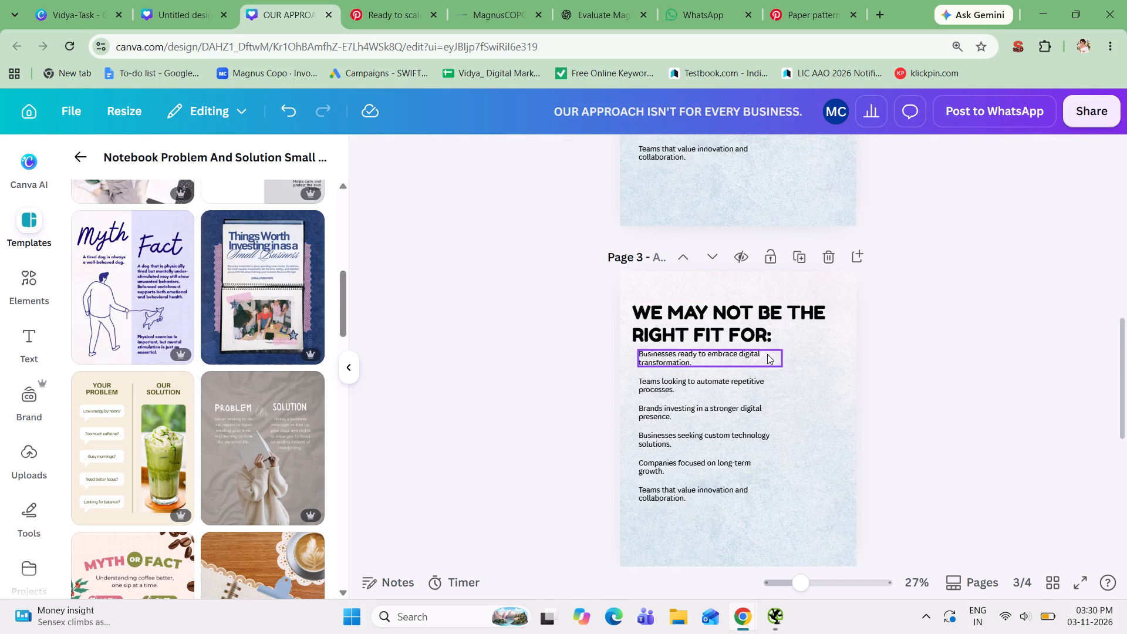
{"action": "left_click_drag", "start_coordinate": [787, 357], "coordinate": [752, 364]}
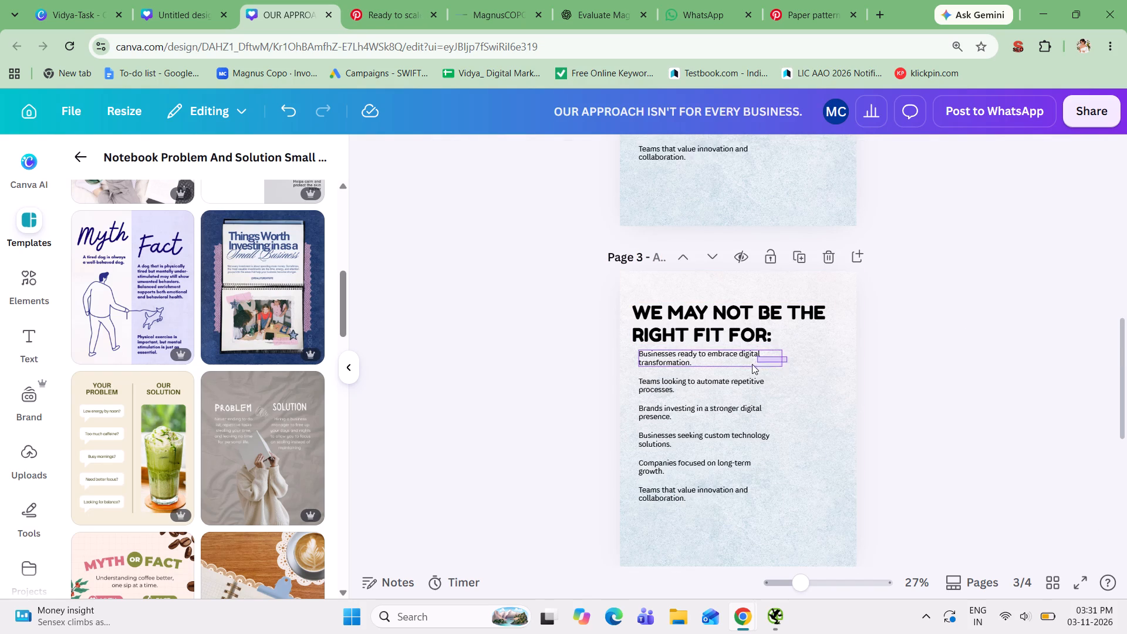
{"action": "left_click_drag", "start_coordinate": [752, 364], "coordinate": [734, 547]}
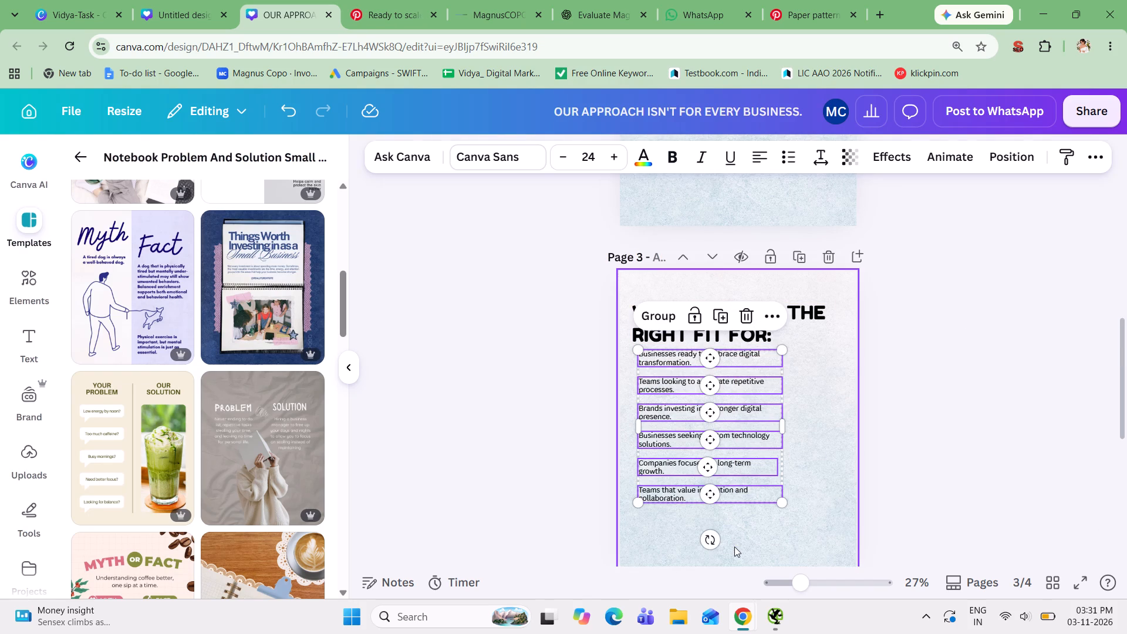
{"action": "left_click_drag", "start_coordinate": [754, 442], "coordinate": [753, 472]}
{"action": "scroll", "coordinate": [1012, 428], "scroll_direction": "down", "scroll_amount": 1}
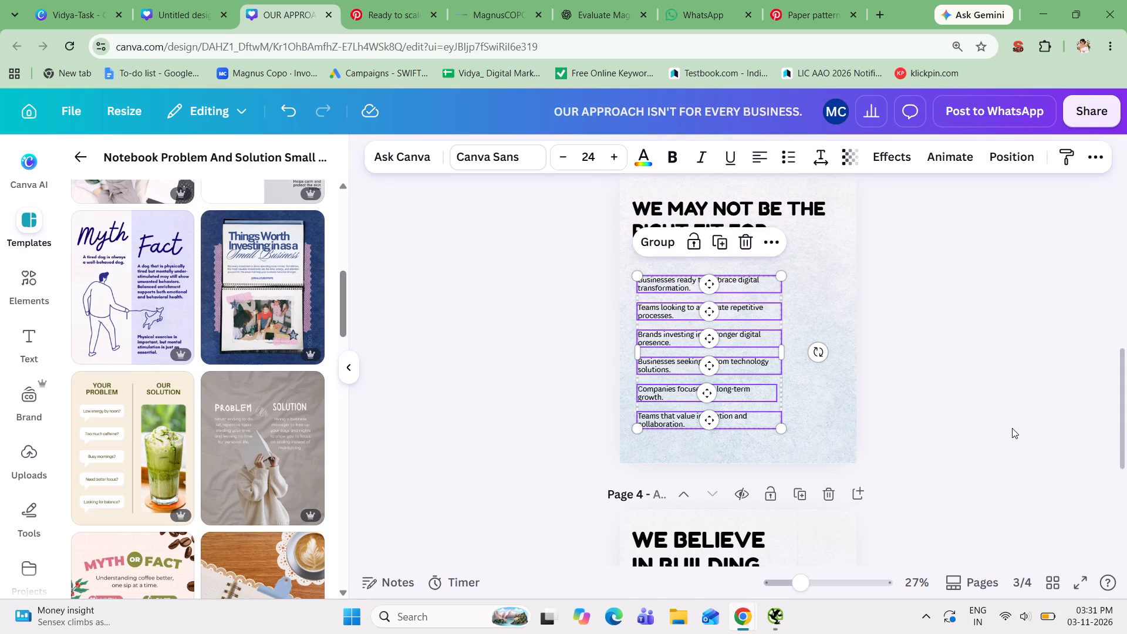
{"action": "left_click", "coordinate": [1012, 428]}
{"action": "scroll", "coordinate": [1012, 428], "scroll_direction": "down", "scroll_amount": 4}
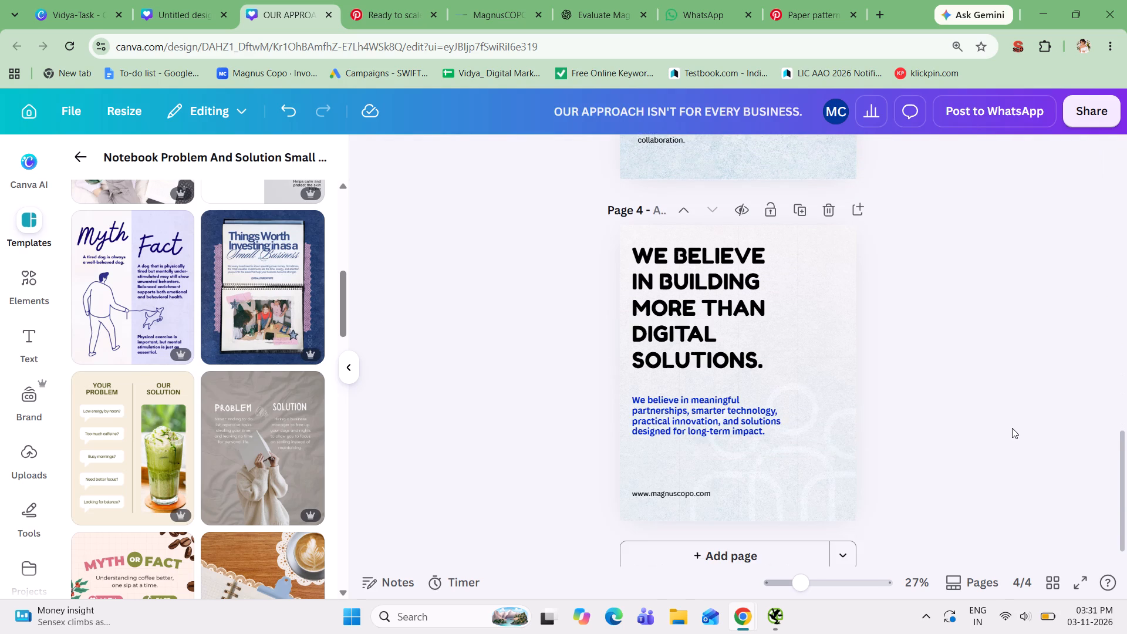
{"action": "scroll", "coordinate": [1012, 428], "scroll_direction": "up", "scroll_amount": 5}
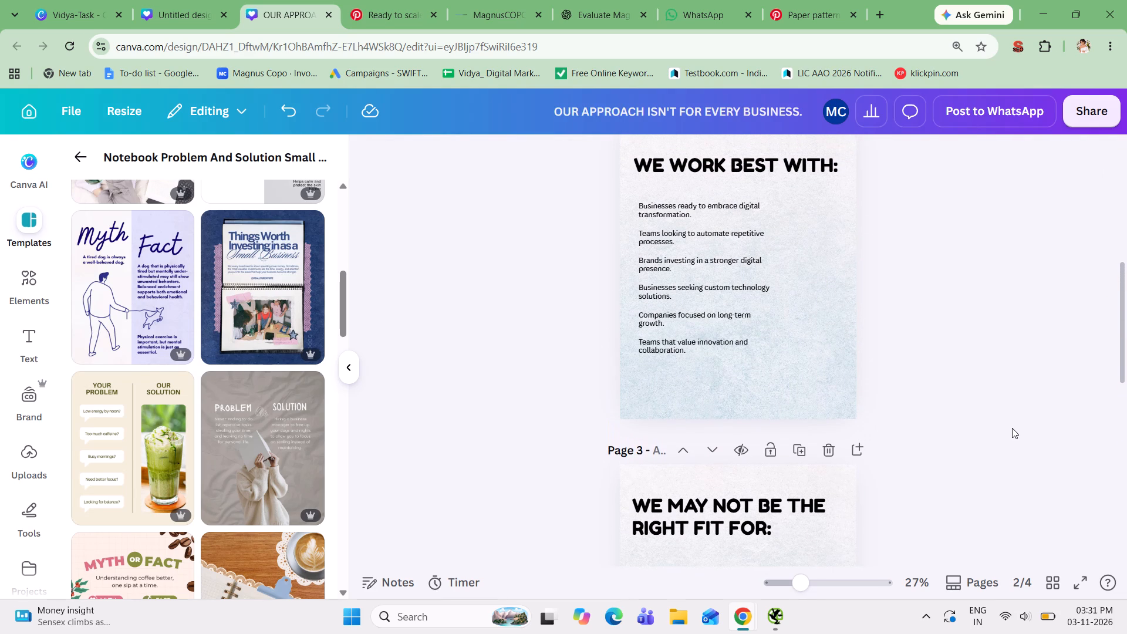
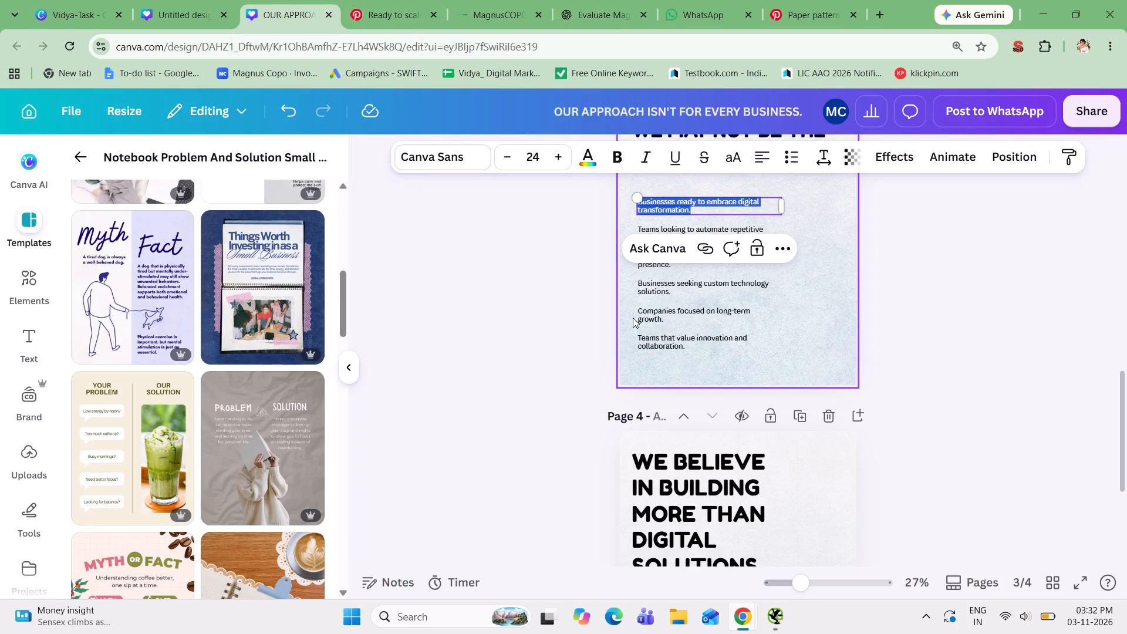
{"action": "key", "text": "ctrl+v"}
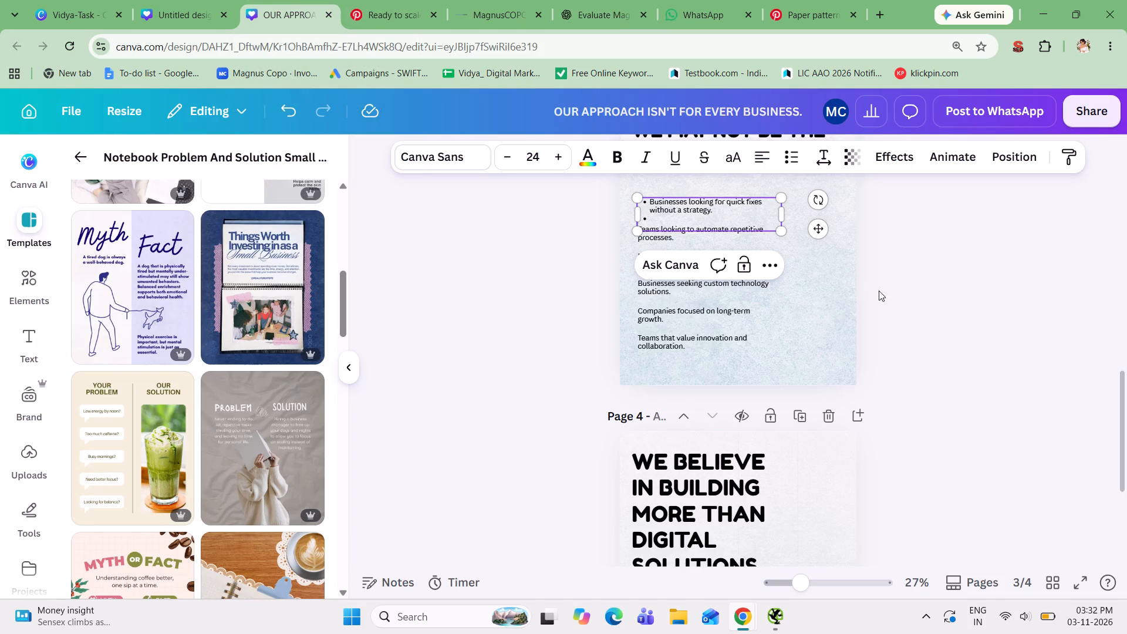
Delete the empty extra bullet line below "Businesses looking for quick fixes without a strategy." in page 3's first text box.
{"action": "key", "text": "Delete"}
{"action": "key", "text": "Delete"}
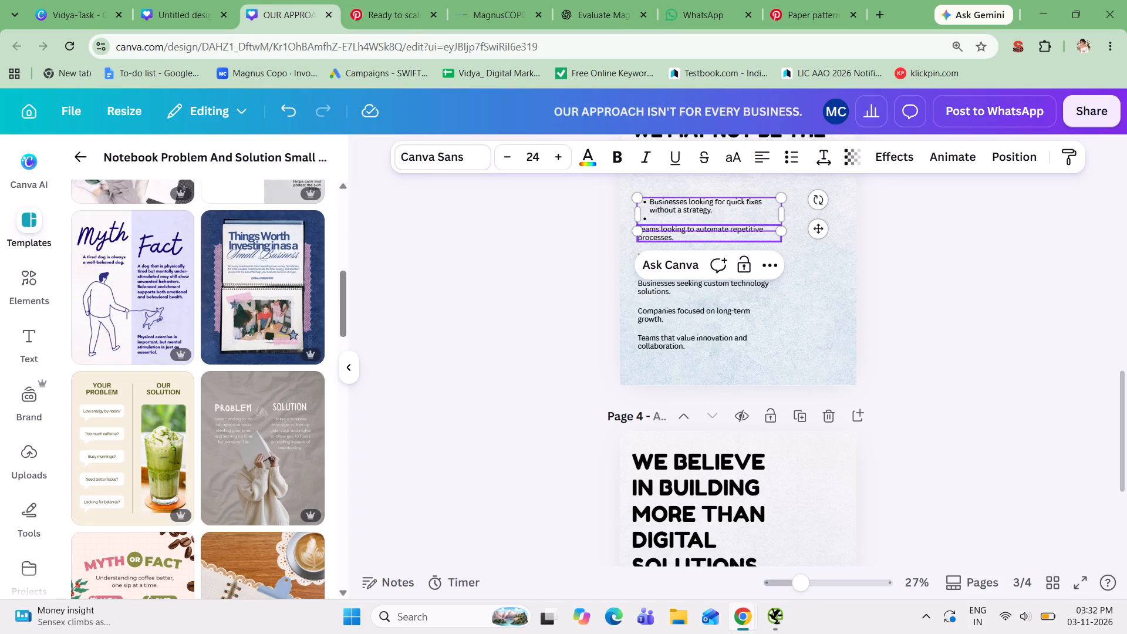
{"action": "key", "text": "Delete"}
{"action": "key", "text": "Delete"}
{"action": "key", "text": "Delete"}
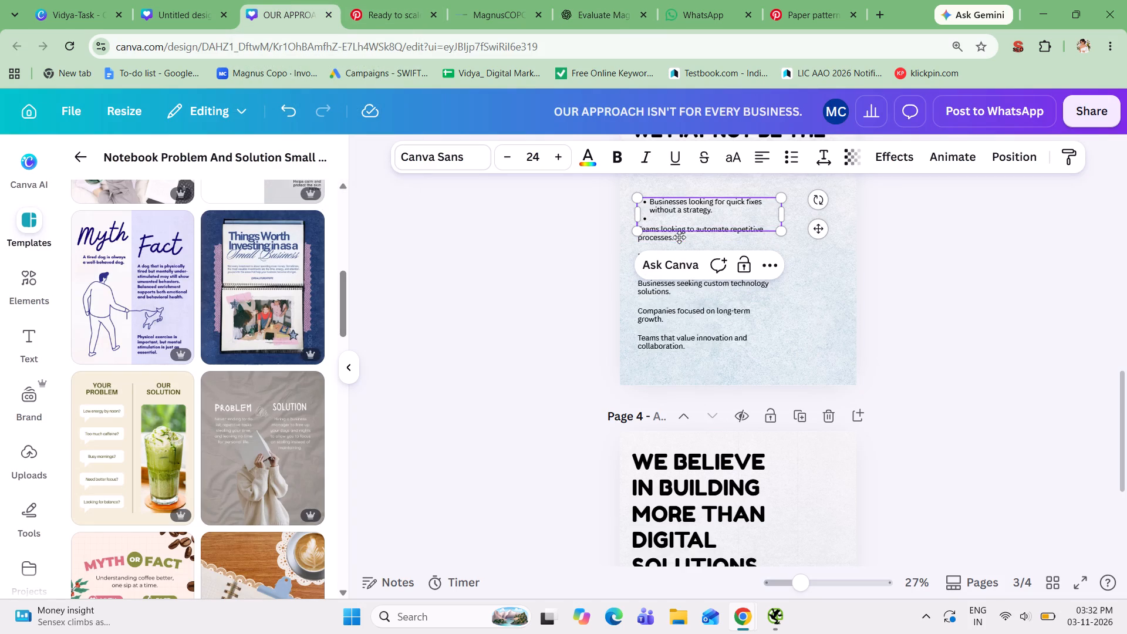
{"action": "left_click", "coordinate": [649, 221]}
{"action": "key", "text": "Delete"}
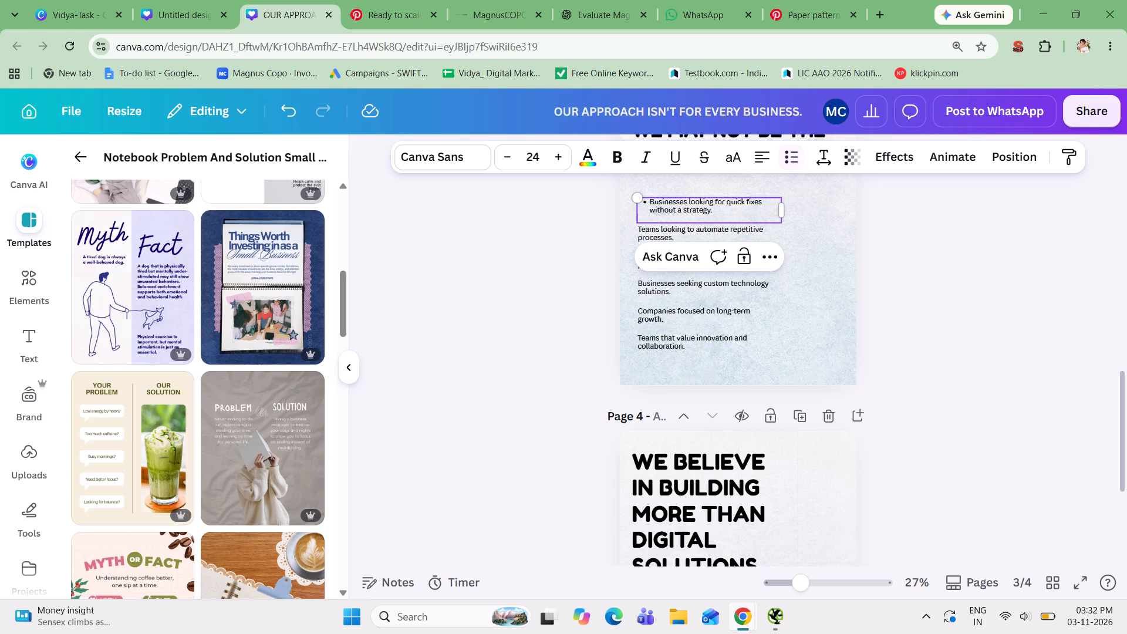
{"action": "key", "text": "Delete"}
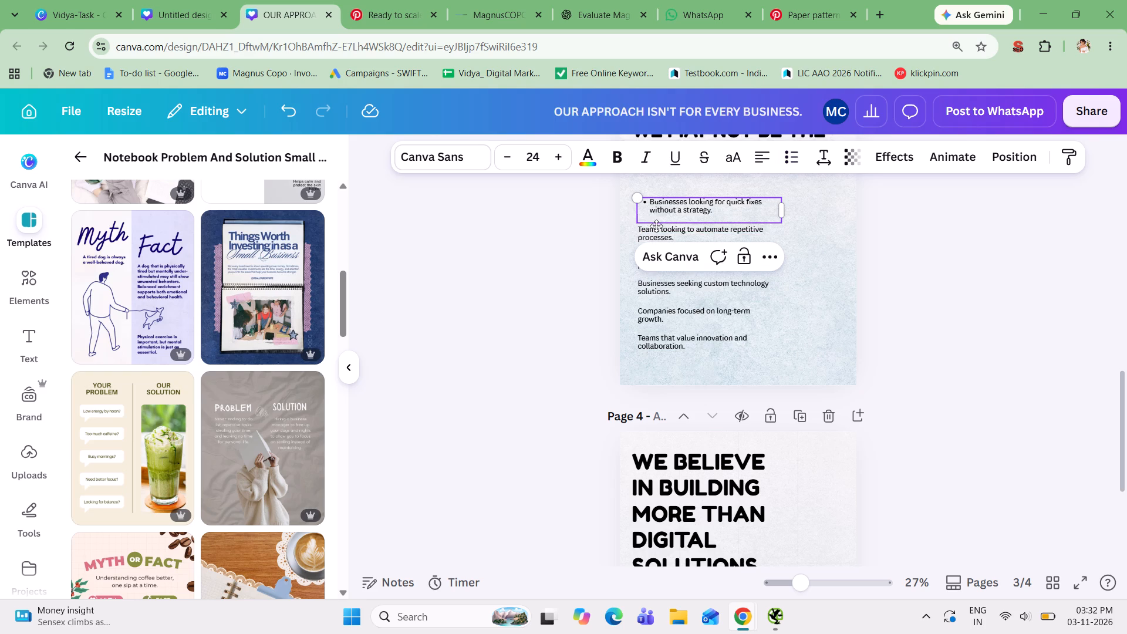
{"action": "left_click", "coordinate": [660, 220]}
{"action": "left_click", "coordinate": [660, 220]}
{"action": "key", "text": "Delete"}
{"action": "key", "text": "Delete"}
{"action": "left_click", "coordinate": [756, 218]}
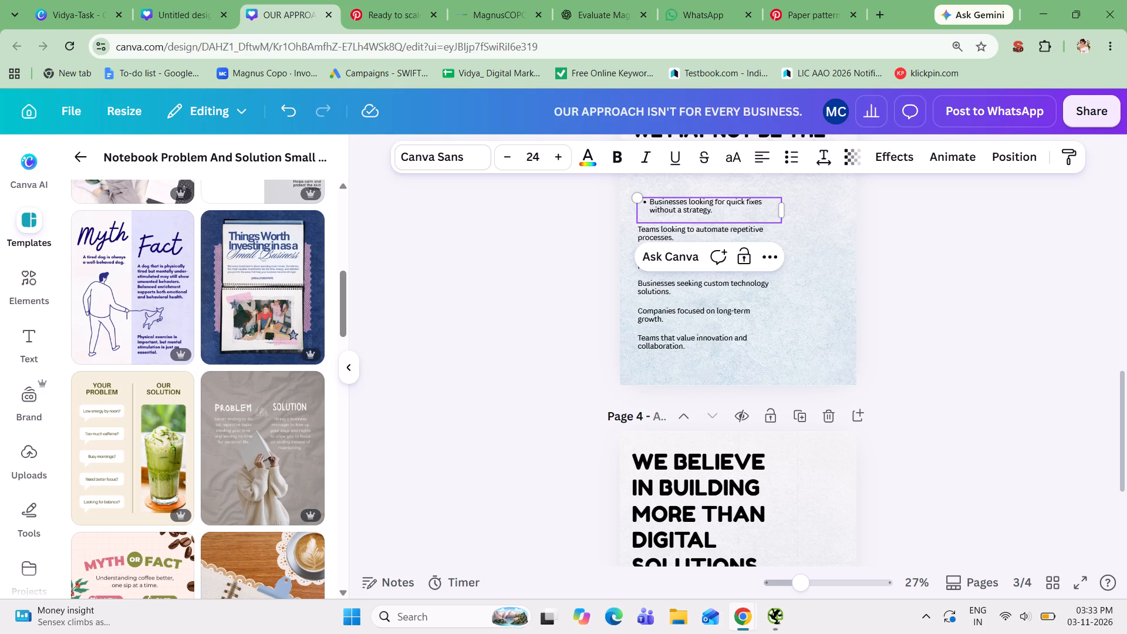
{"action": "triple_click", "coordinate": [756, 218]}
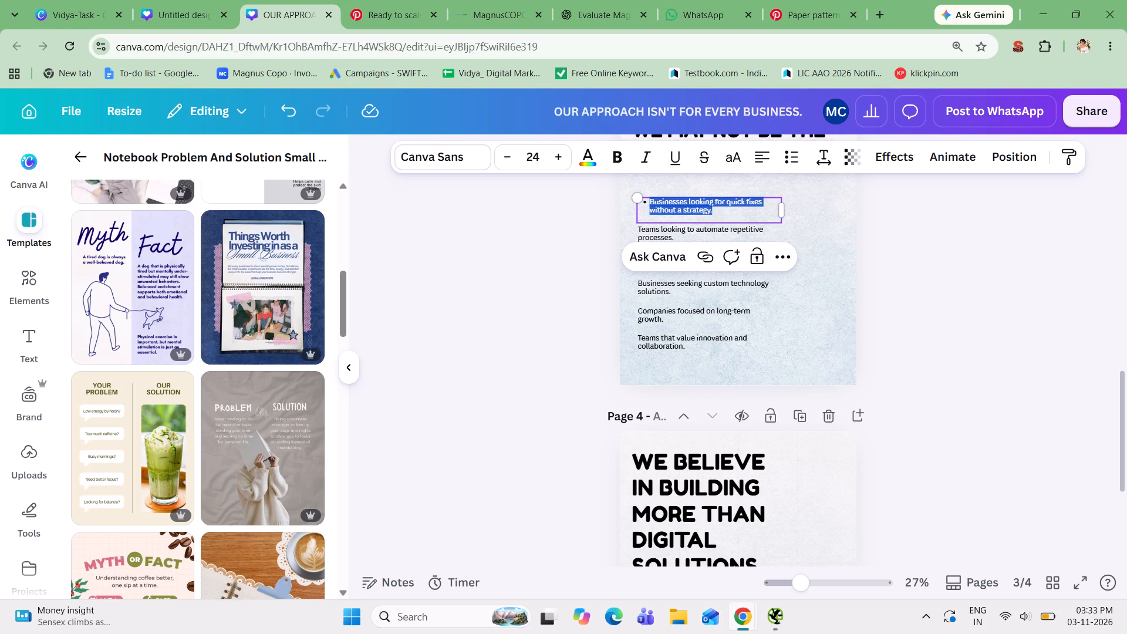
{"action": "left_click", "coordinate": [724, 211]}
{"action": "left_click", "coordinate": [714, 218]}
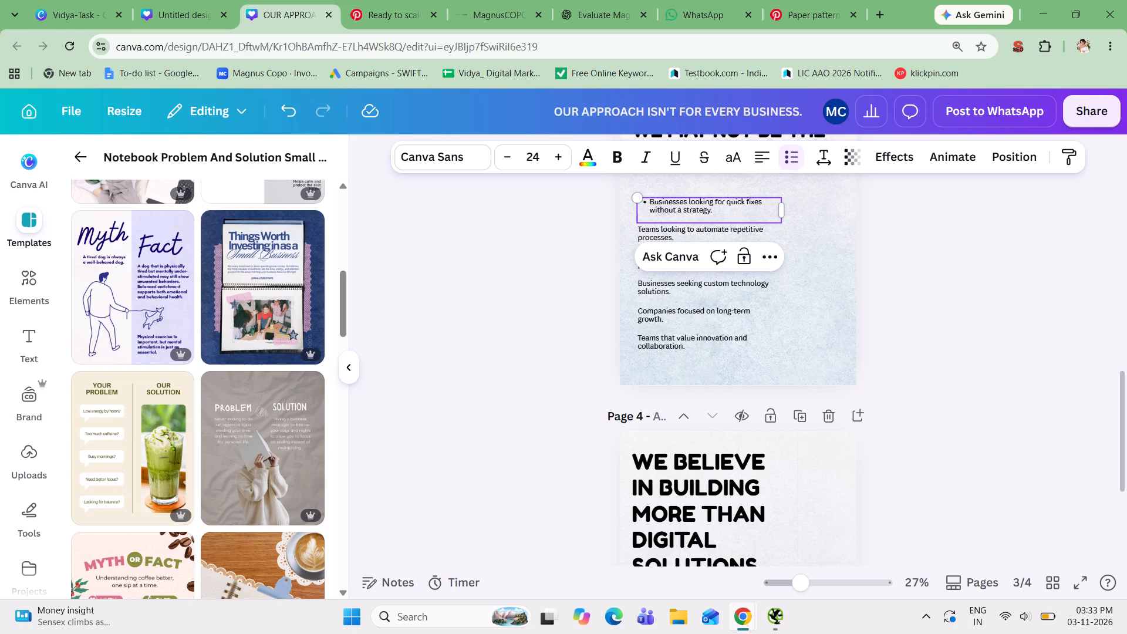
{"action": "key", "text": "Delete"}
{"action": "left_click", "coordinate": [896, 268]}
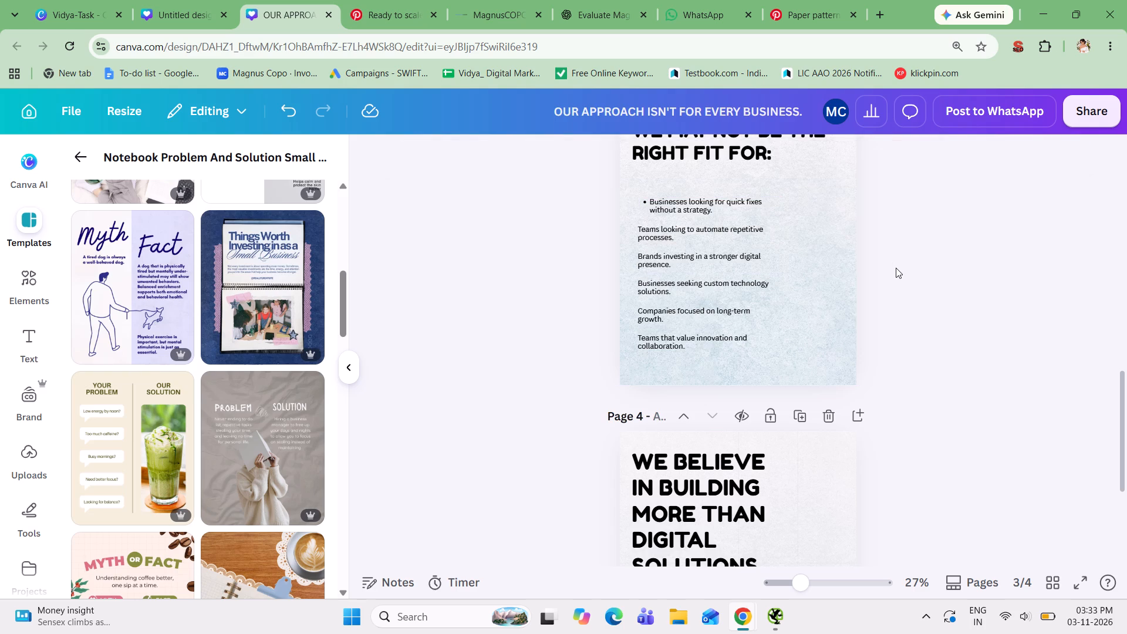